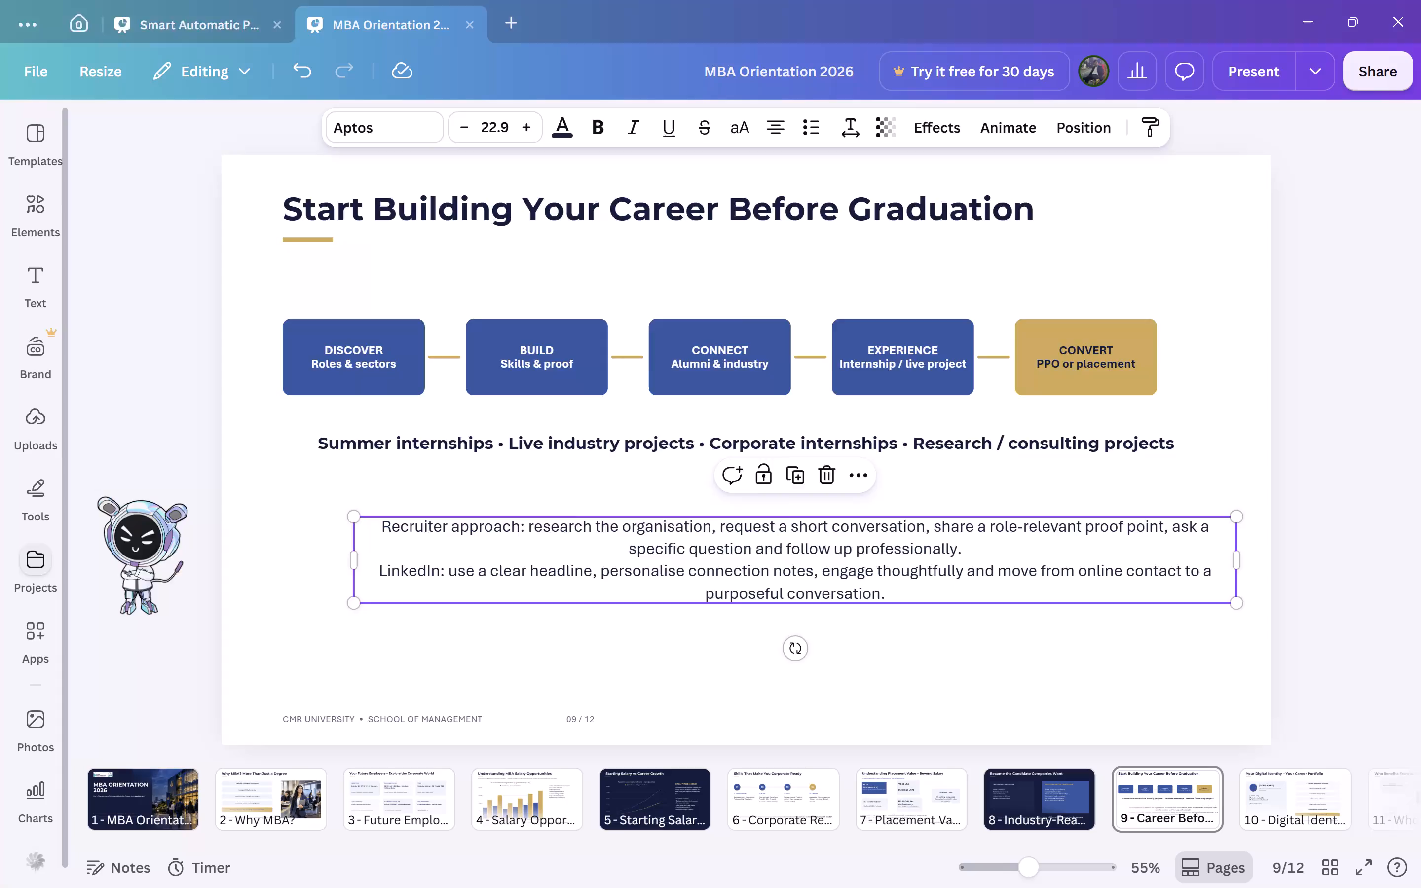
# Switch to Armoury Crate, disallow Slash lighting on battery power, and close the application.
pyautogui.hotkey('alt', 'Tab')
pyautogui.hotkey('alt', 'Tab')
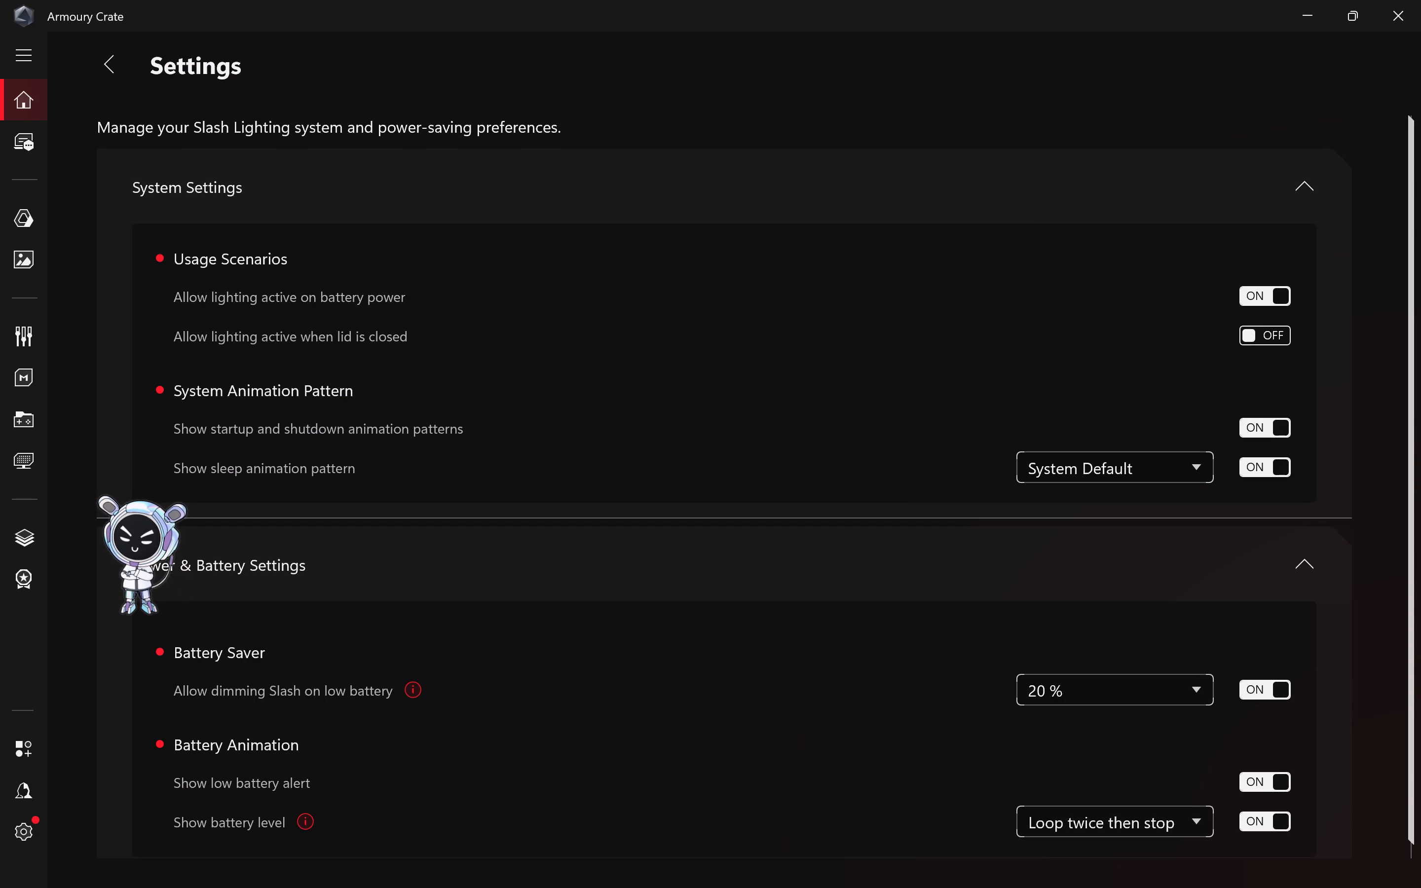
pyautogui.click(1267, 286)
pyautogui.press('super+a')
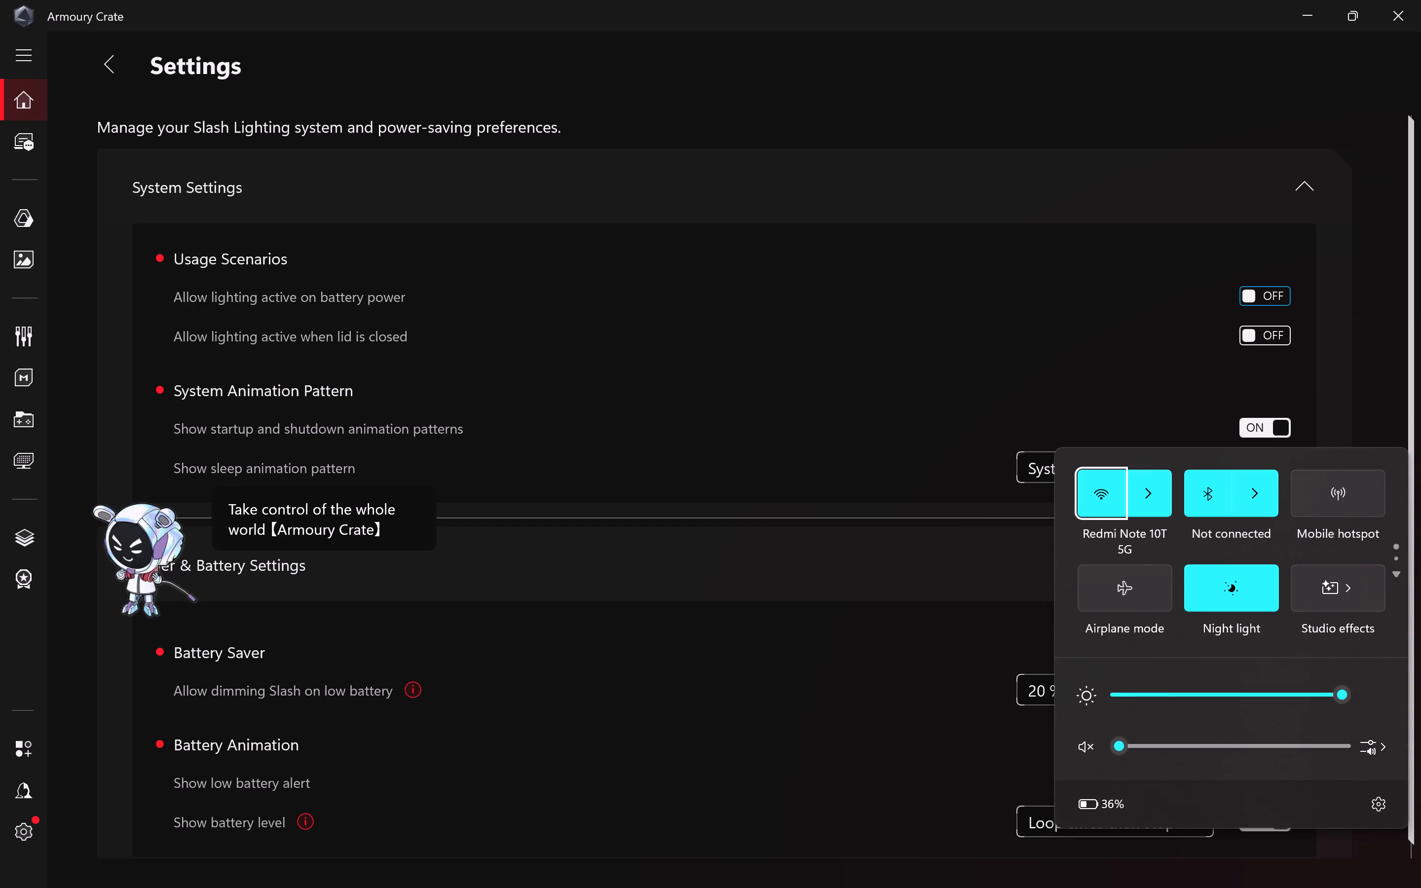
pyautogui.click(1408, 21)
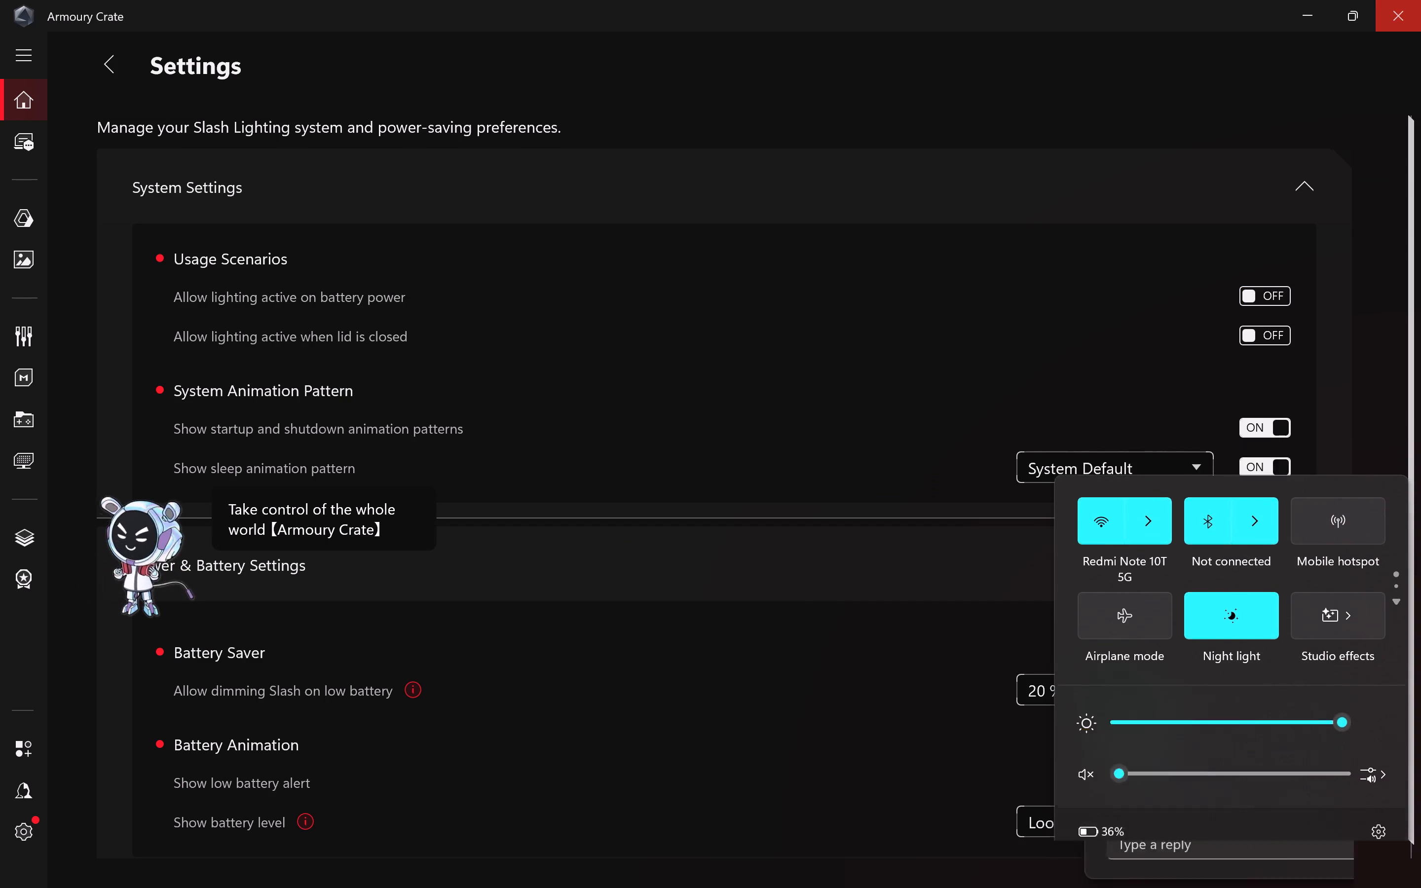
# Dismiss the quick settings and the WhatsApp message notification covering the presentation.
pyautogui.click(1337, 453)
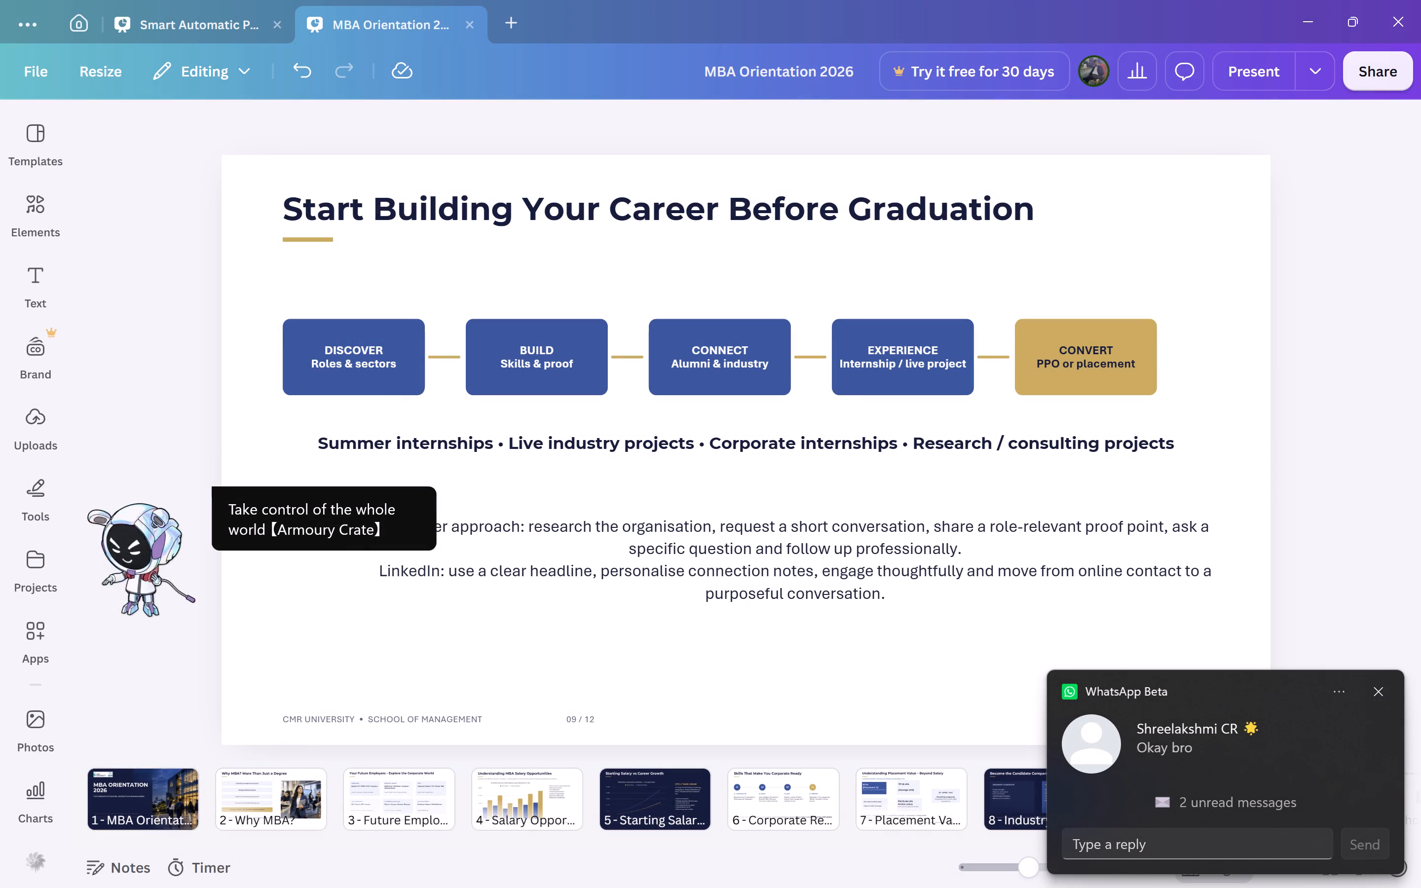
pyautogui.click(1379, 693)
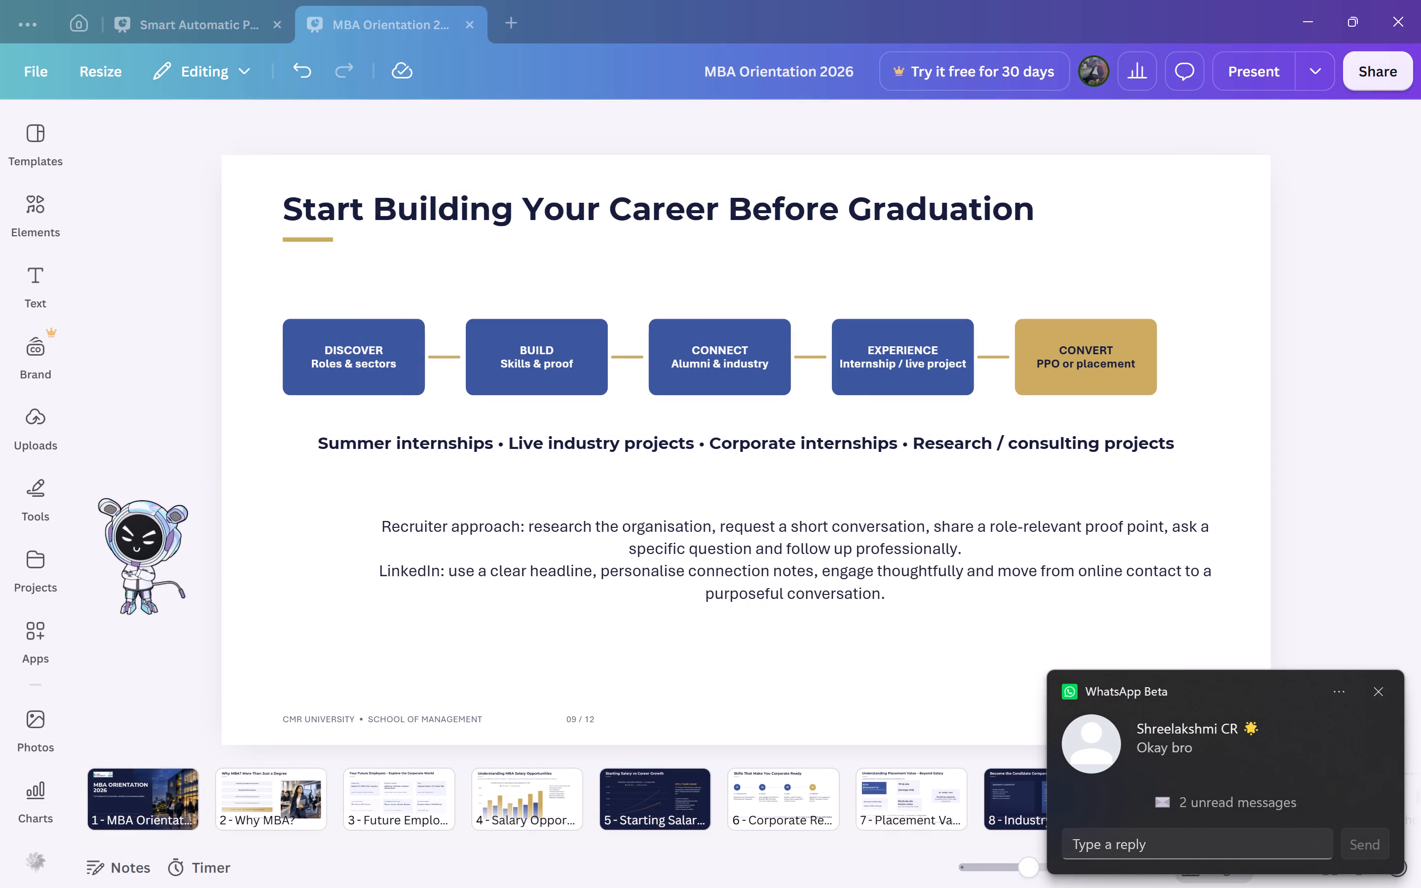
# Move the Recruiter approach and LinkedIn text block on slide 9 slightly lower and centre it horizontally on the slide.
pyautogui.moveTo(927, 578); pyautogui.dragTo(901, 593)
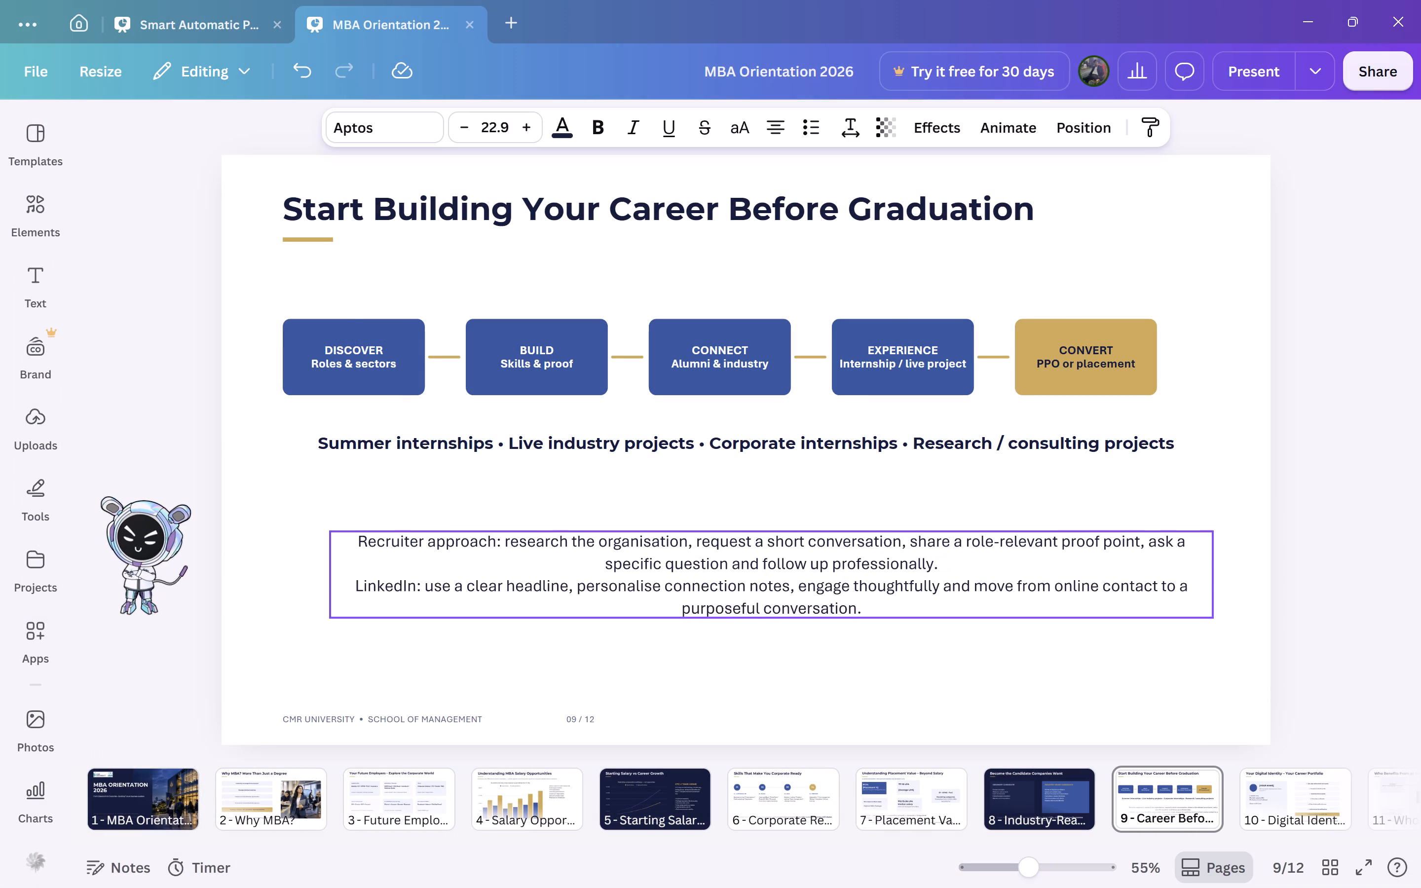
pyautogui.moveTo(901, 593); pyautogui.dragTo(878, 605)
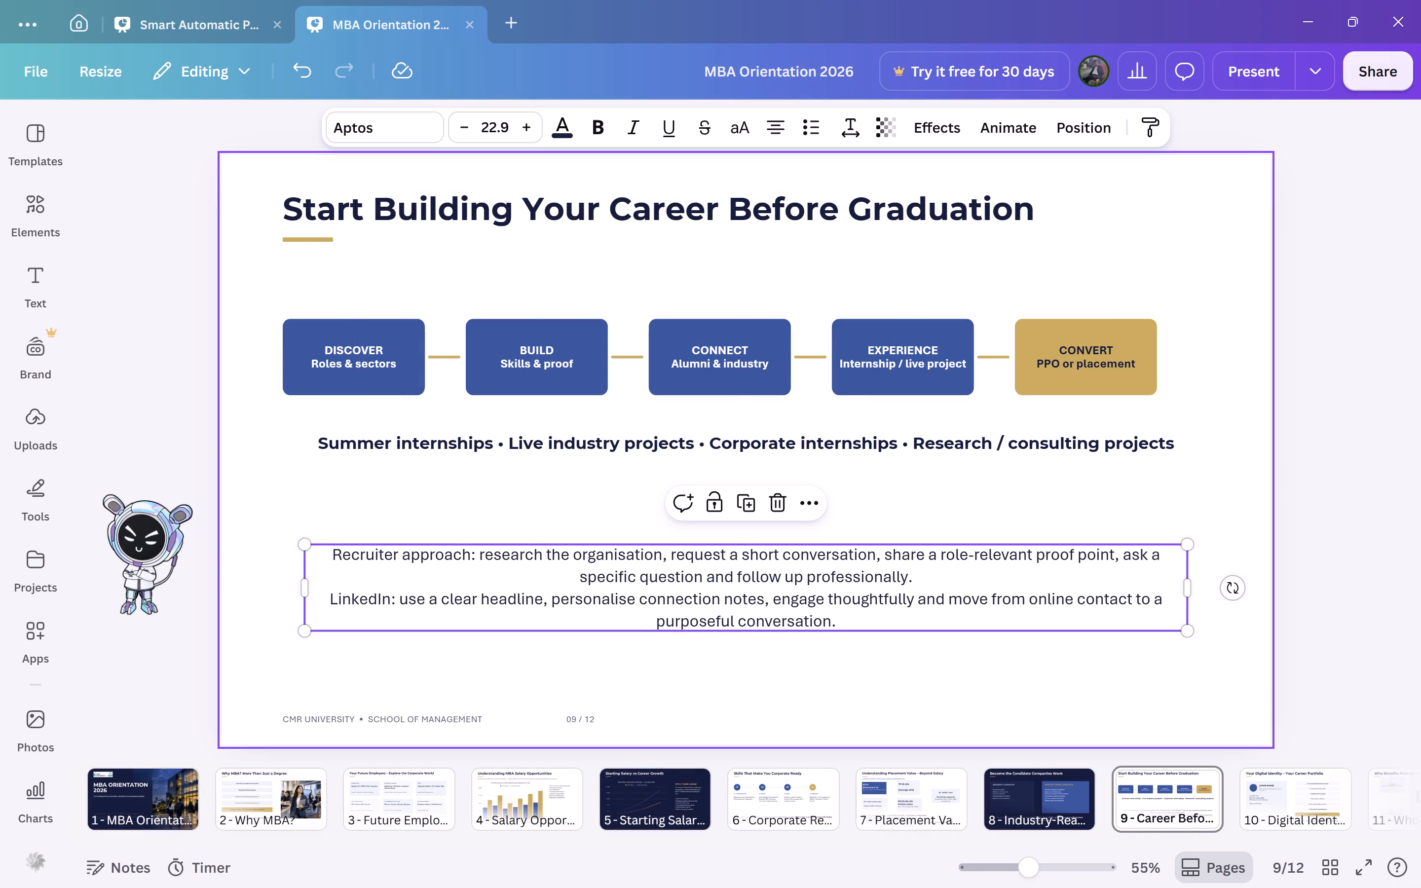
pyautogui.click(1309, 655)
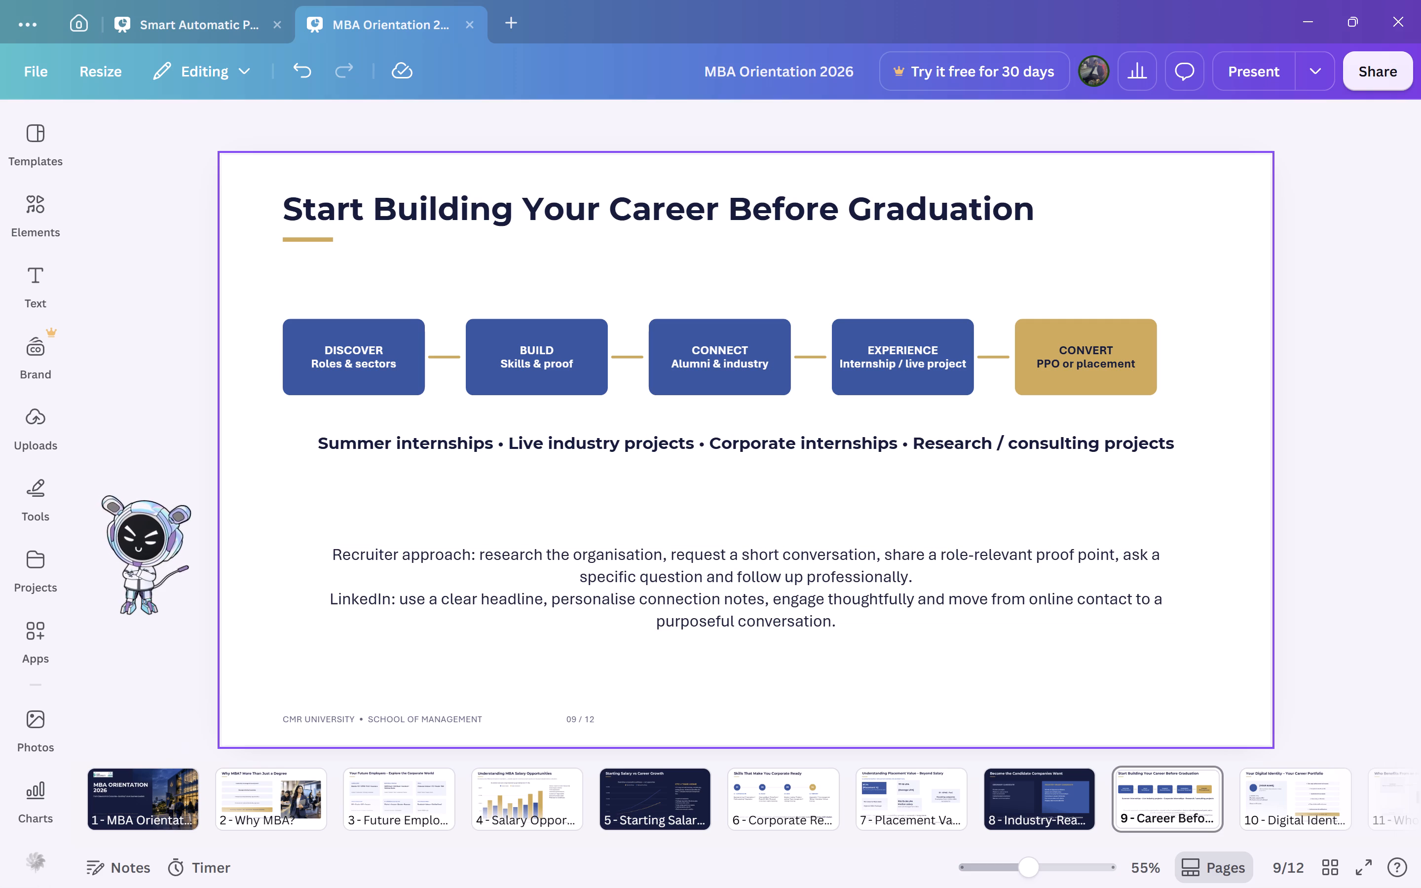
pyautogui.click(1032, 681)
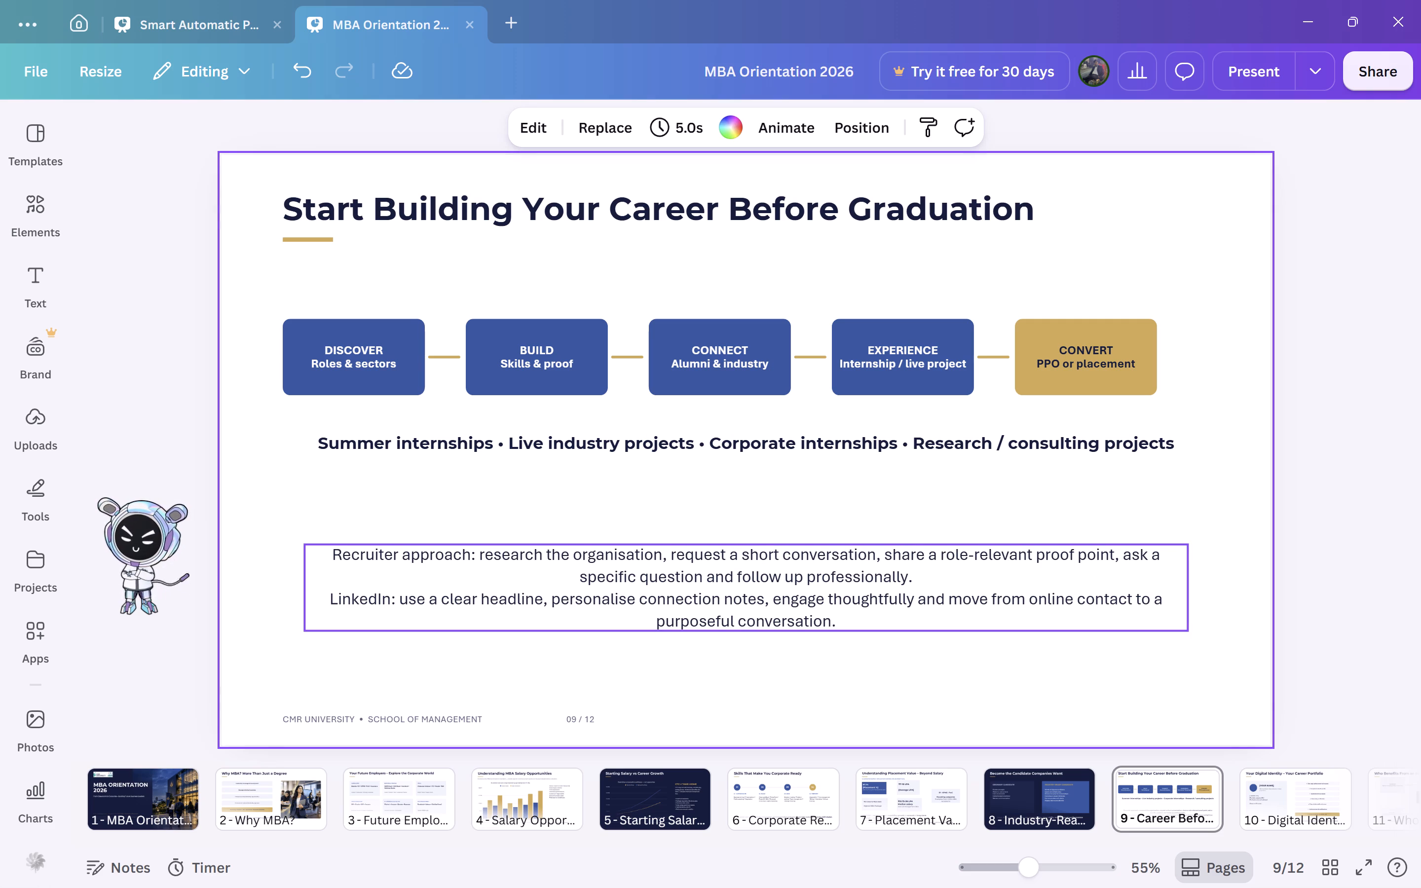
# Open the Recruiter approach and LinkedIn text block for editing with all its text selected.
pyautogui.click(910, 574)
pyautogui.doubleClick(926, 576)
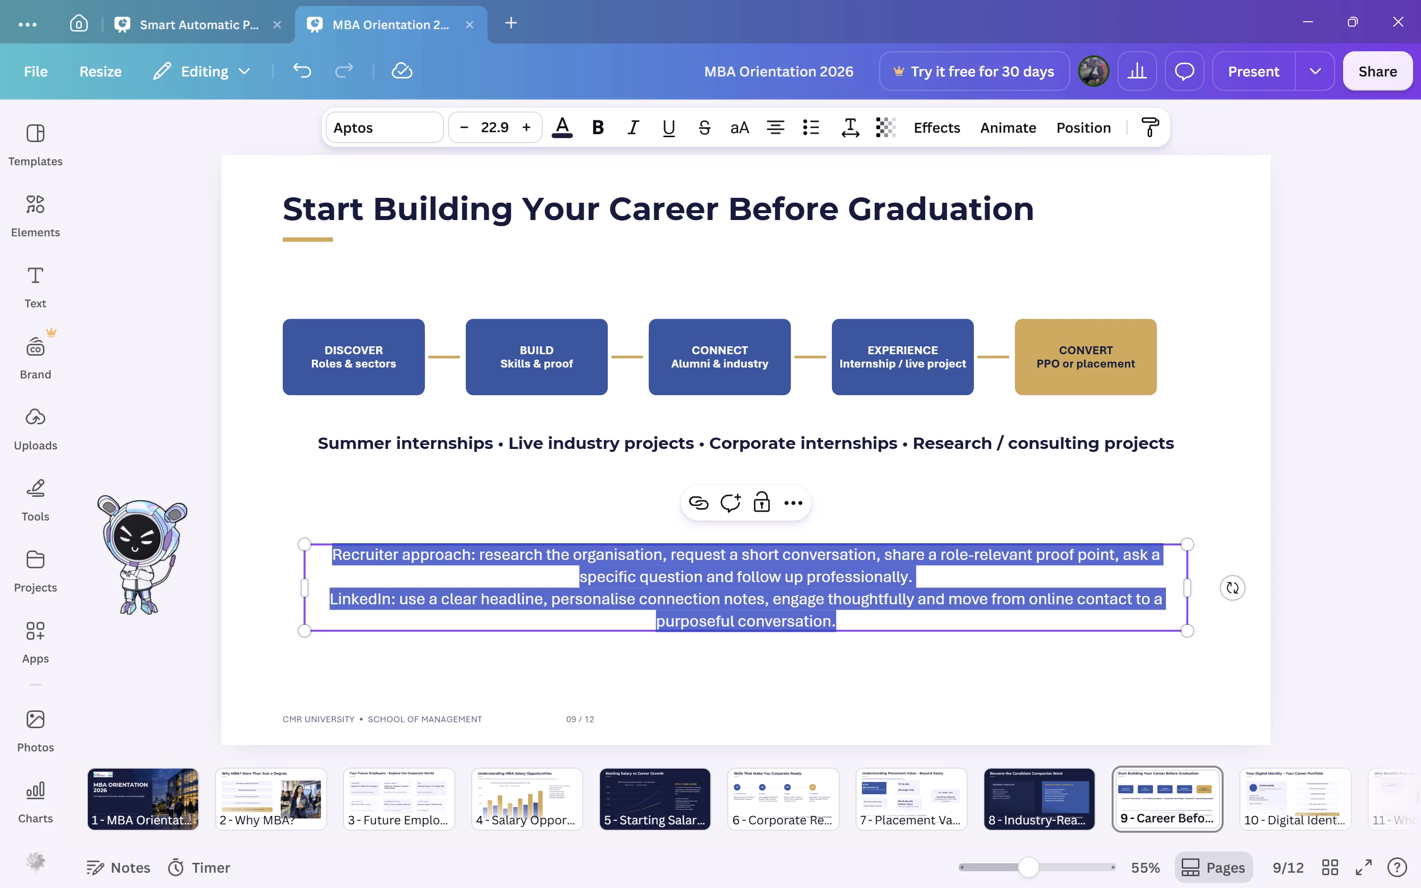
# Insert a blank line between the "Recruiter approach" and "LinkedIn" paragraphs on slide 9.
pyautogui.click(926, 576)
pyautogui.press('Return')
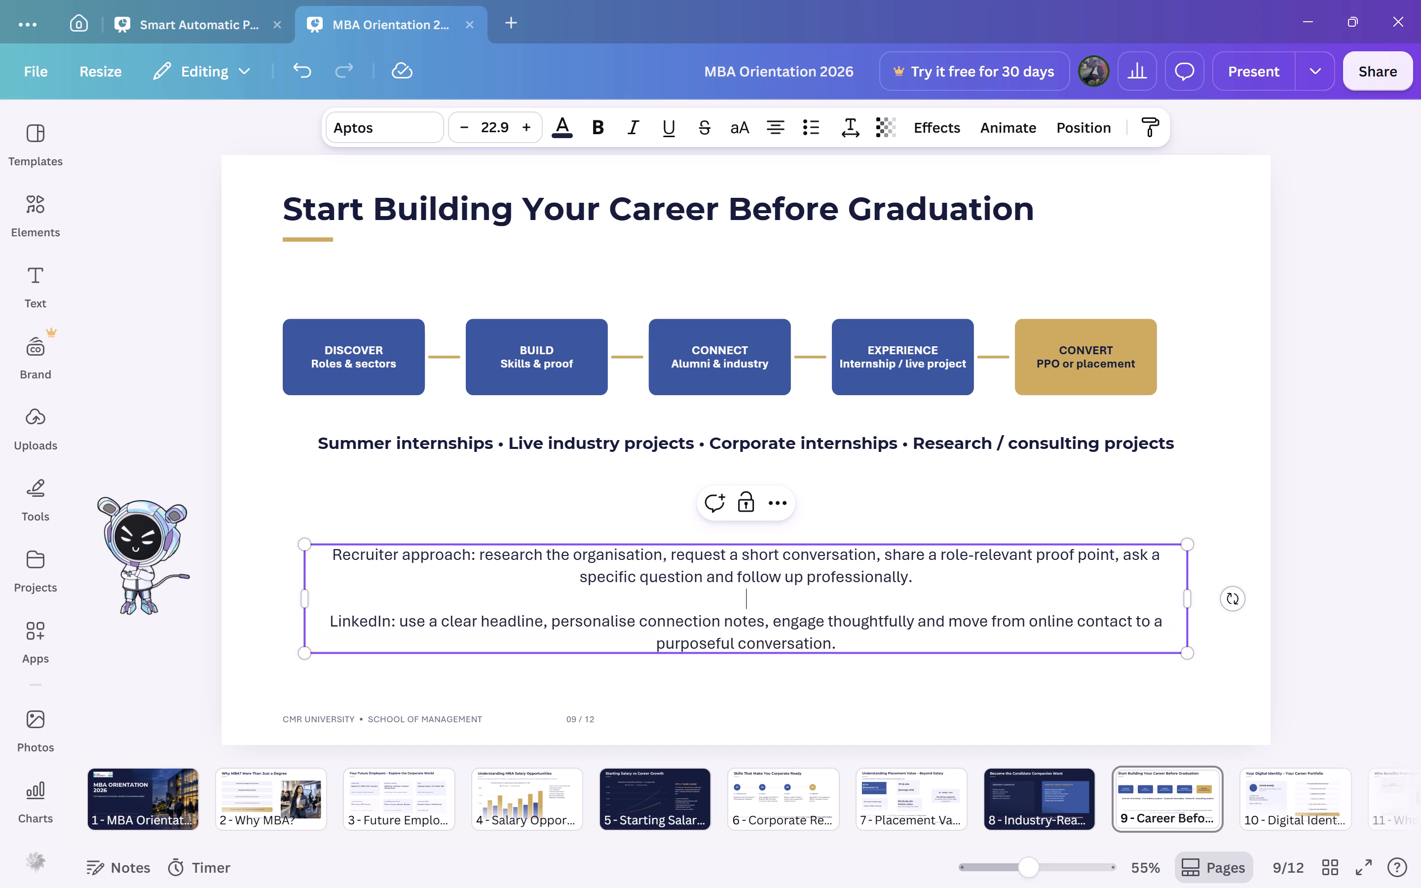
pyautogui.click(1356, 486)
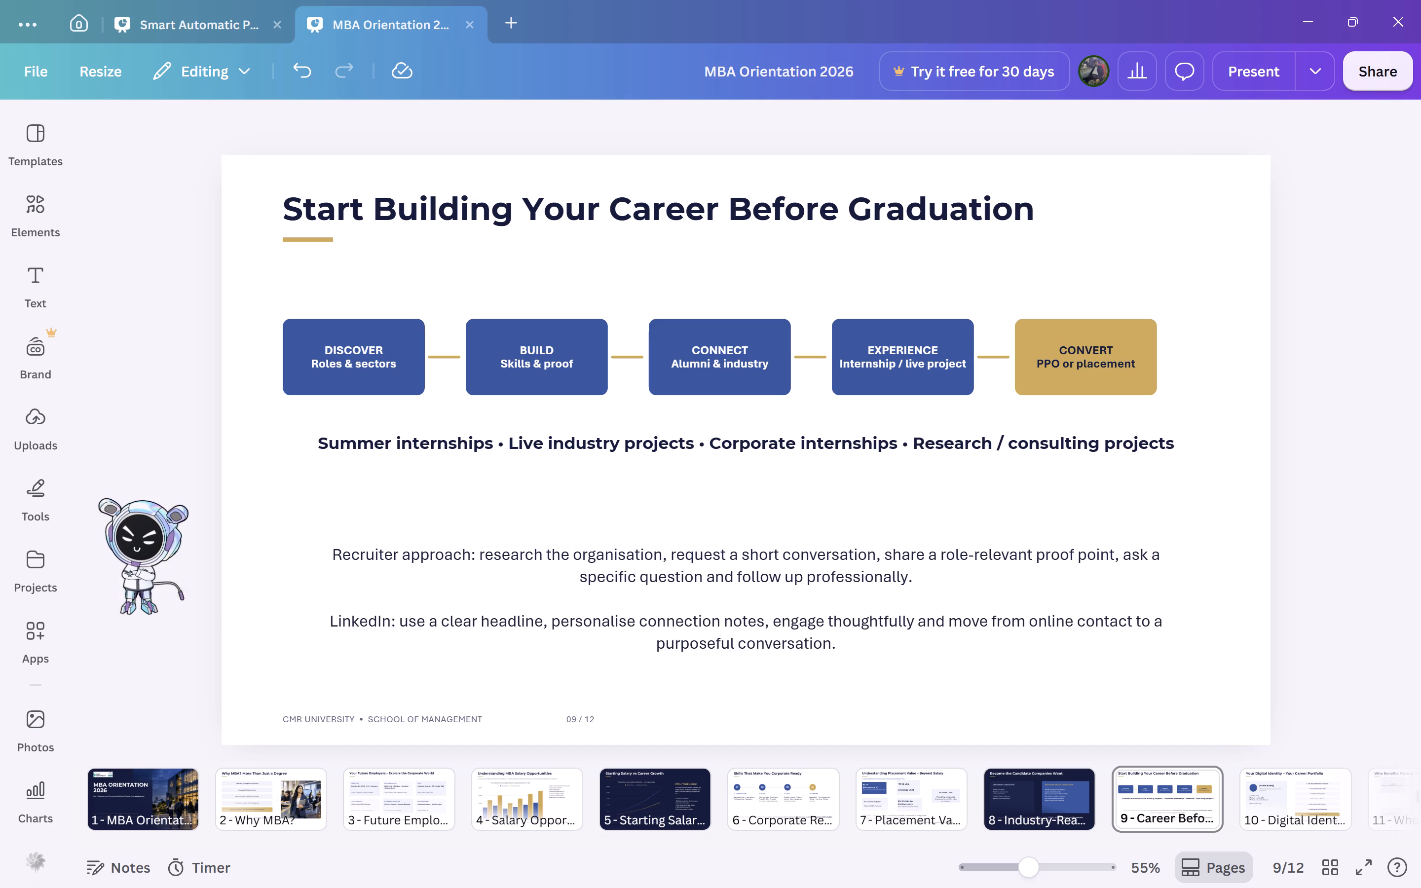
# On slide 11, resize the Students, Companies and MBA Ecosystem boxes together from their top and bottom edges so they sit lower, clear of the title.
pyautogui.press('Right')
pyautogui.press('Right')
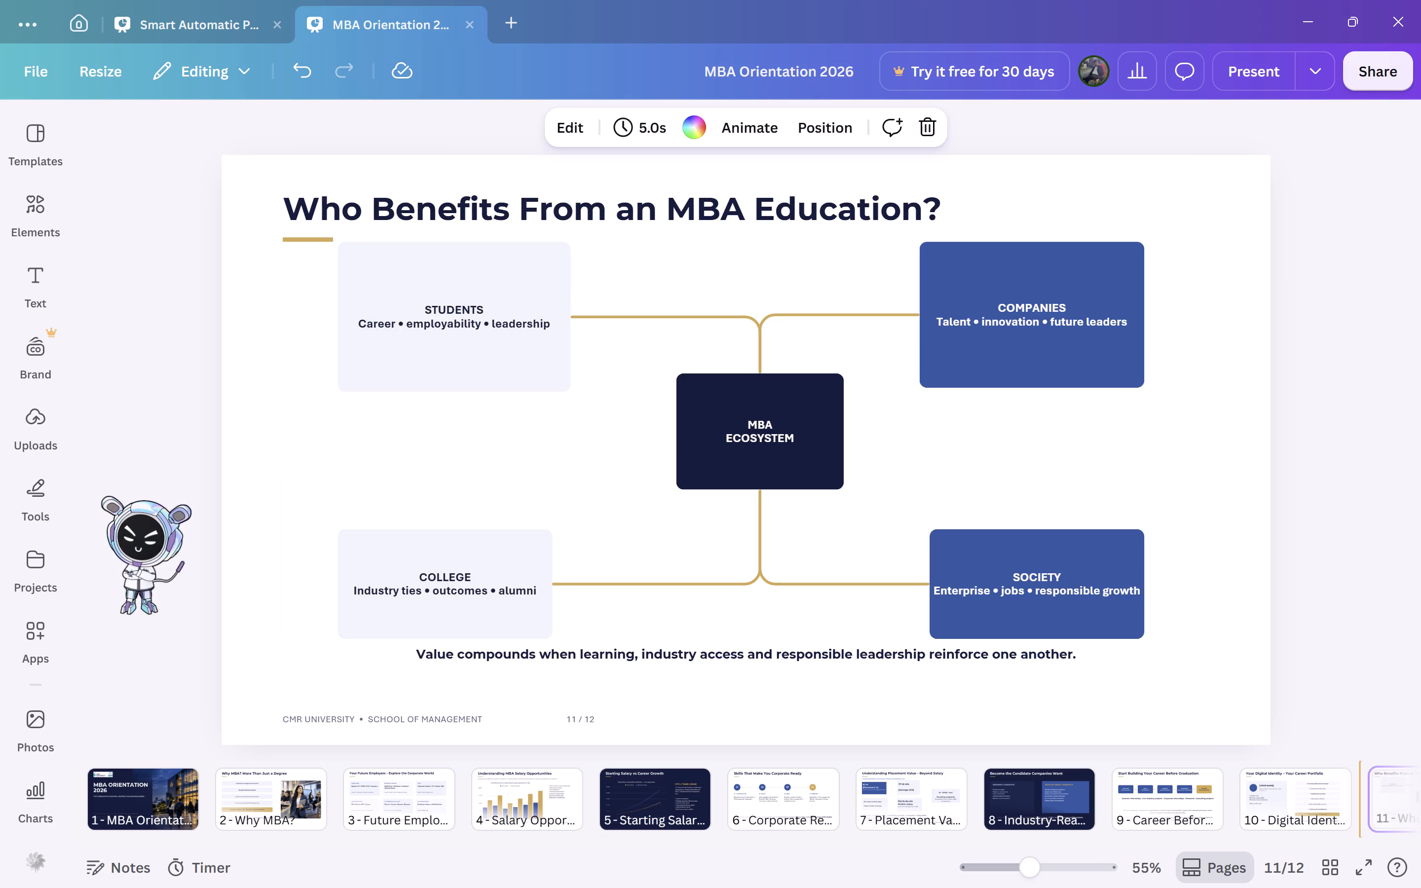
pyautogui.press('Right')
pyautogui.press('Left')
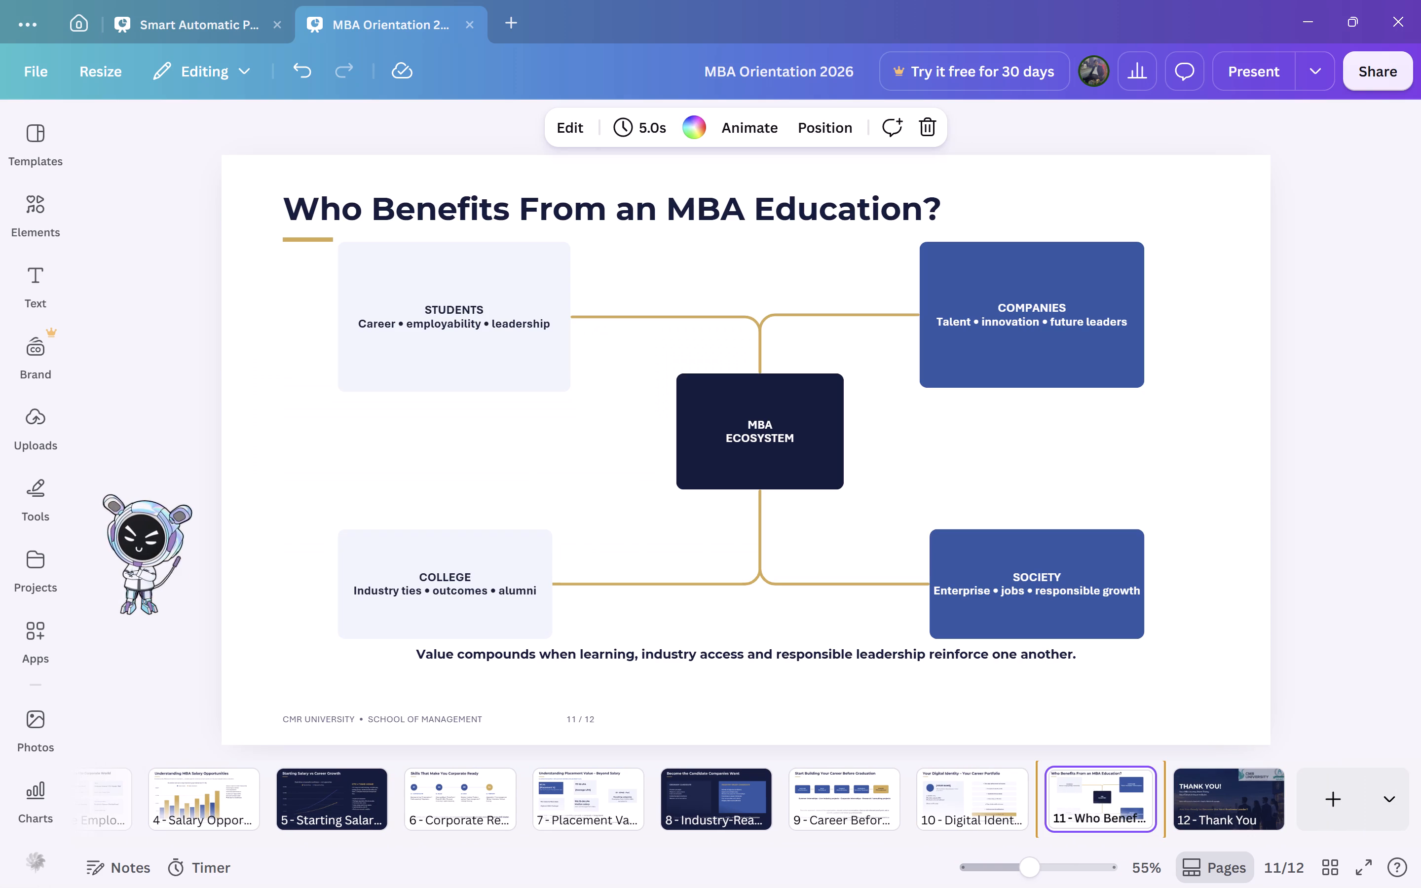
pyautogui.moveTo(1176, 407); pyautogui.dragTo(973, 335)
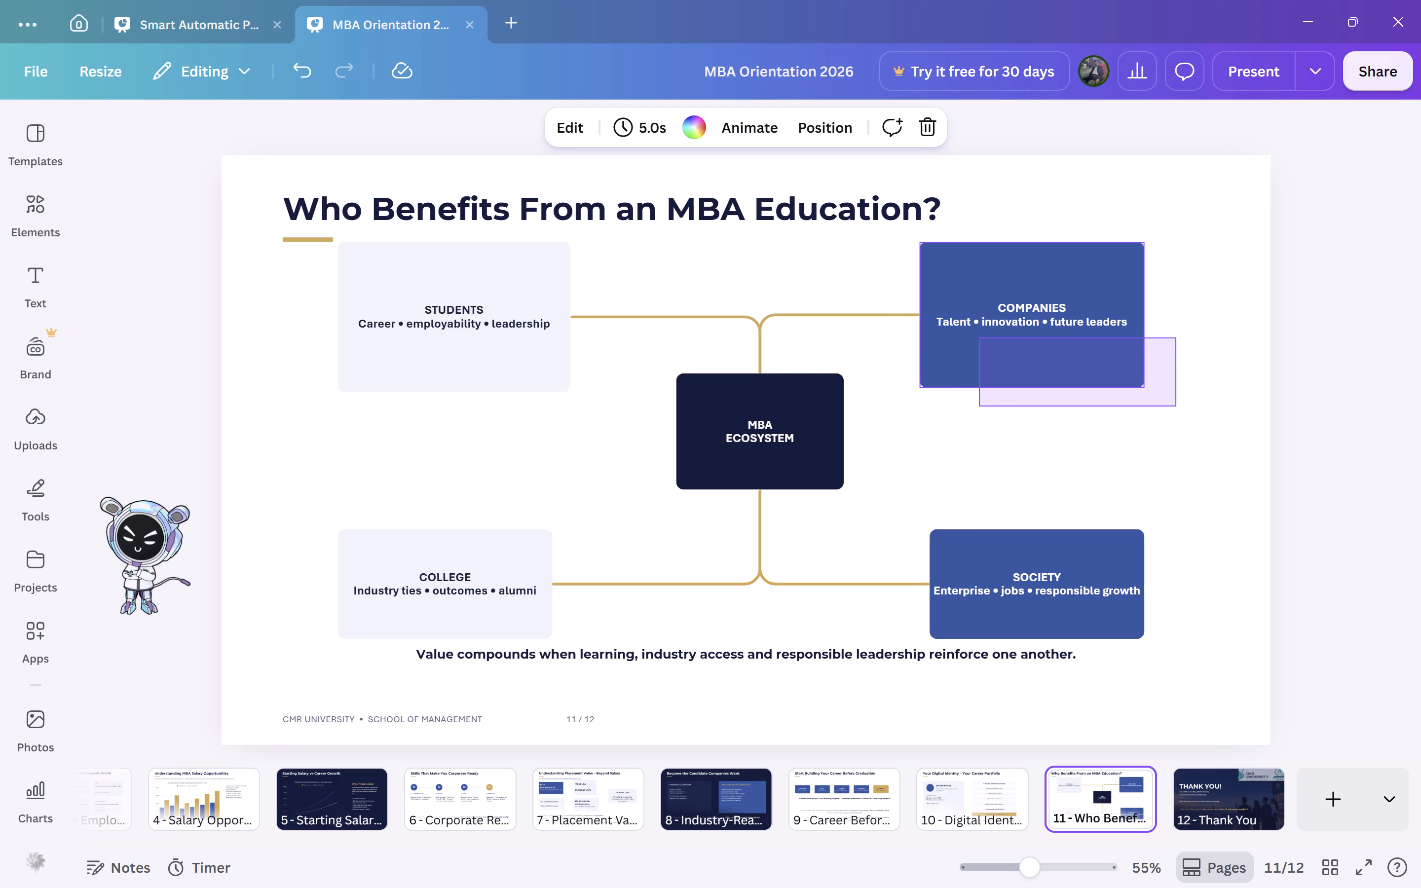
pyautogui.moveTo(973, 335); pyautogui.dragTo(435, 312)
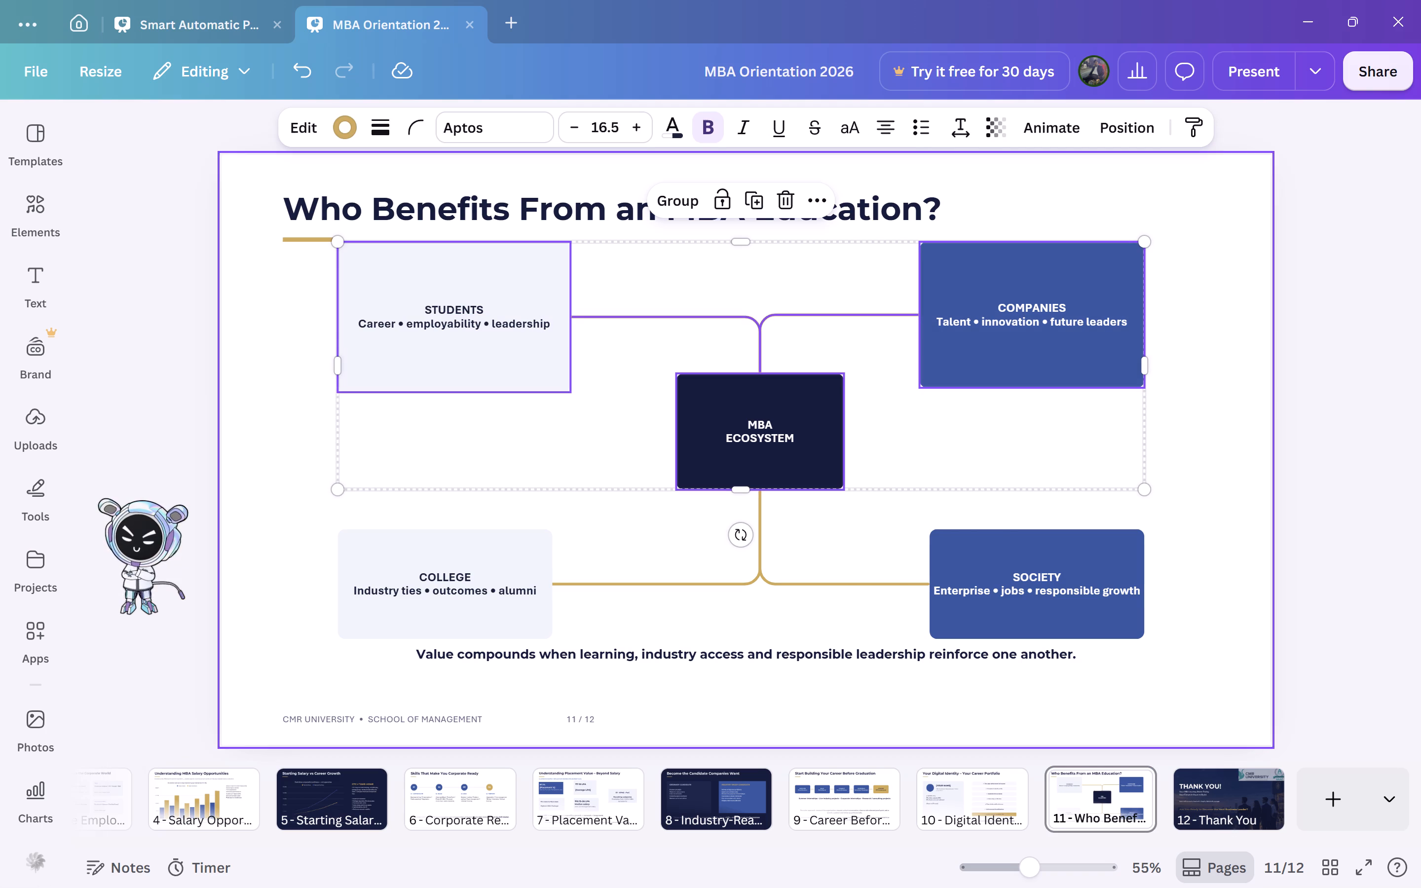
pyautogui.moveTo(741, 239); pyautogui.dragTo(747, 285)
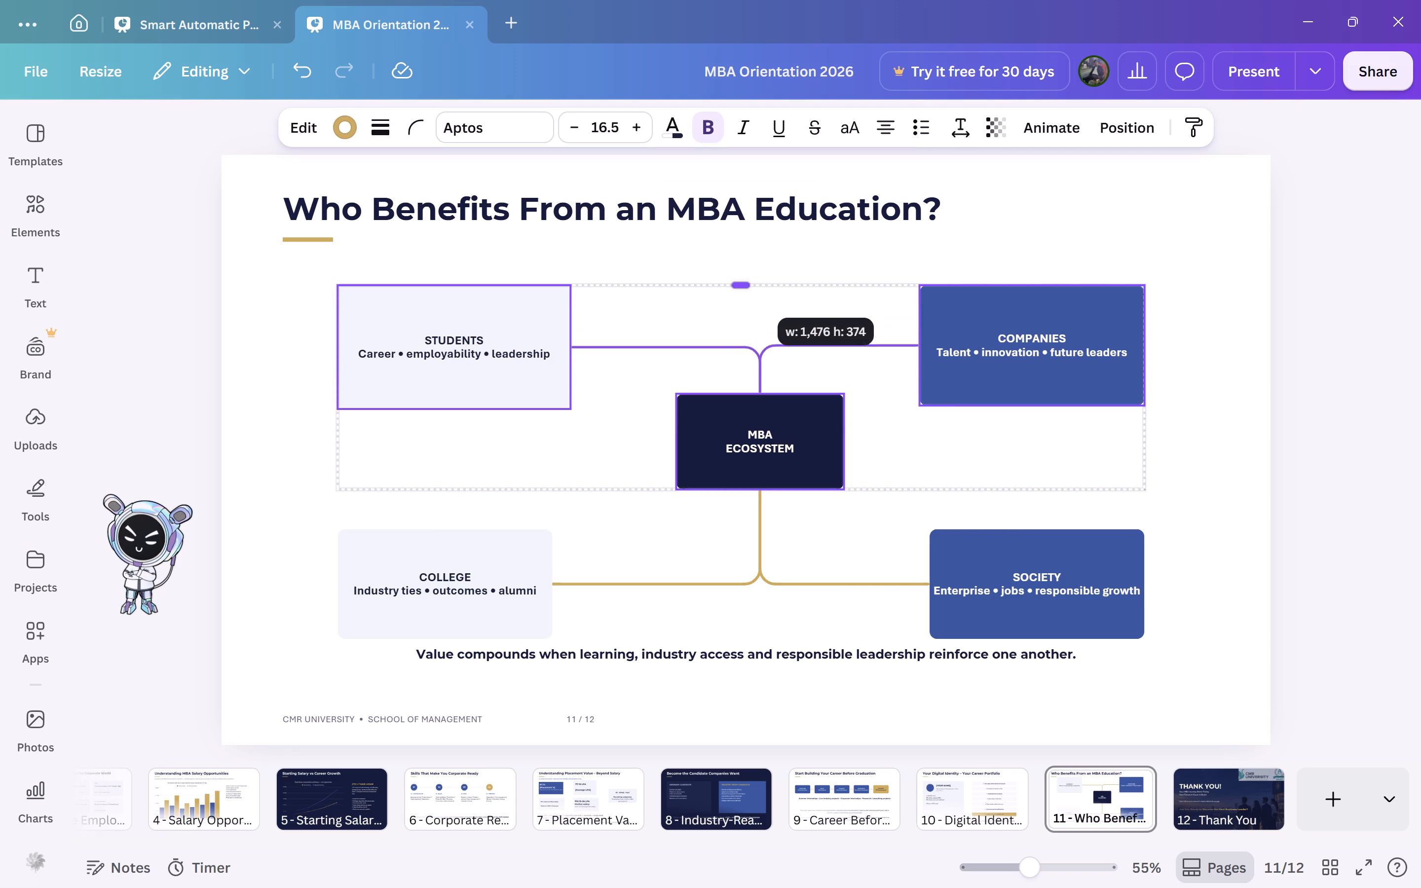
pyautogui.moveTo(747, 285); pyautogui.dragTo(747, 291)
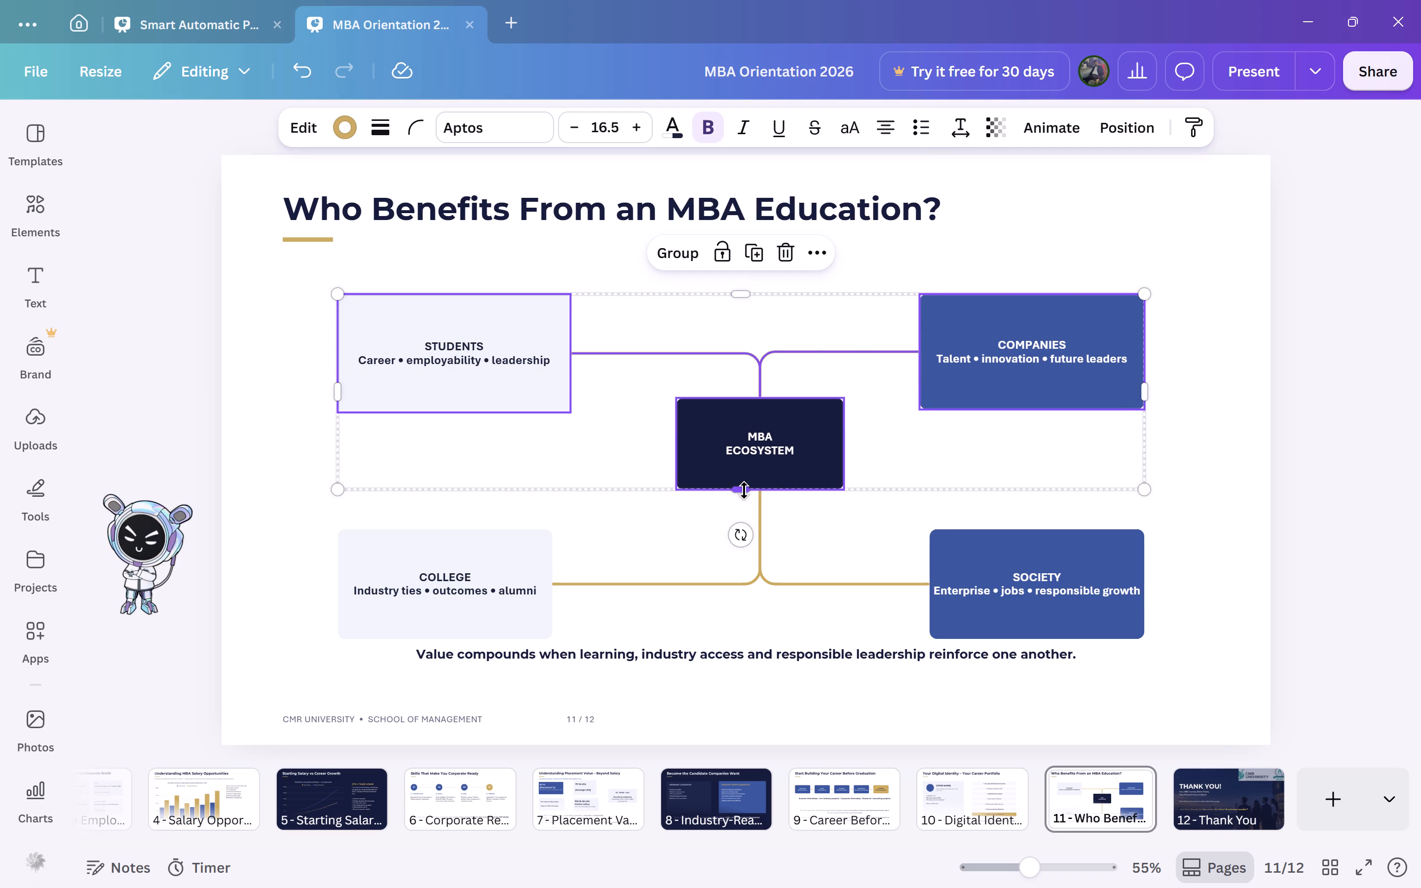
pyautogui.moveTo(744, 490); pyautogui.dragTo(741, 538)
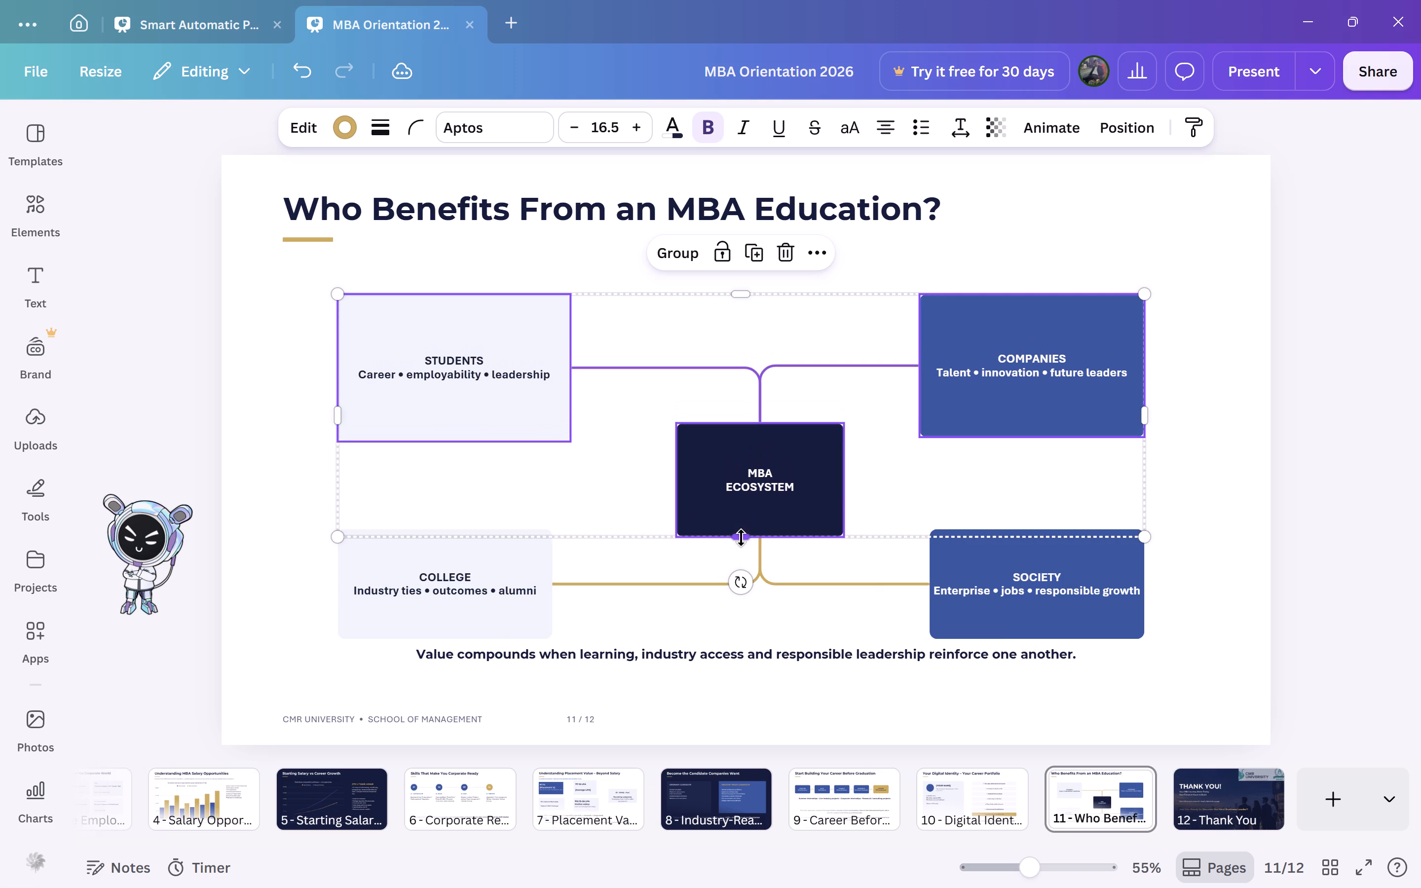
pyautogui.moveTo(708, 597); pyautogui.dragTo(705, 563)
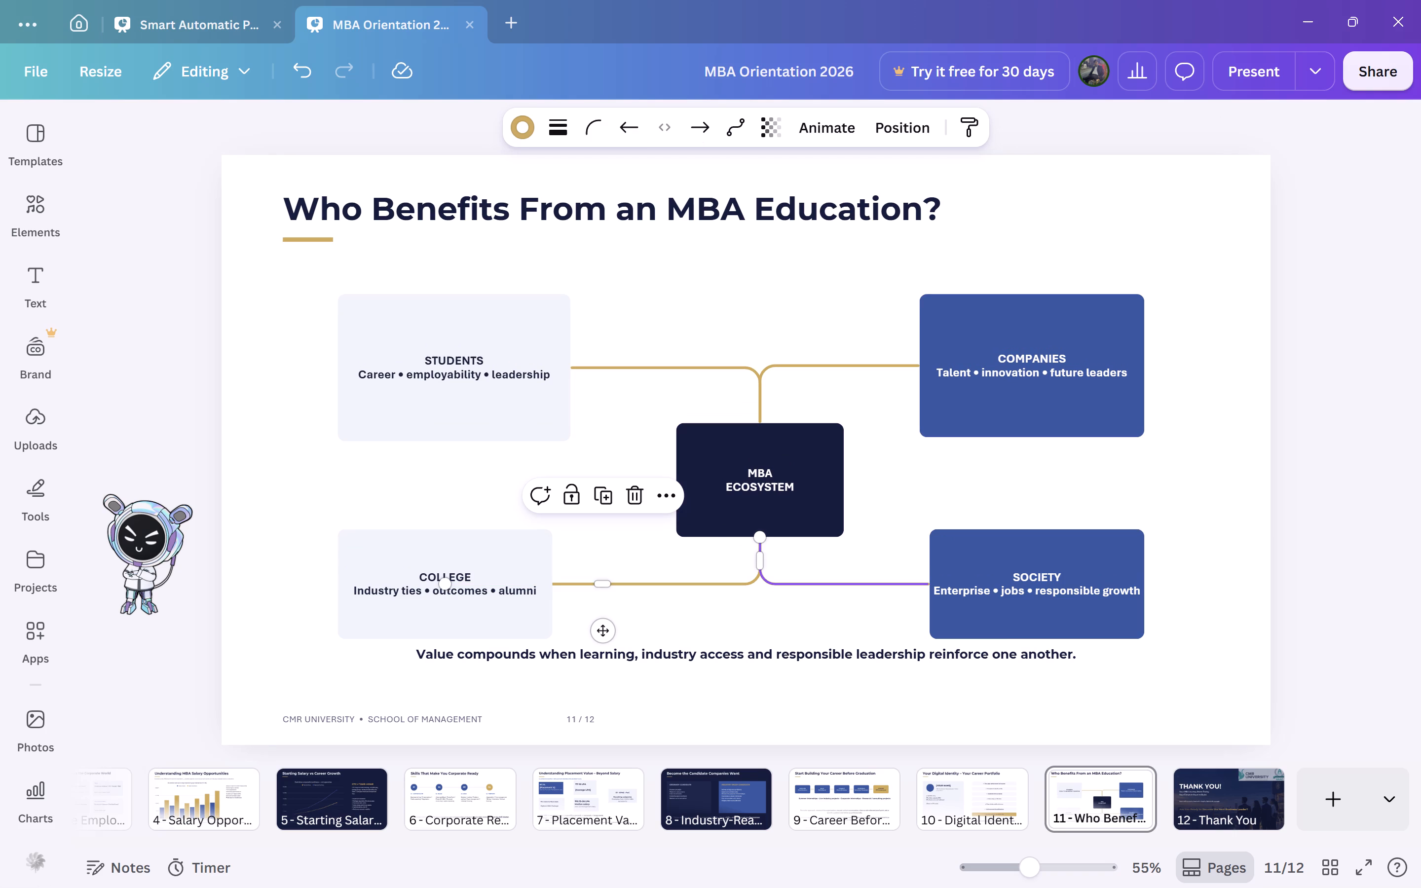
pyautogui.click(756, 546)
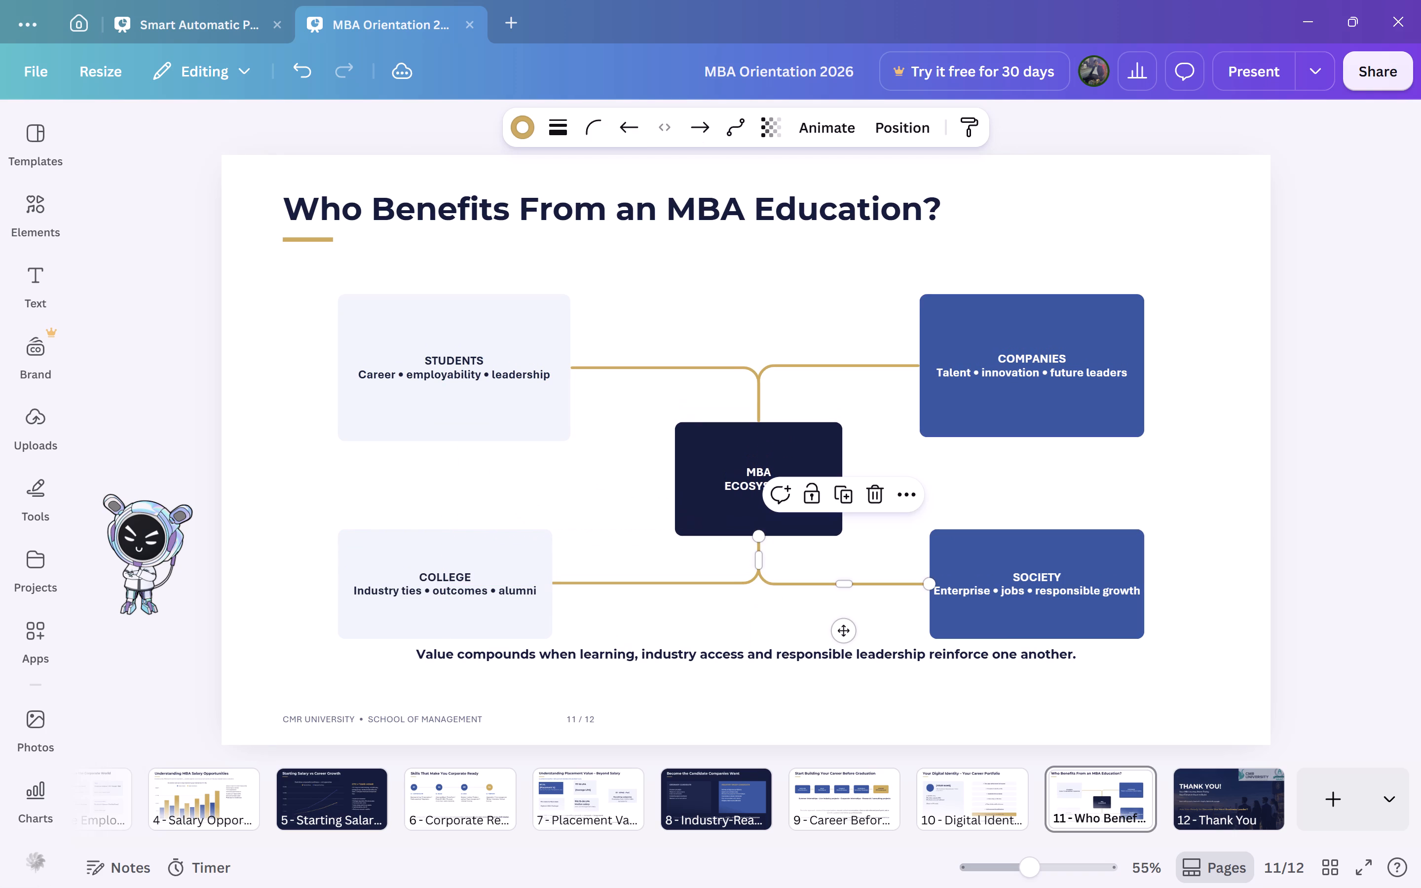
pyautogui.click(997, 457)
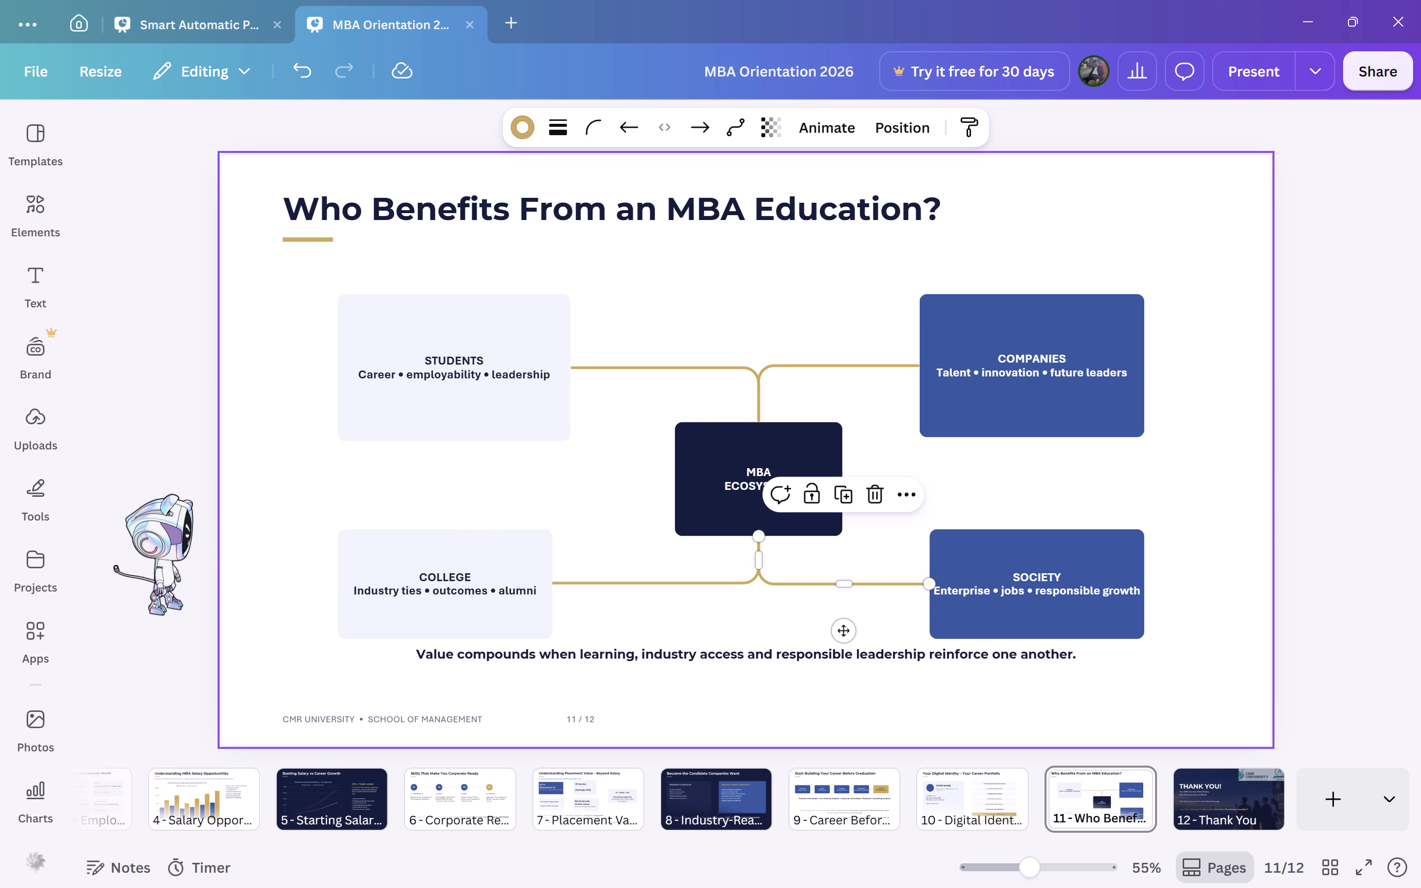
# Move all five boxes with their connectors up together, centring the diagram between the title and the closing statement.
pyautogui.moveTo(1169, 627); pyautogui.dragTo(635, 512)
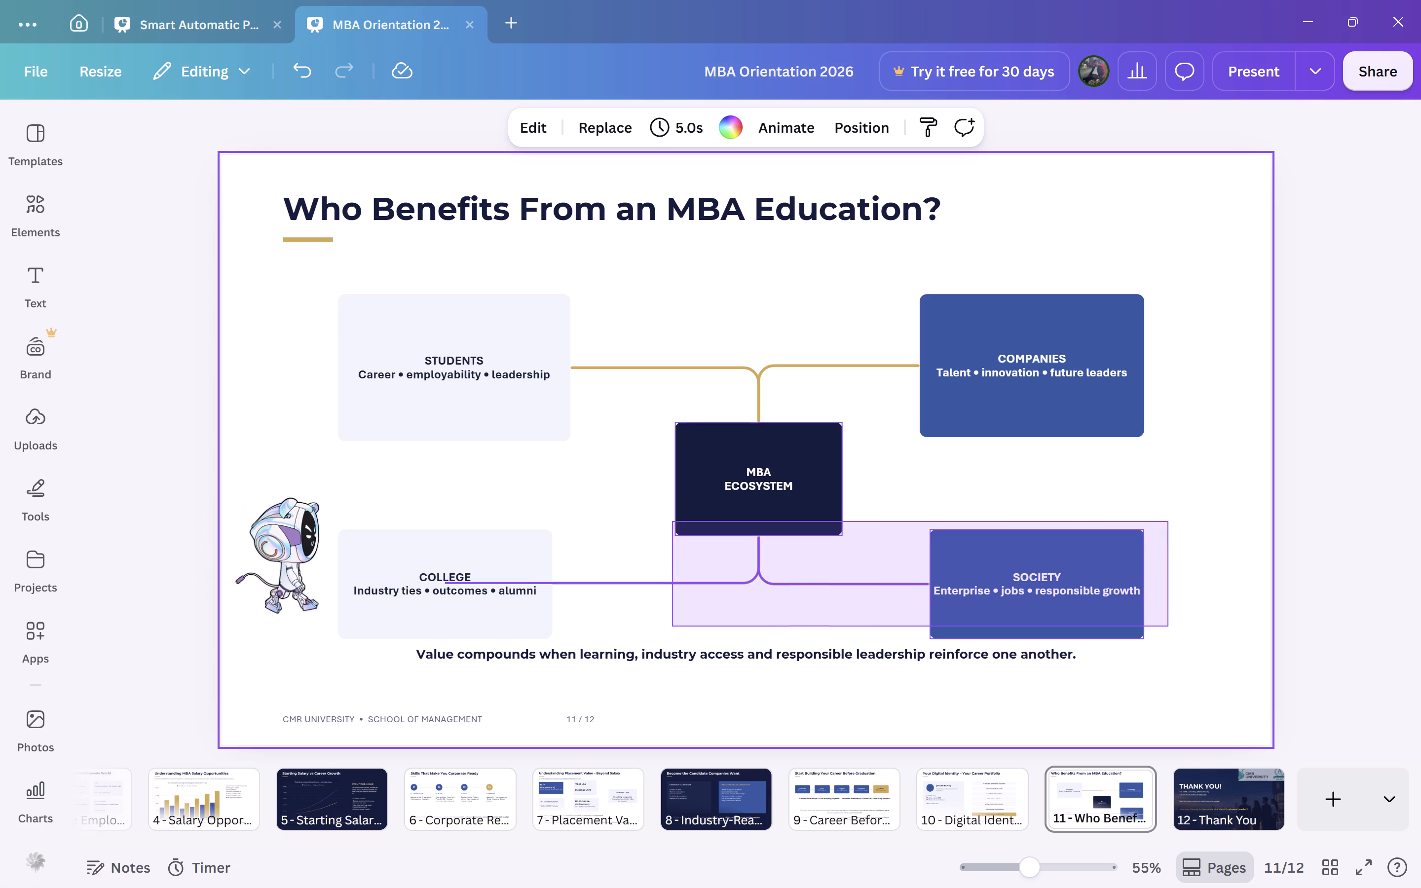
pyautogui.moveTo(635, 512); pyautogui.dragTo(364, 328)
pyautogui.moveTo(669, 490); pyautogui.dragTo(663, 450)
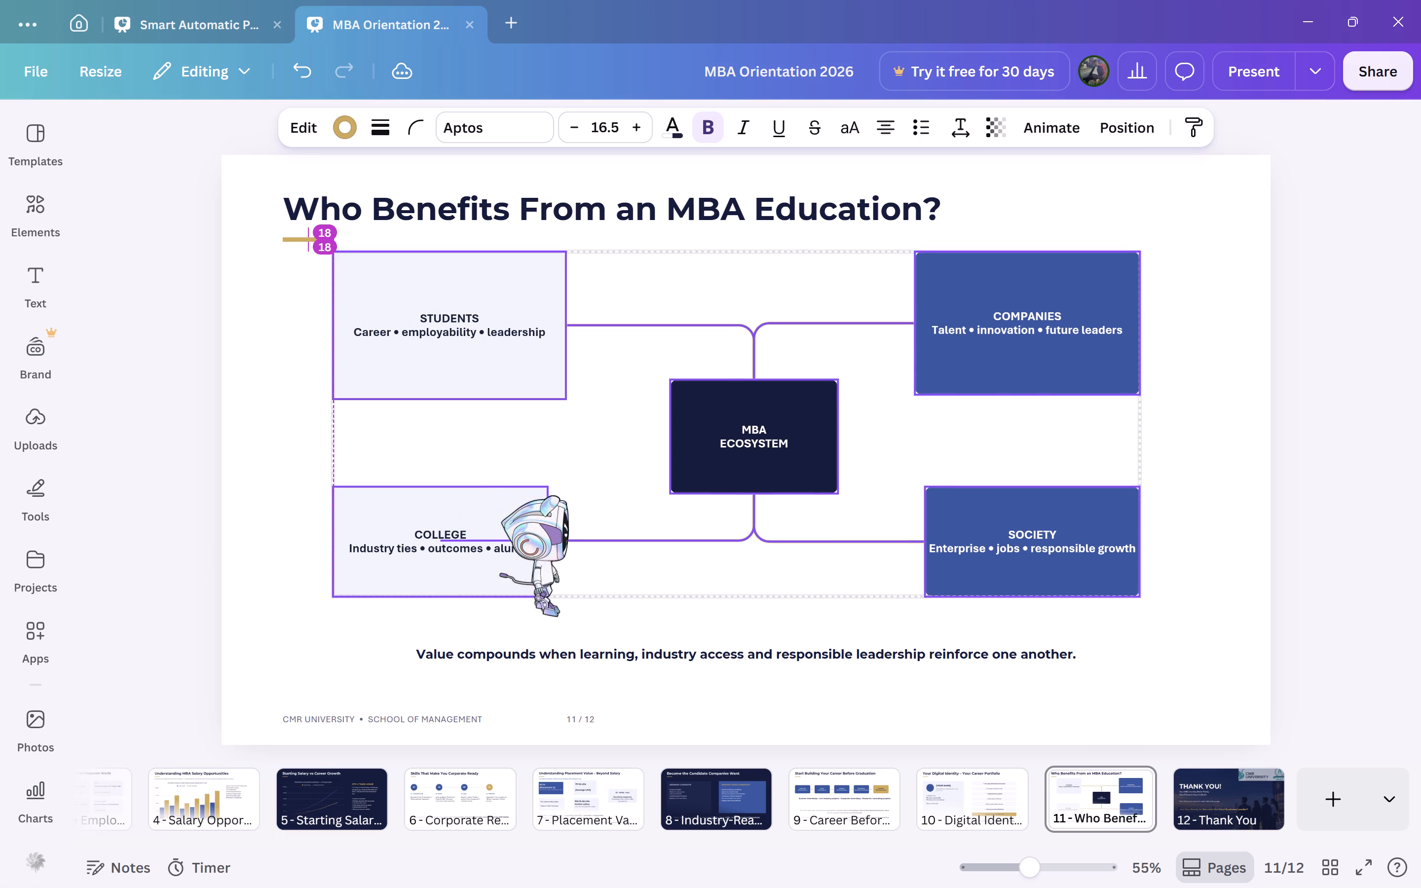
pyautogui.moveTo(663, 450); pyautogui.dragTo(662, 458)
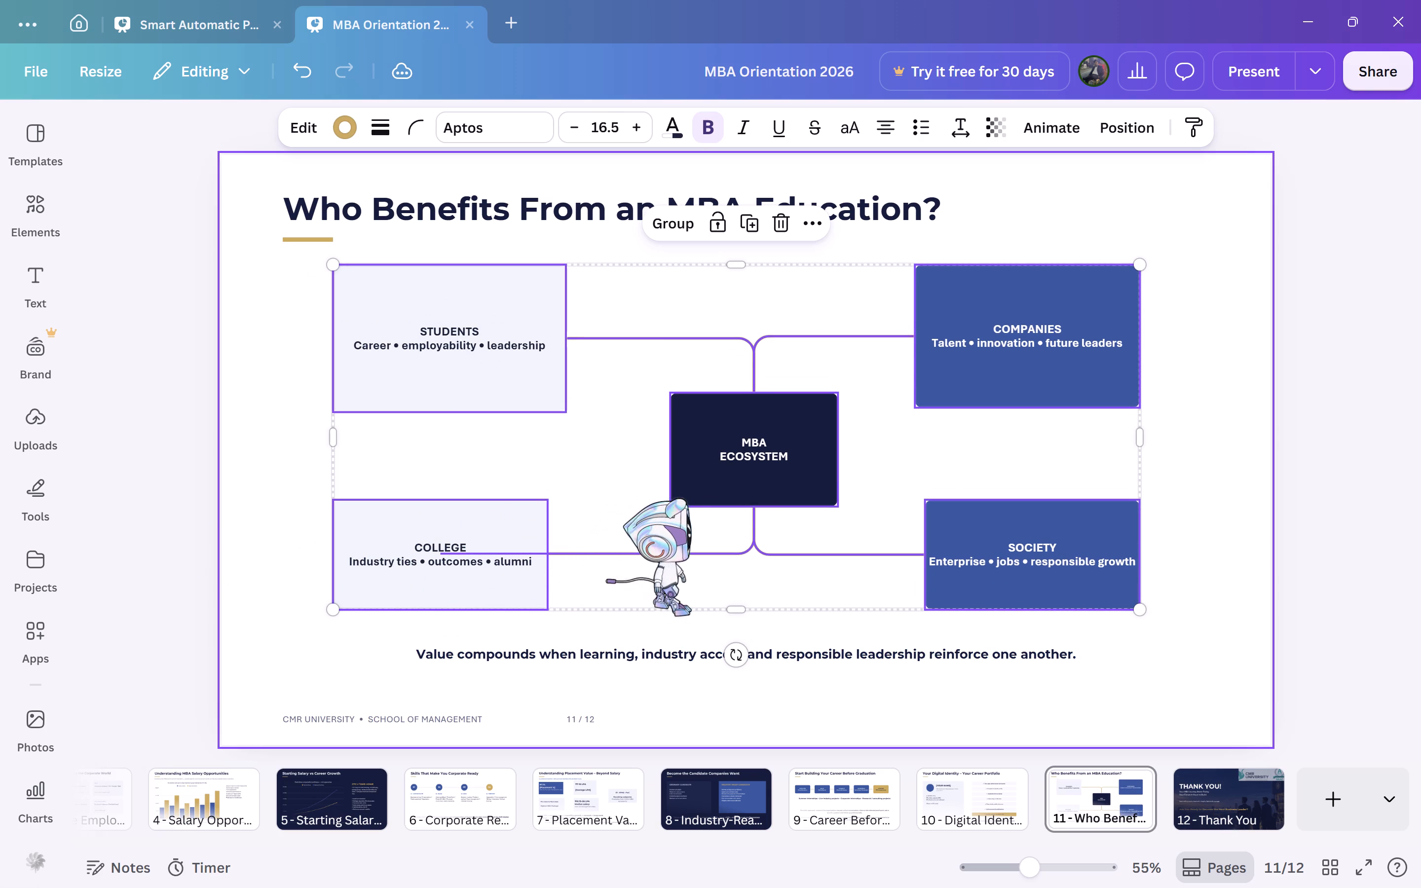
pyautogui.click(248, 438)
# Make the CMR University logo fully opaque on the Thank You slide.
pyautogui.press('Right')
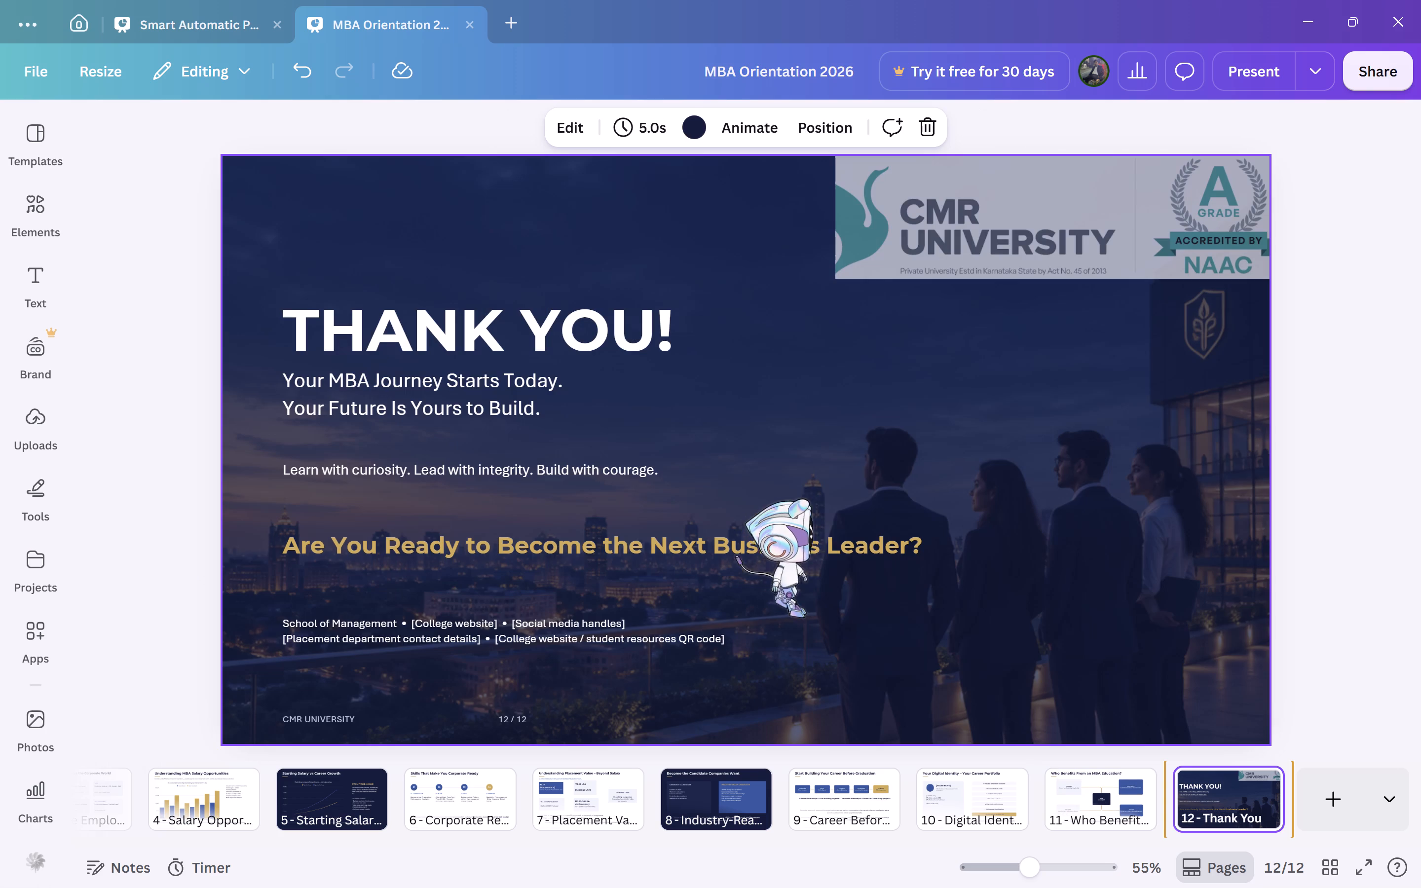
pyautogui.click(897, 236)
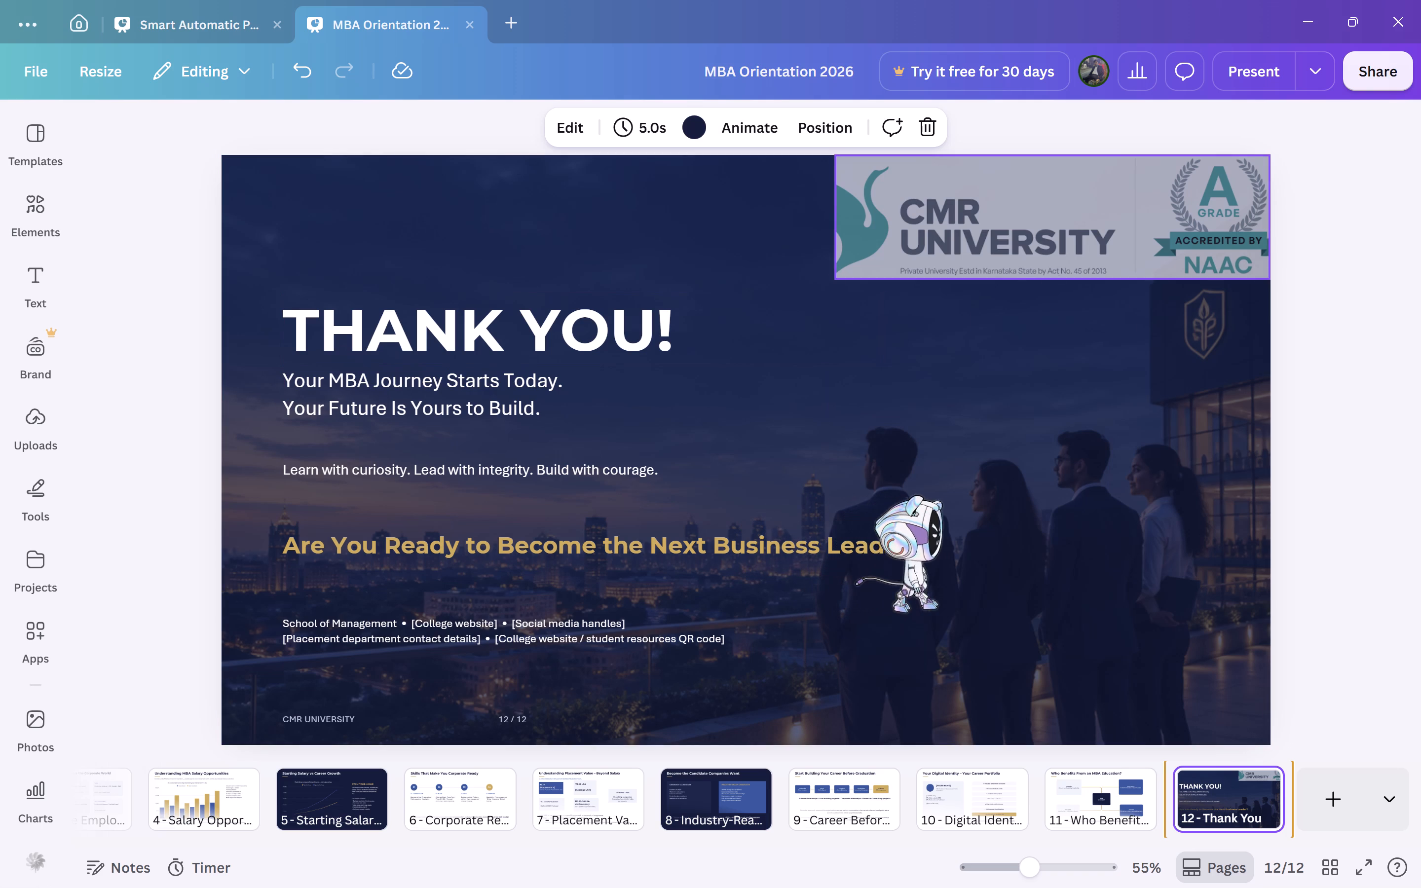
pyautogui.click(889, 129)
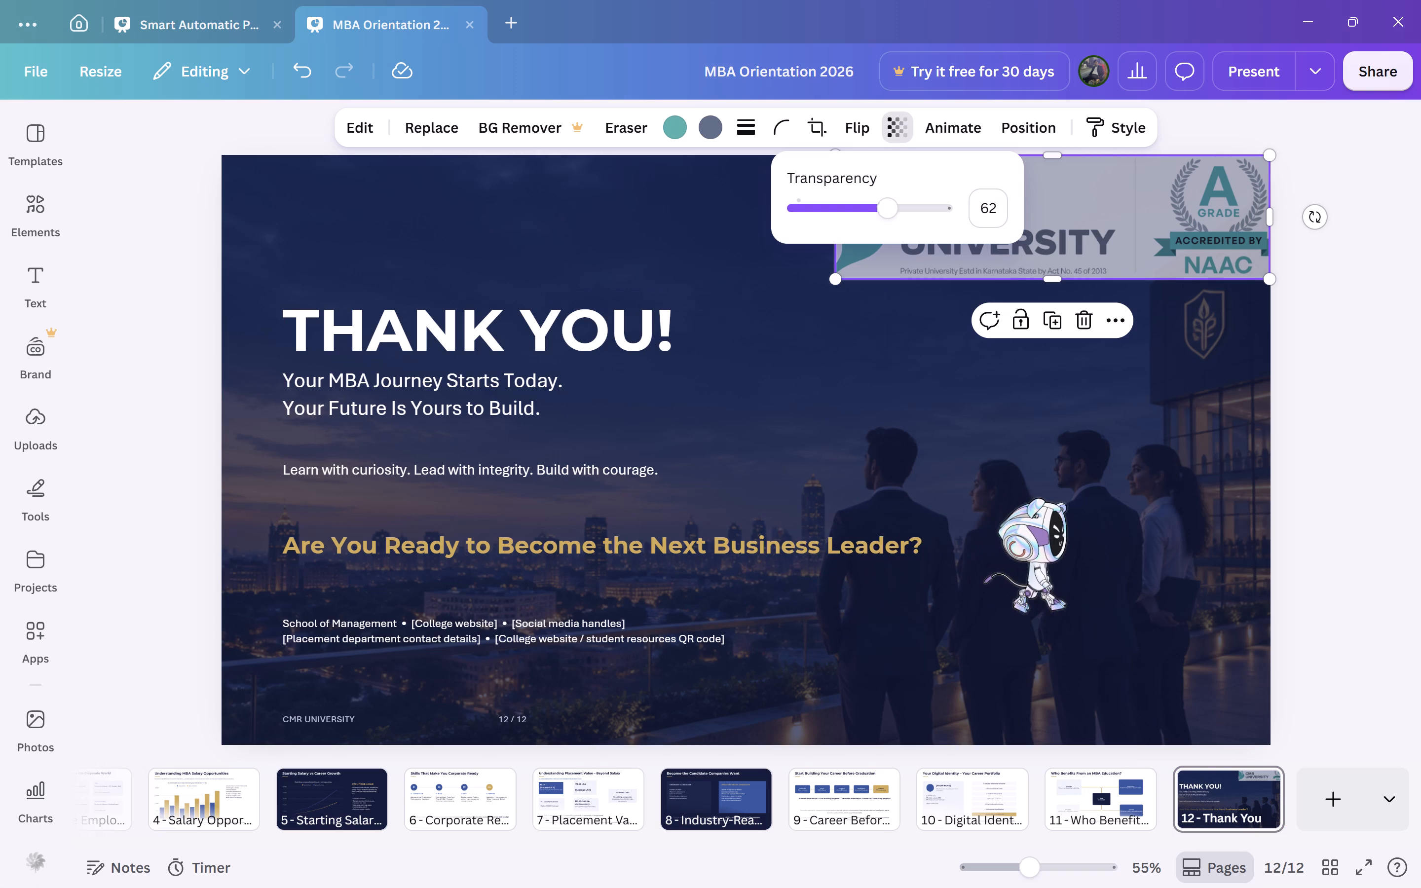
pyautogui.moveTo(891, 213); pyautogui.dragTo(1029, 211)
pyautogui.click(1064, 227)
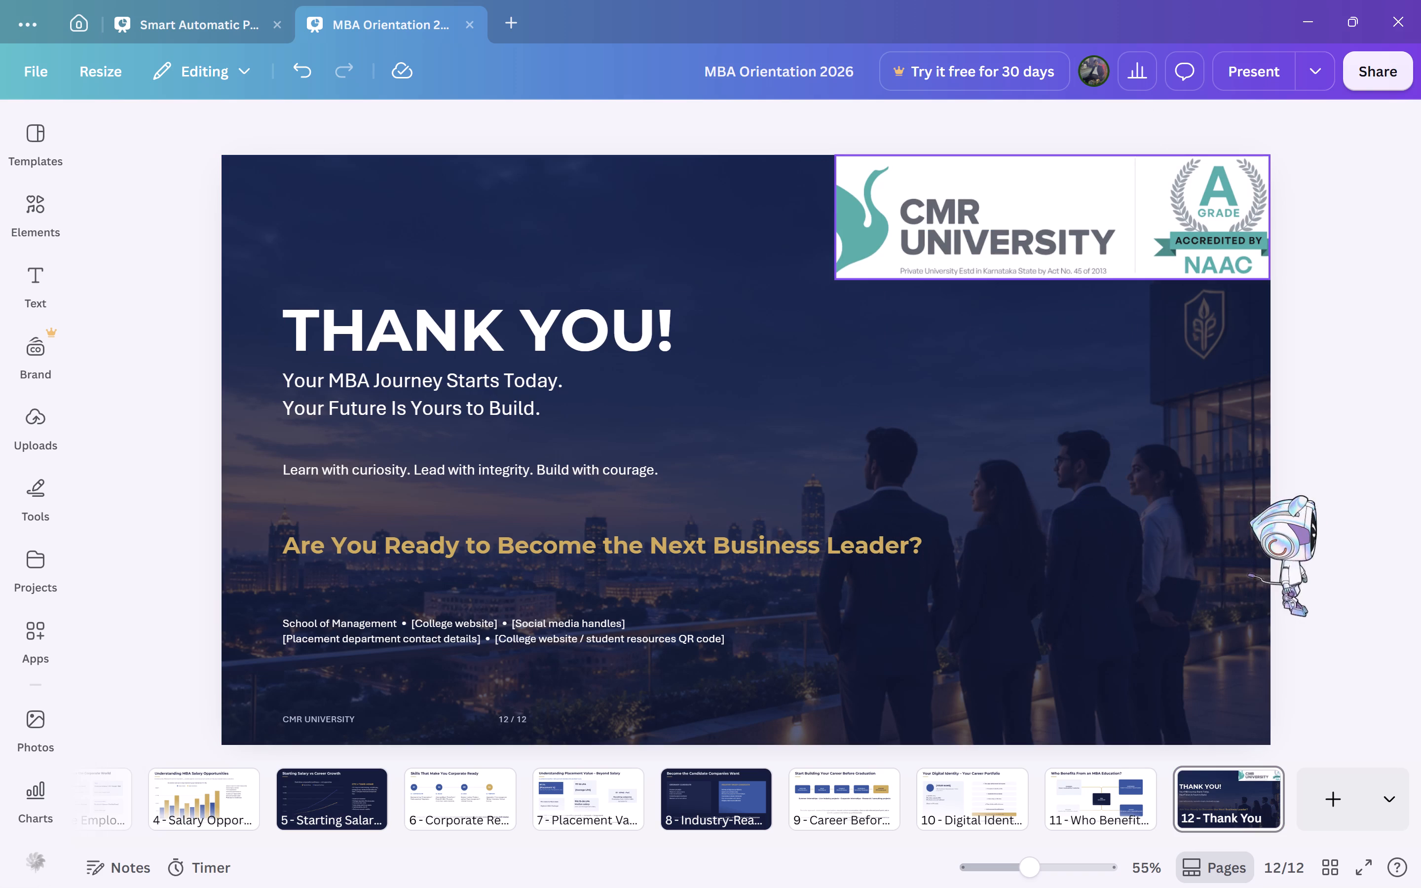
# Move the CMR University logo beside the "THANK YOU!" heading and widen it leftward until it nearly meets the heading.
pyautogui.moveTo(858, 261); pyautogui.dragTo(855, 268)
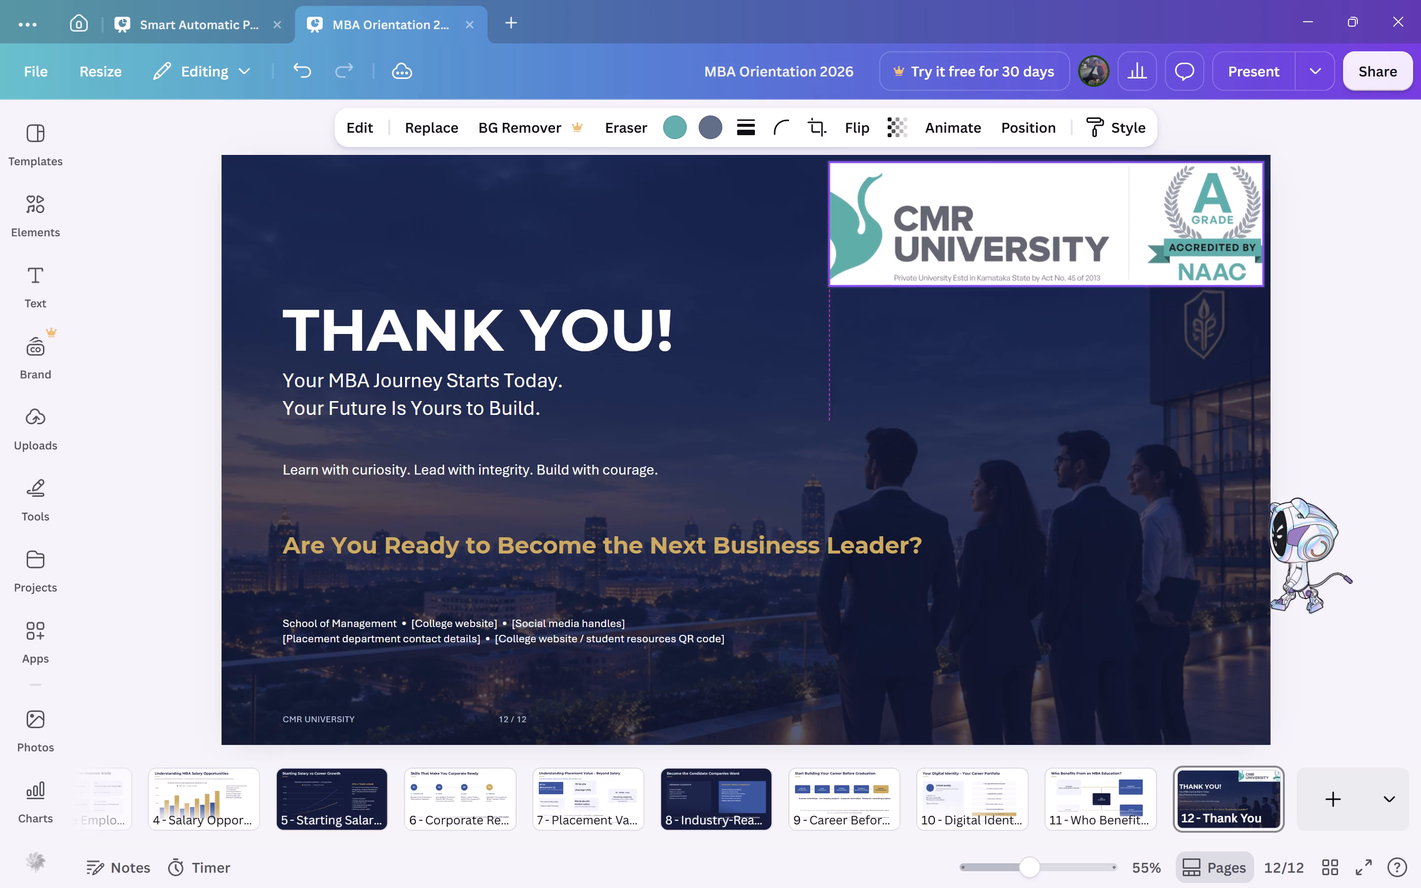
pyautogui.moveTo(855, 268); pyautogui.dragTo(720, 406)
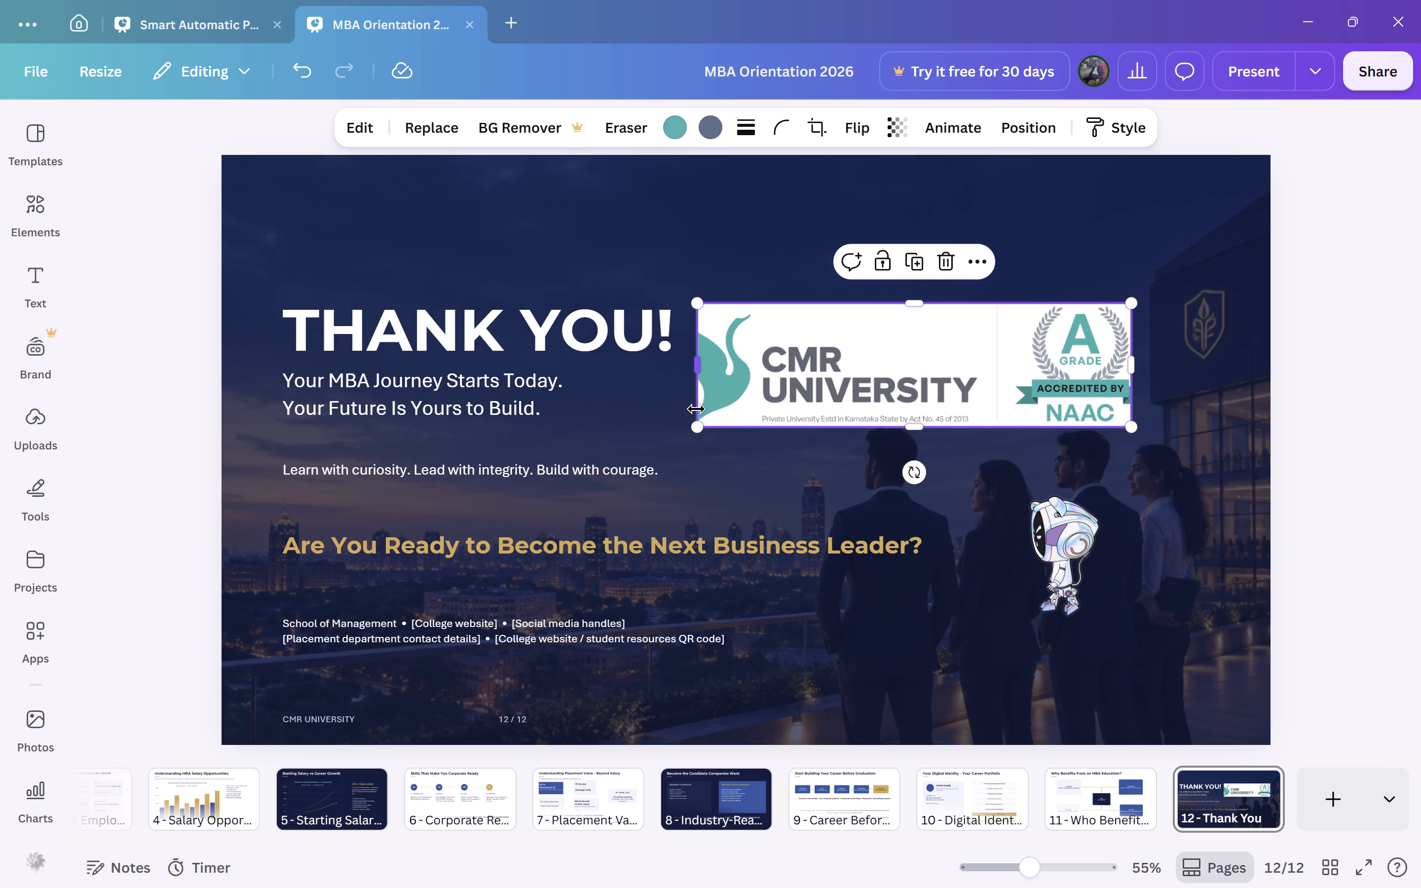
pyautogui.moveTo(696, 373); pyautogui.dragTo(683, 373)
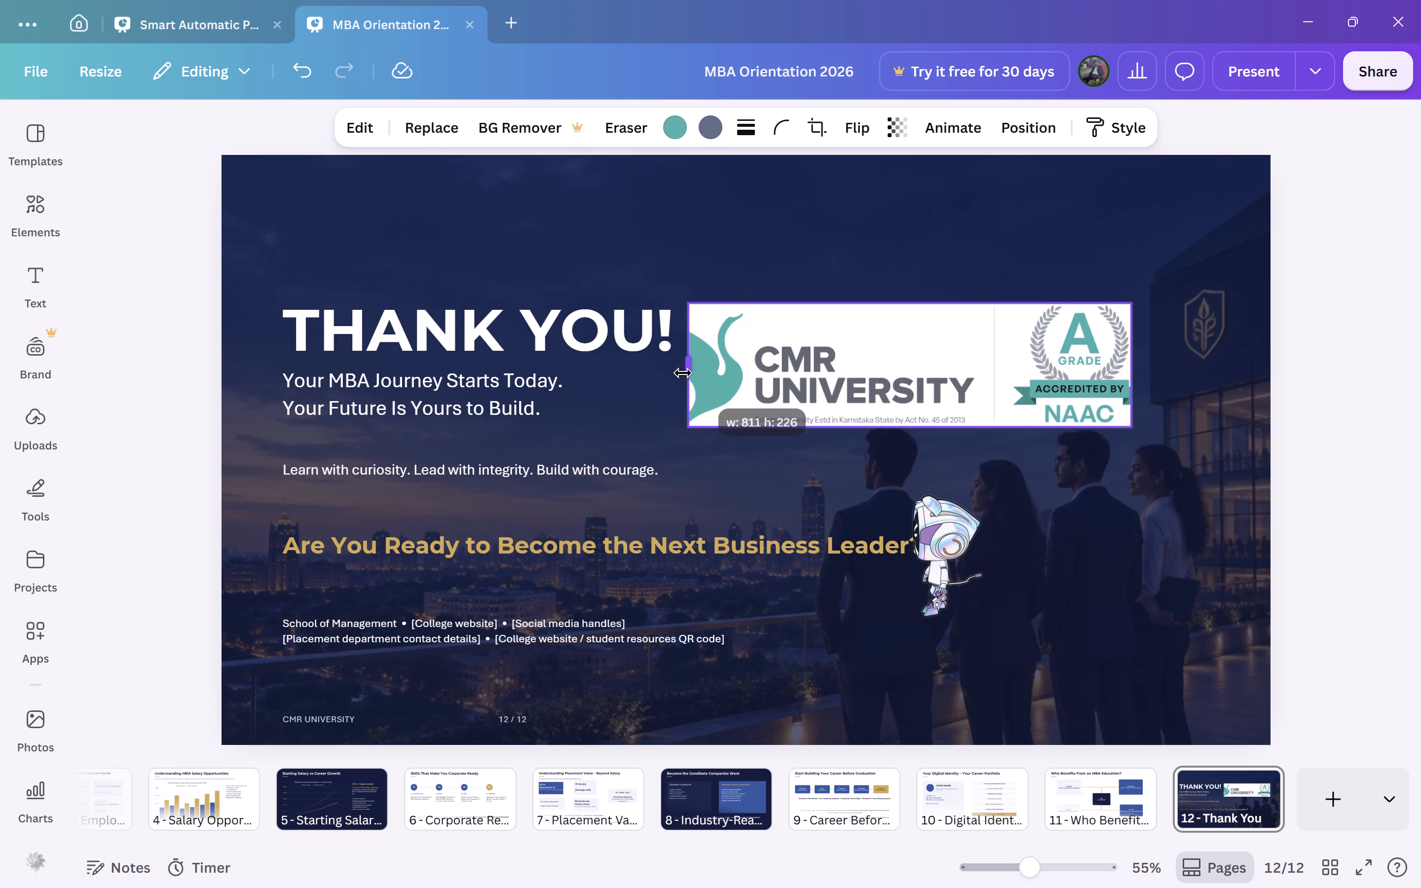
pyautogui.moveTo(683, 373); pyautogui.dragTo(642, 432)
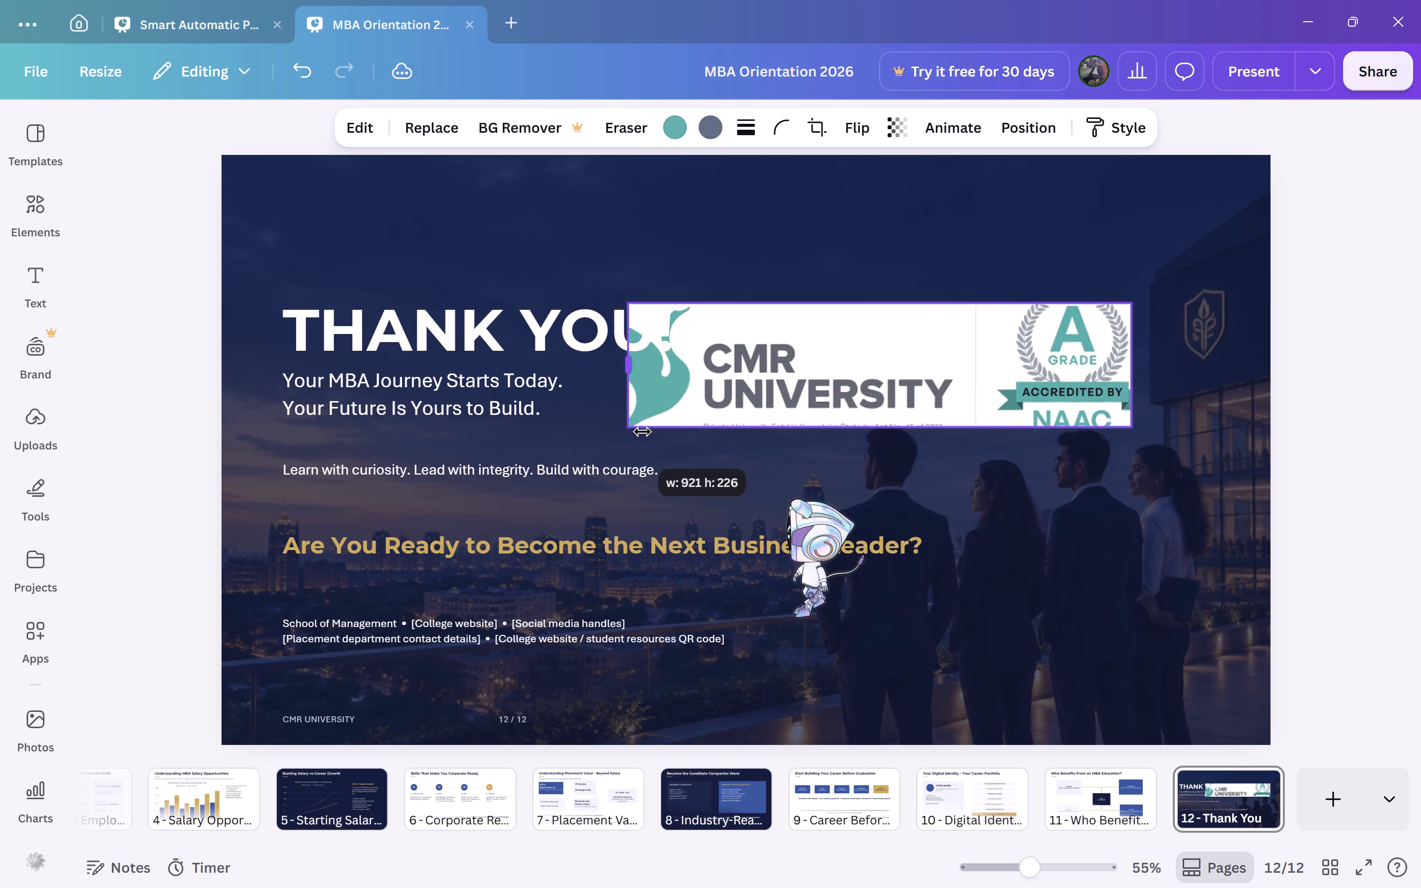
pyautogui.moveTo(642, 432); pyautogui.dragTo(679, 407)
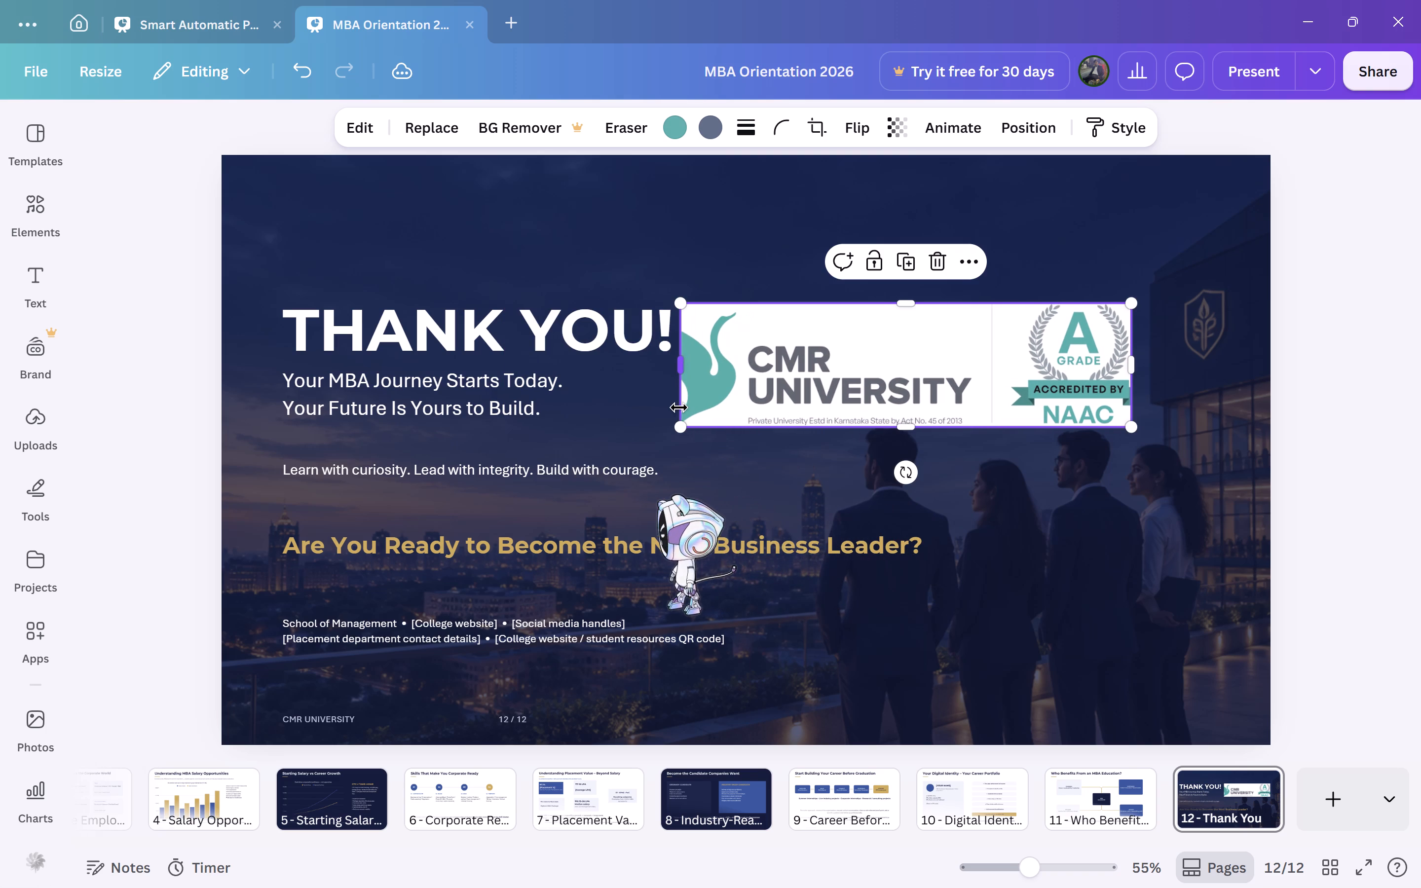
# Scale the CMR University logo down from its lower-left corner to leave a gap after the "THANK YOU!" heading.
pyautogui.click(724, 237)
pyautogui.click(795, 321)
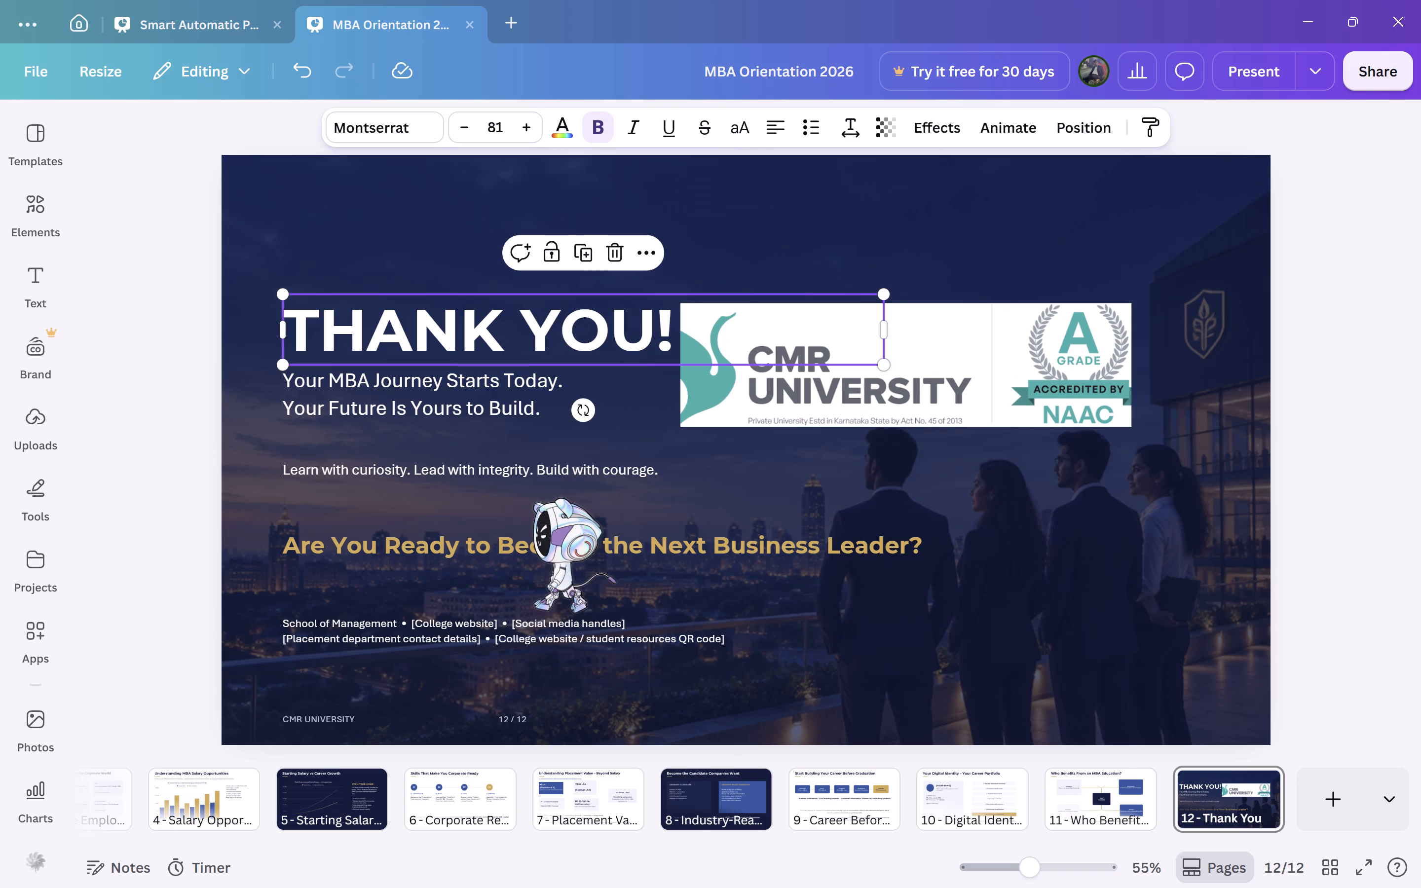
pyautogui.click(928, 393)
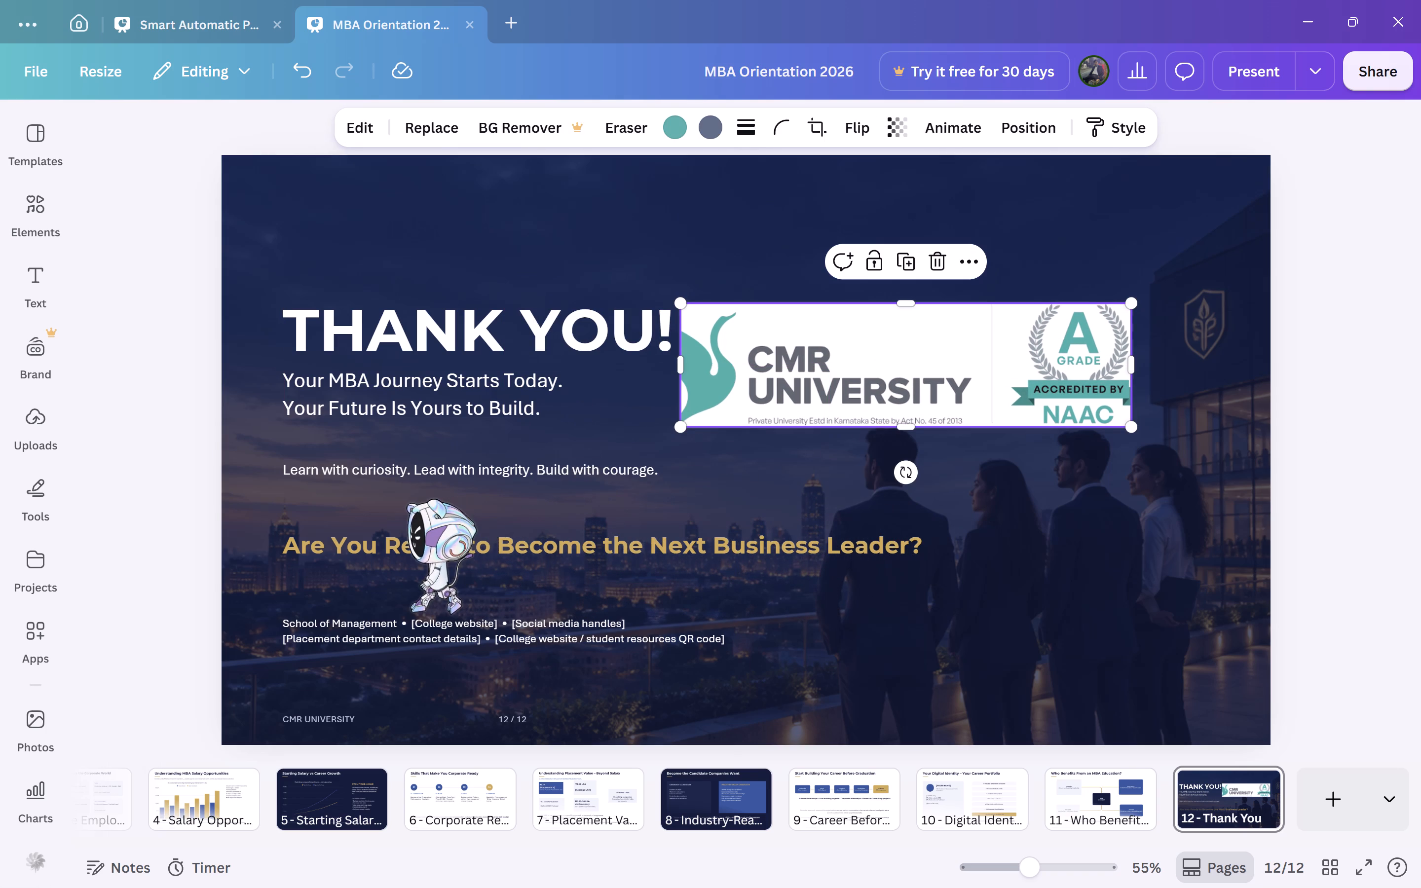
pyautogui.moveTo(681, 430); pyautogui.dragTo(741, 412)
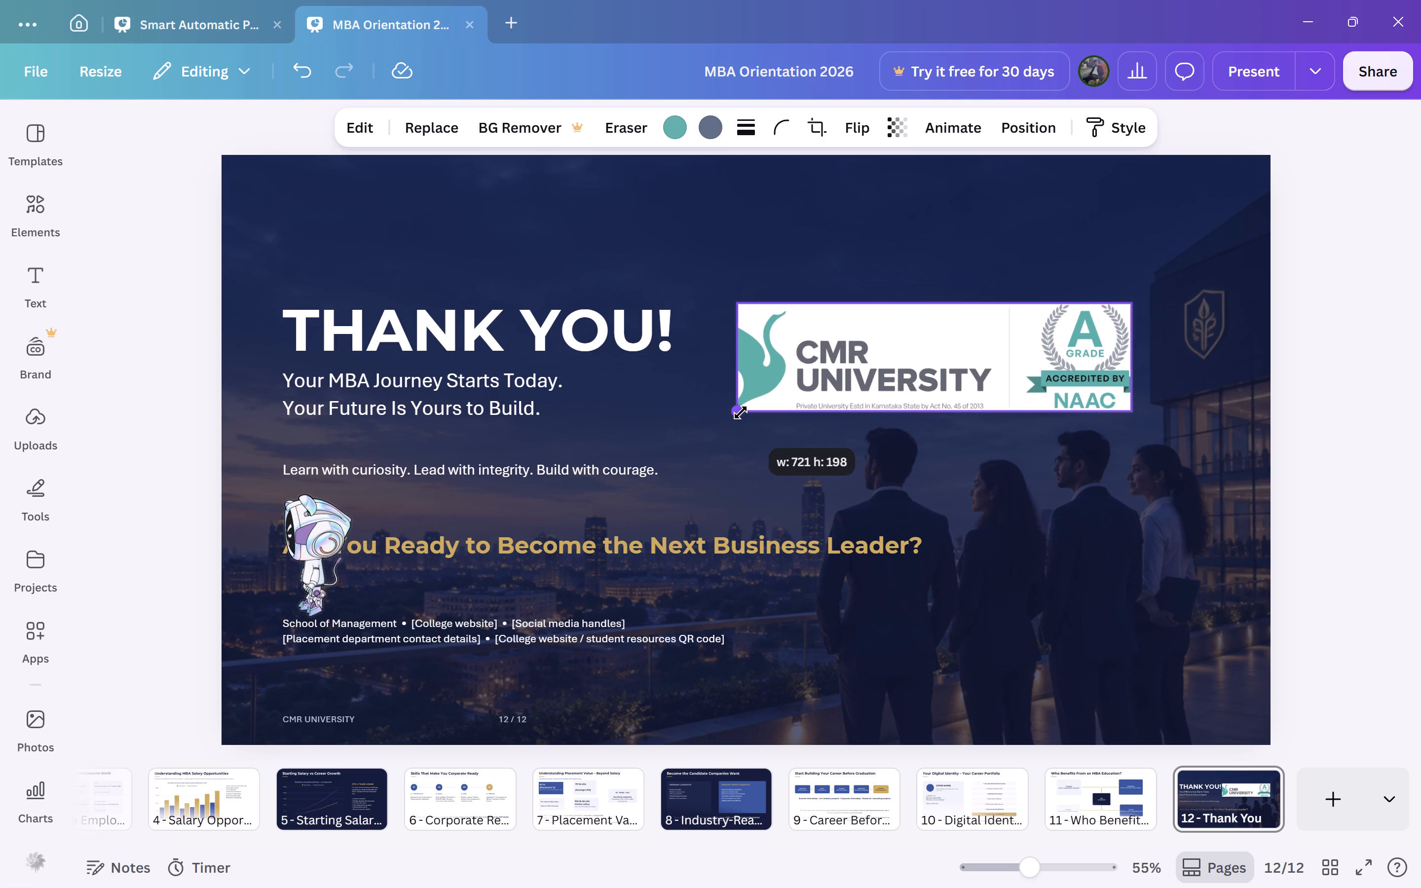
pyautogui.moveTo(741, 412); pyautogui.dragTo(747, 411)
# Shift the resized CMR University logo slightly up and to the right, beside the heading and subtitle text.
pyautogui.click(887, 392)
pyautogui.moveTo(915, 370); pyautogui.dragTo(916, 361)
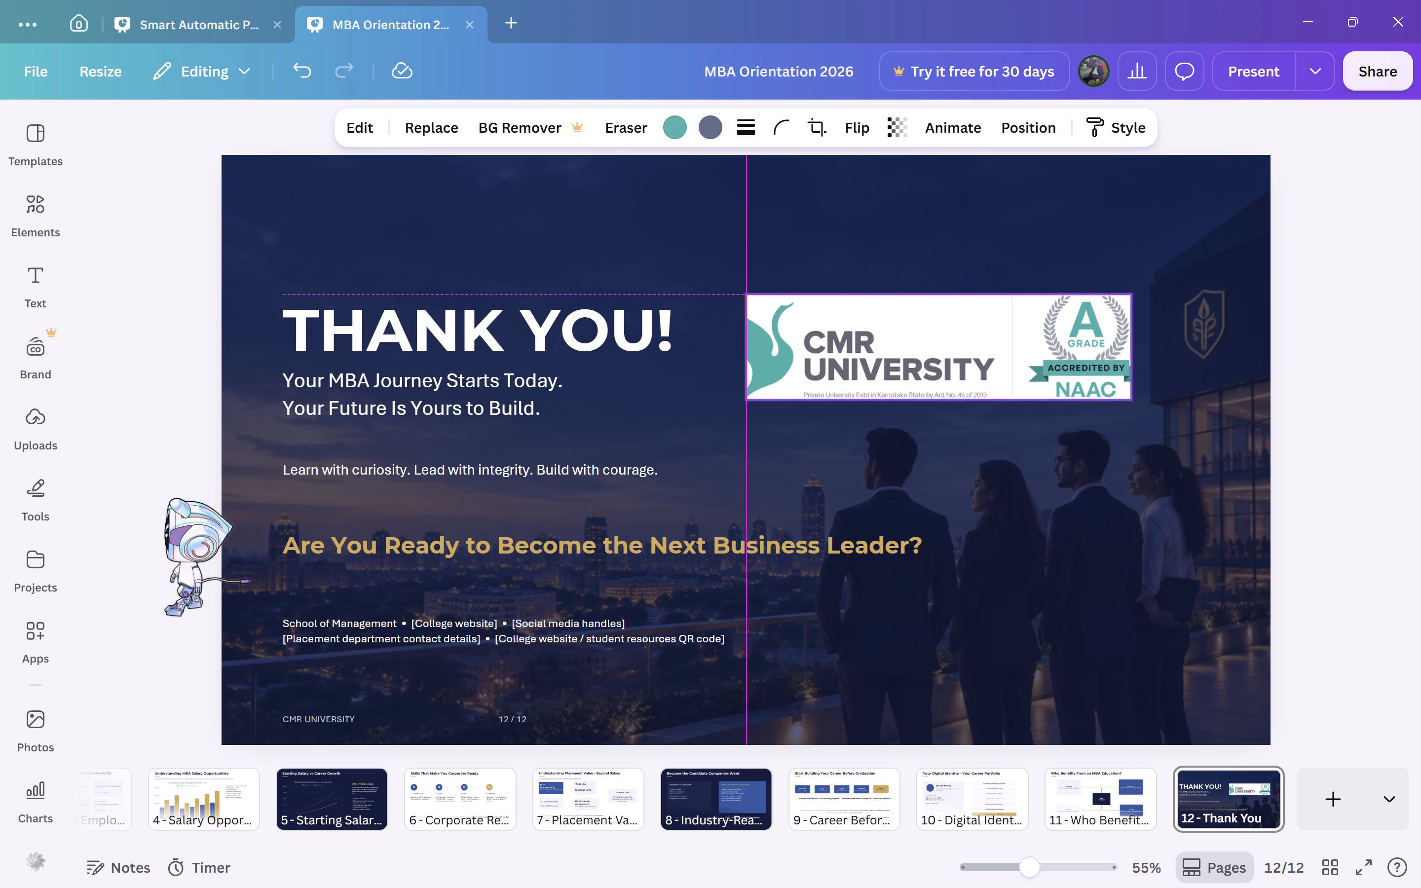
pyautogui.moveTo(916, 361); pyautogui.dragTo(931, 354)
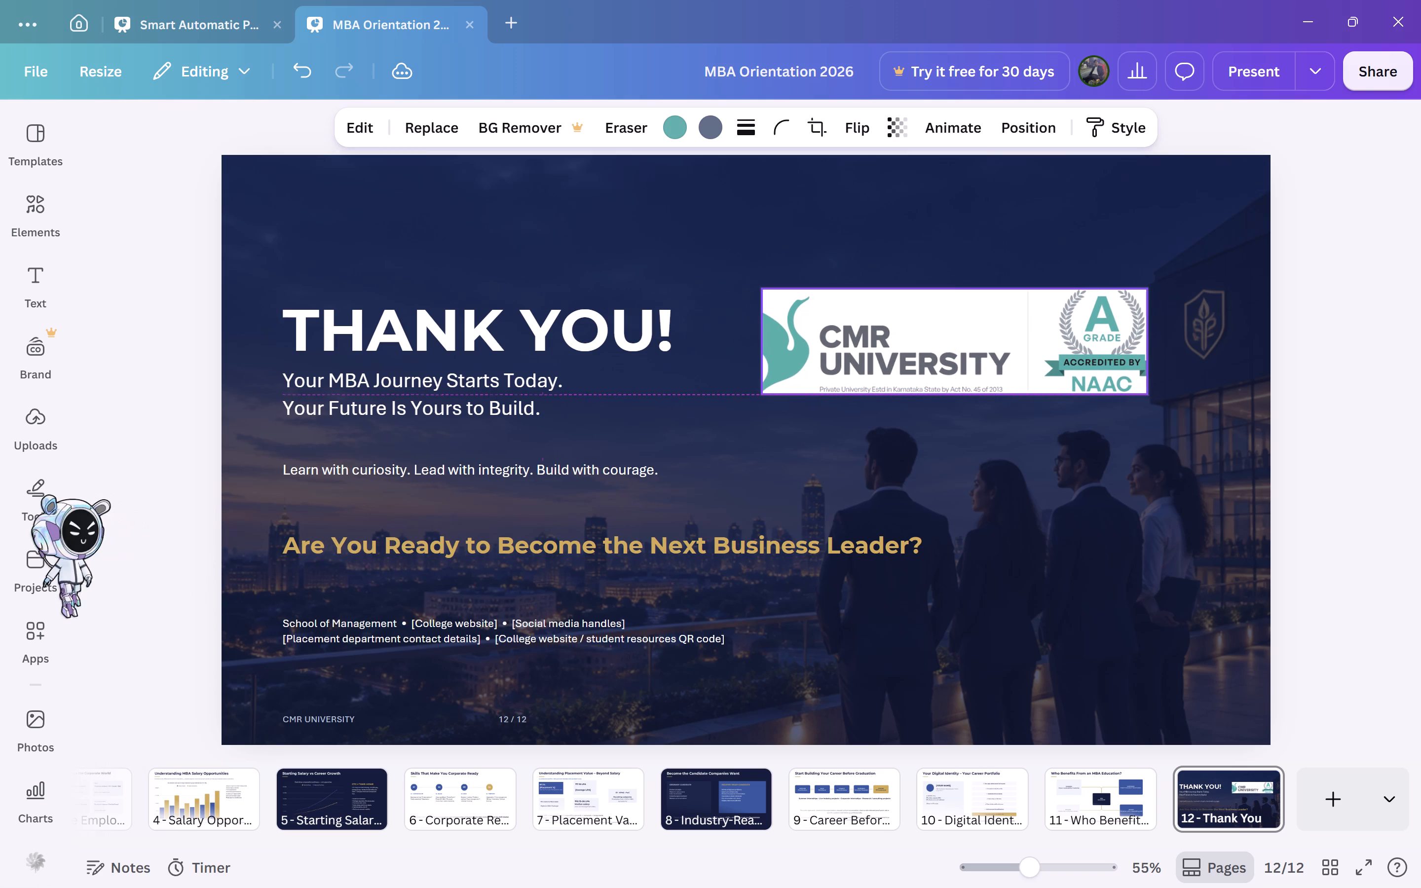
pyautogui.moveTo(931, 354); pyautogui.dragTo(930, 354)
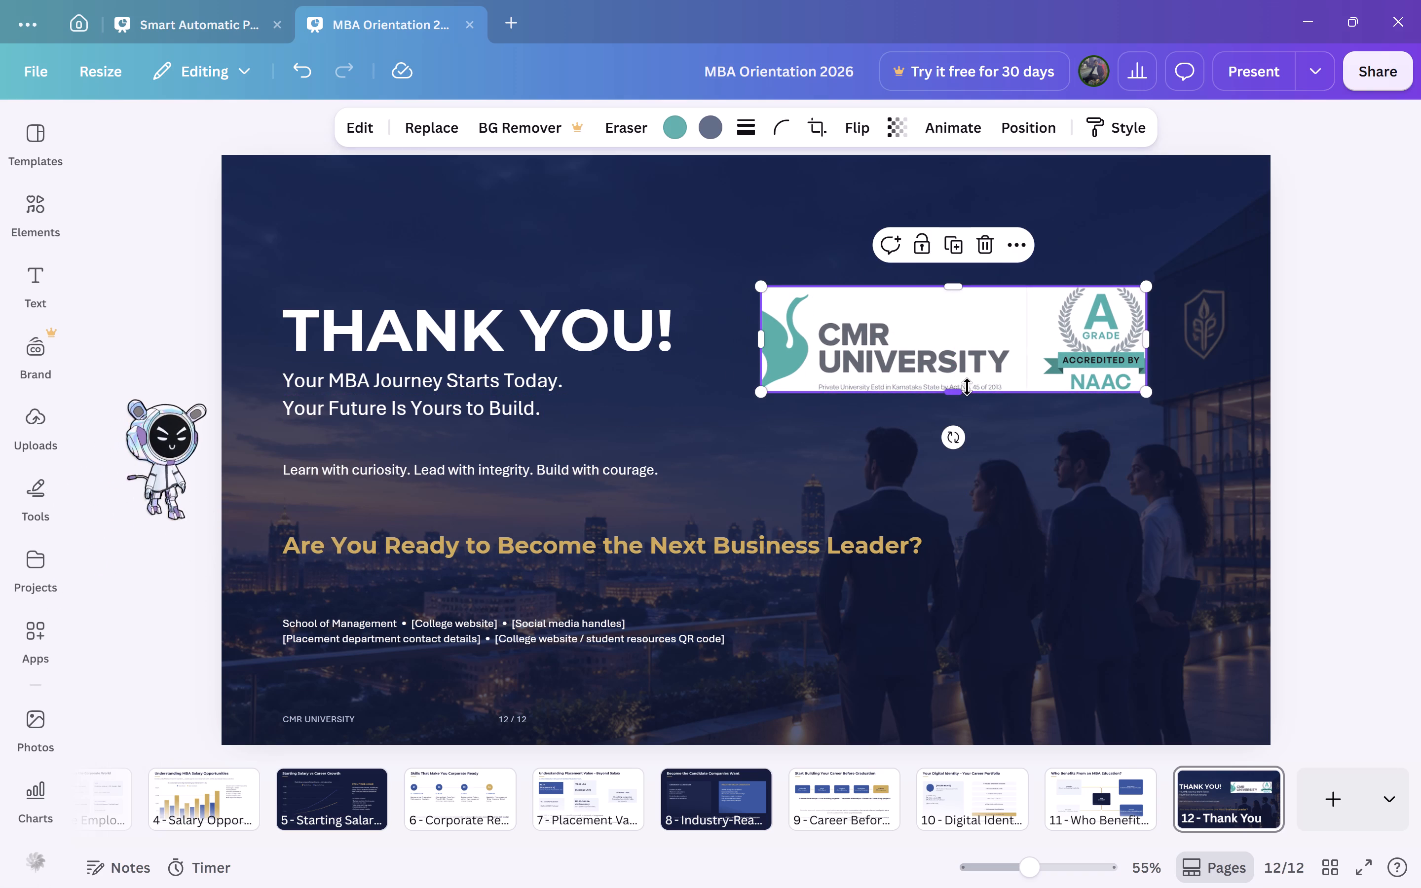
pyautogui.click(980, 406)
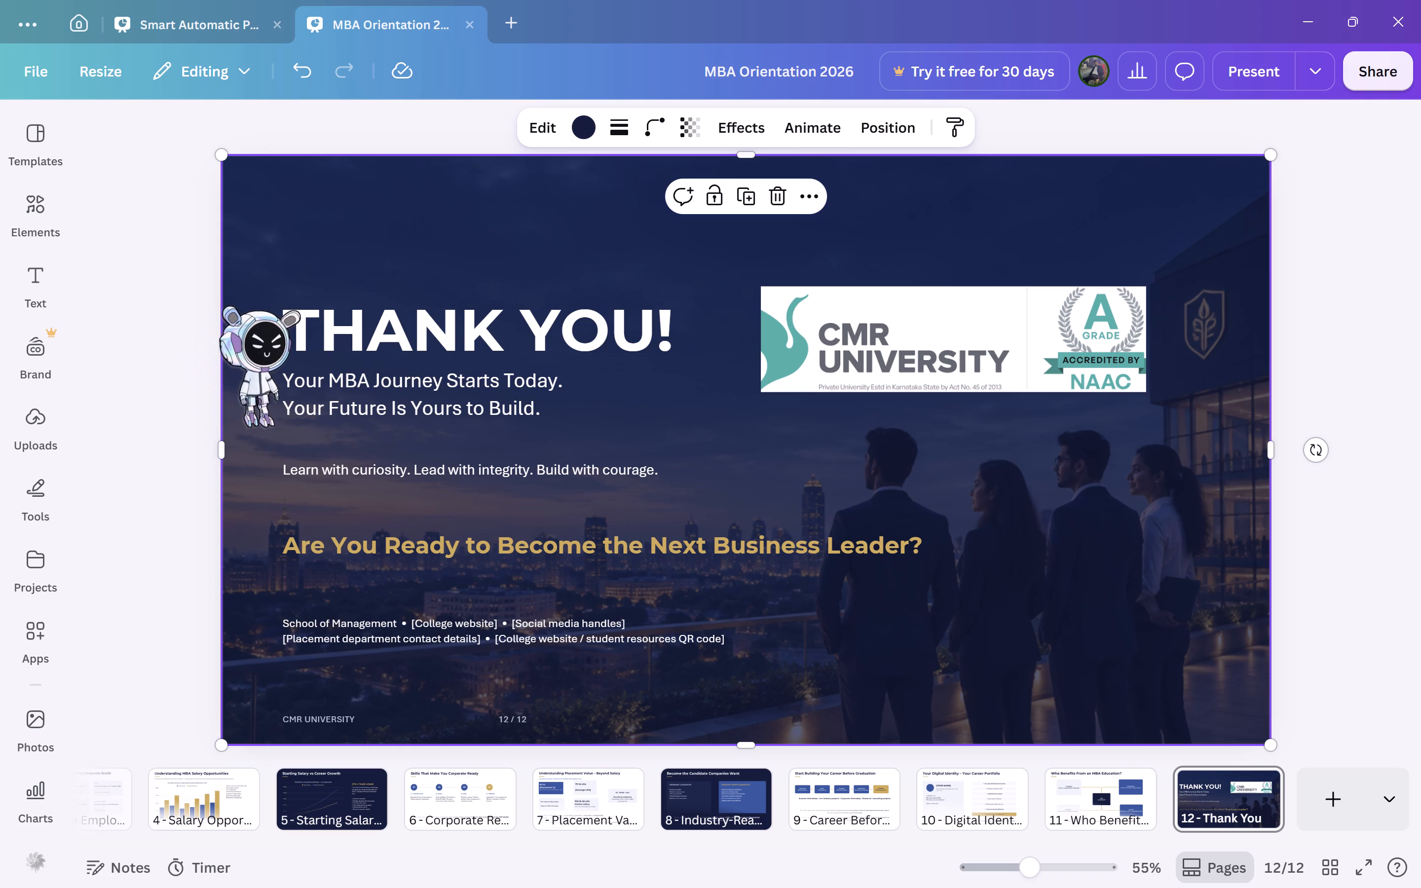
pyautogui.click(1344, 525)
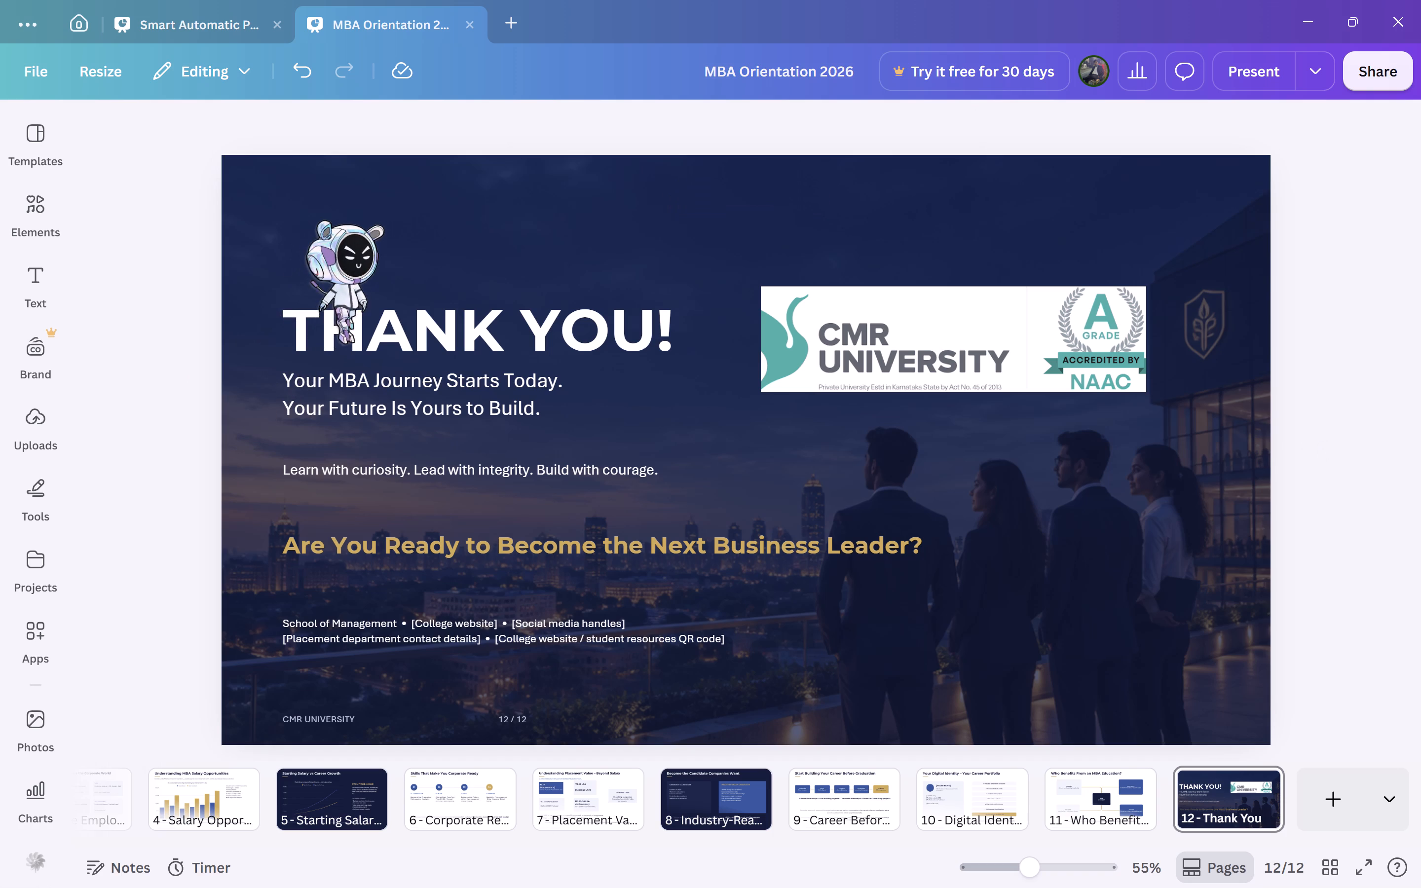
# Delete the placeholder contact text starting with "School of Management" from the Thank You slide.
pyautogui.click(721, 641)
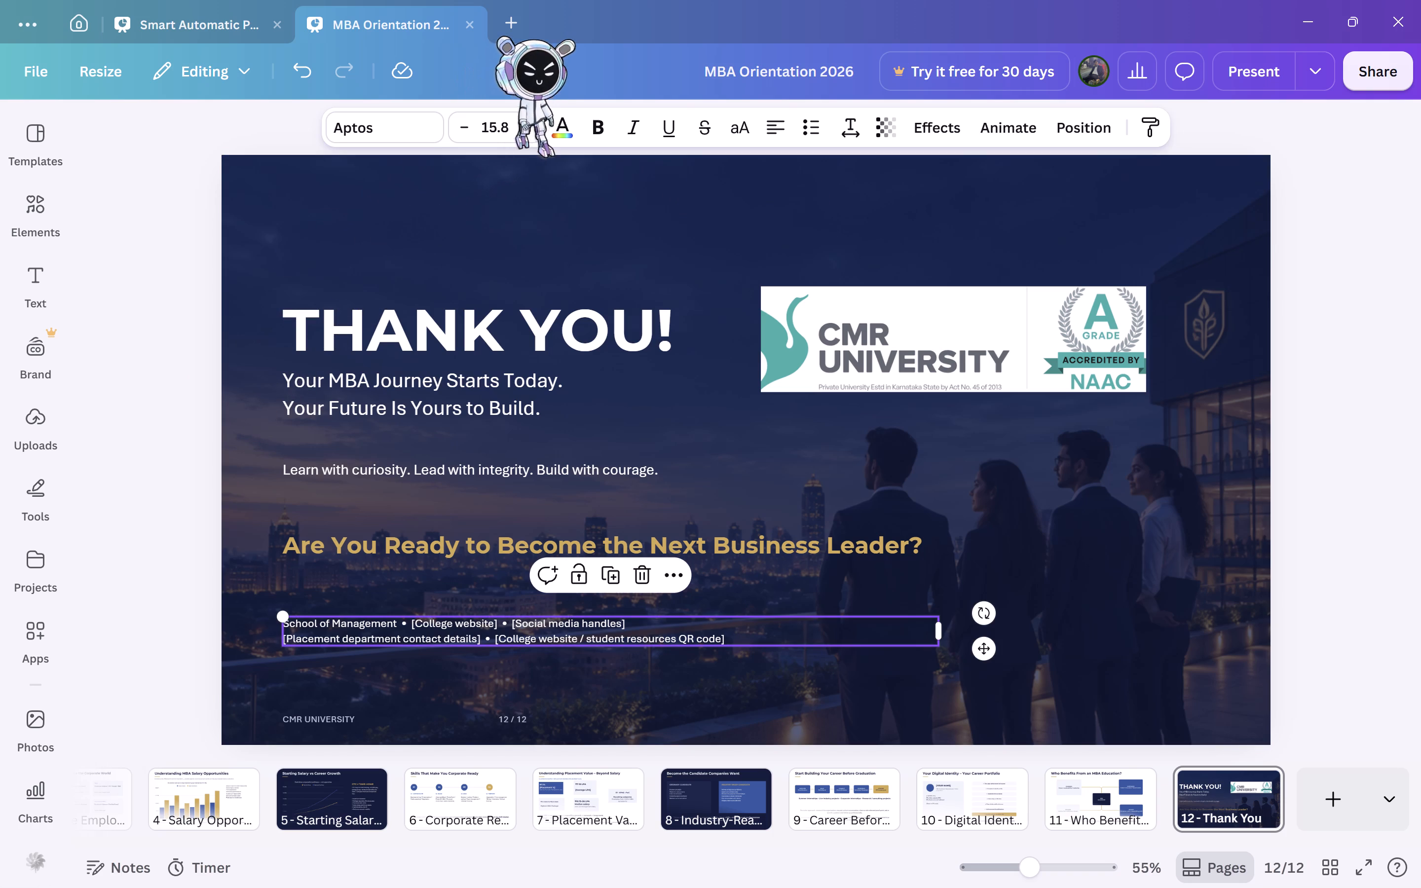
pyautogui.press('Delete')
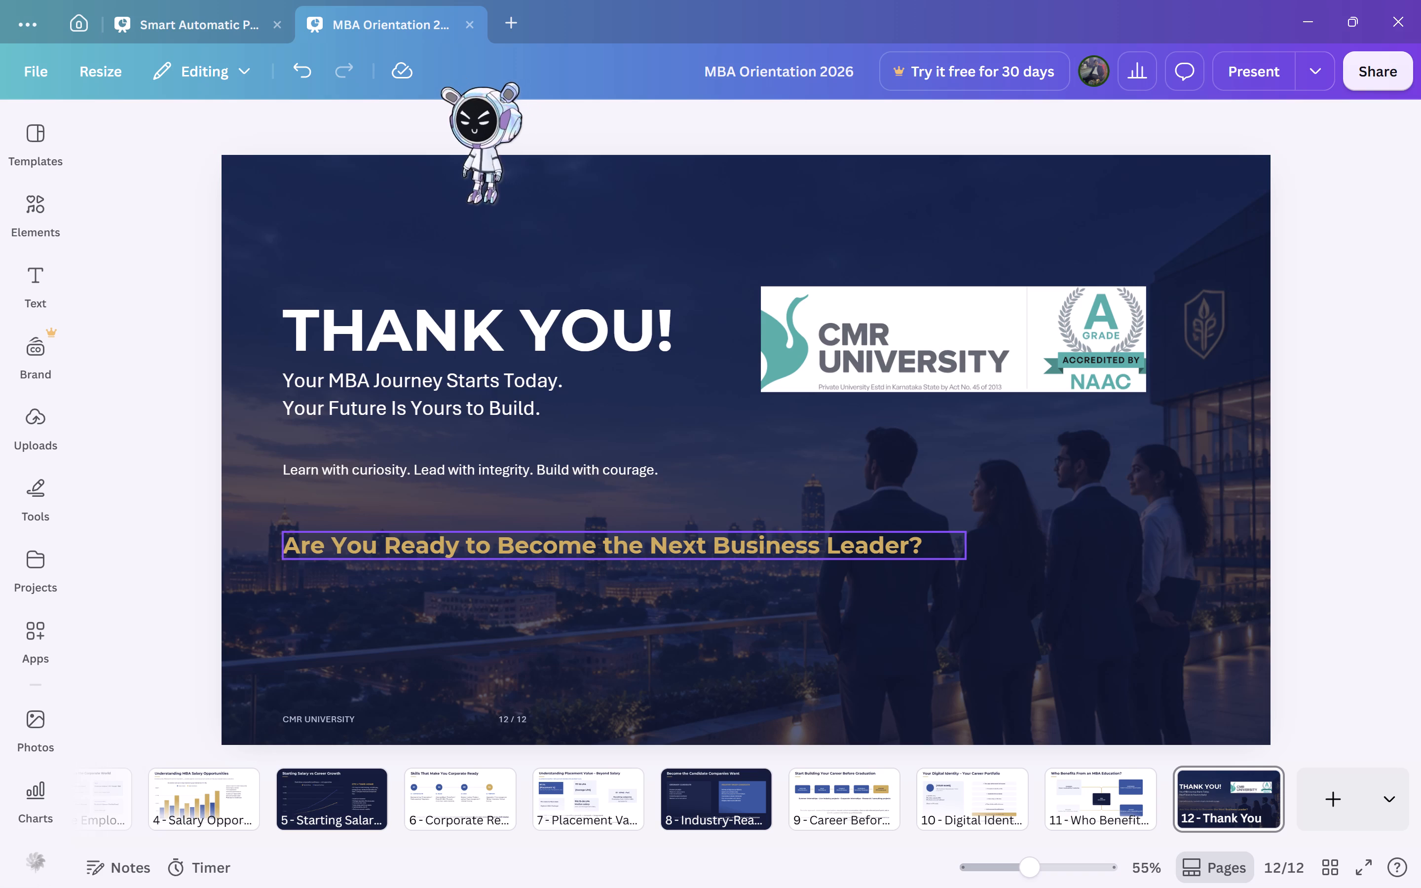
# Move the gold "Are You Ready to Become the Next Business Leader?" line down, just above the footer.
pyautogui.moveTo(639, 556); pyautogui.dragTo(625, 638)
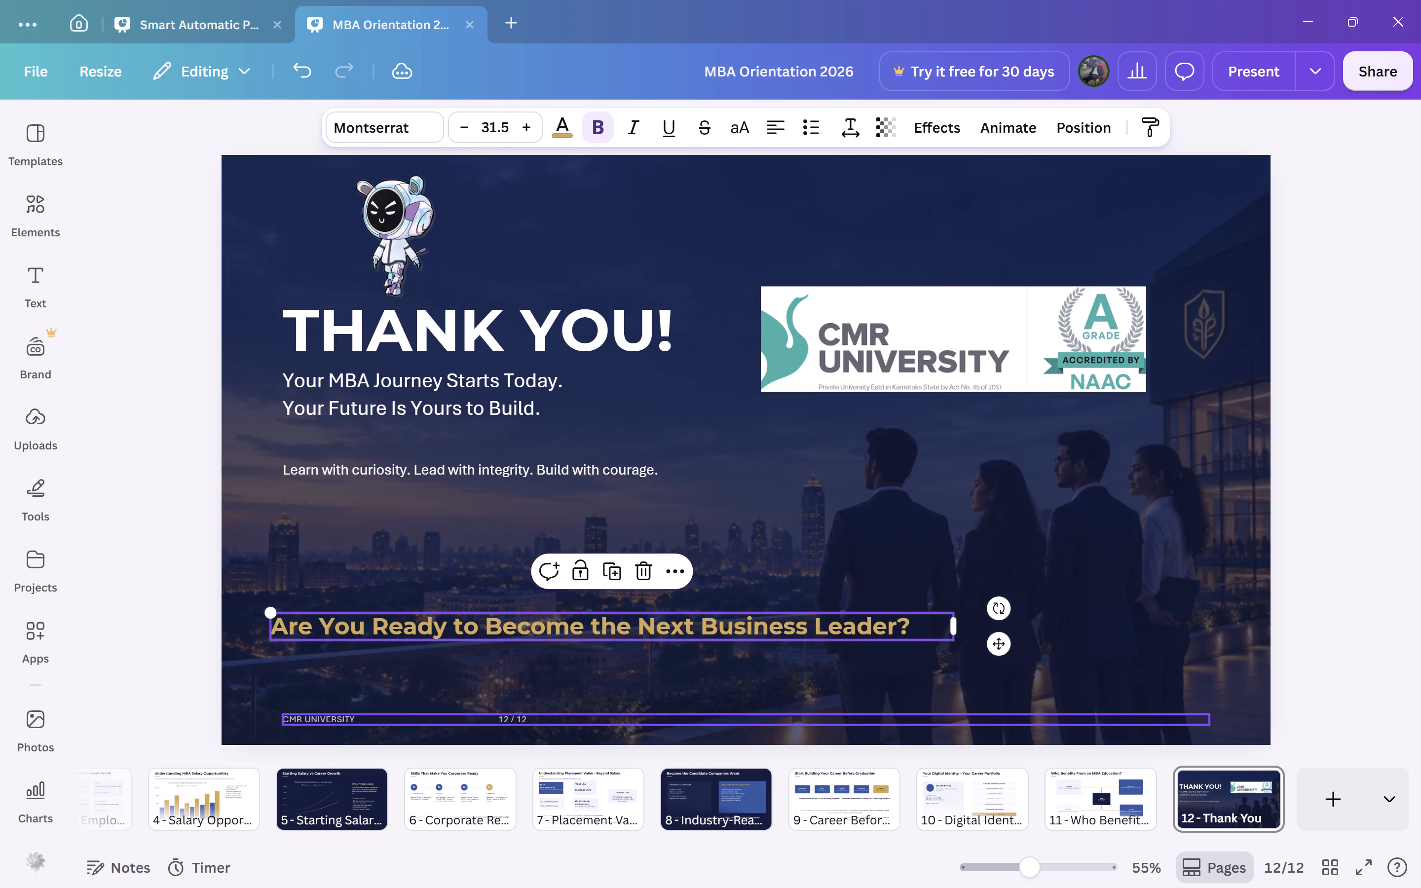
# Deselect the gold line and look back through the slides from the Thank You slide to slide 8.
pyautogui.press('Left')
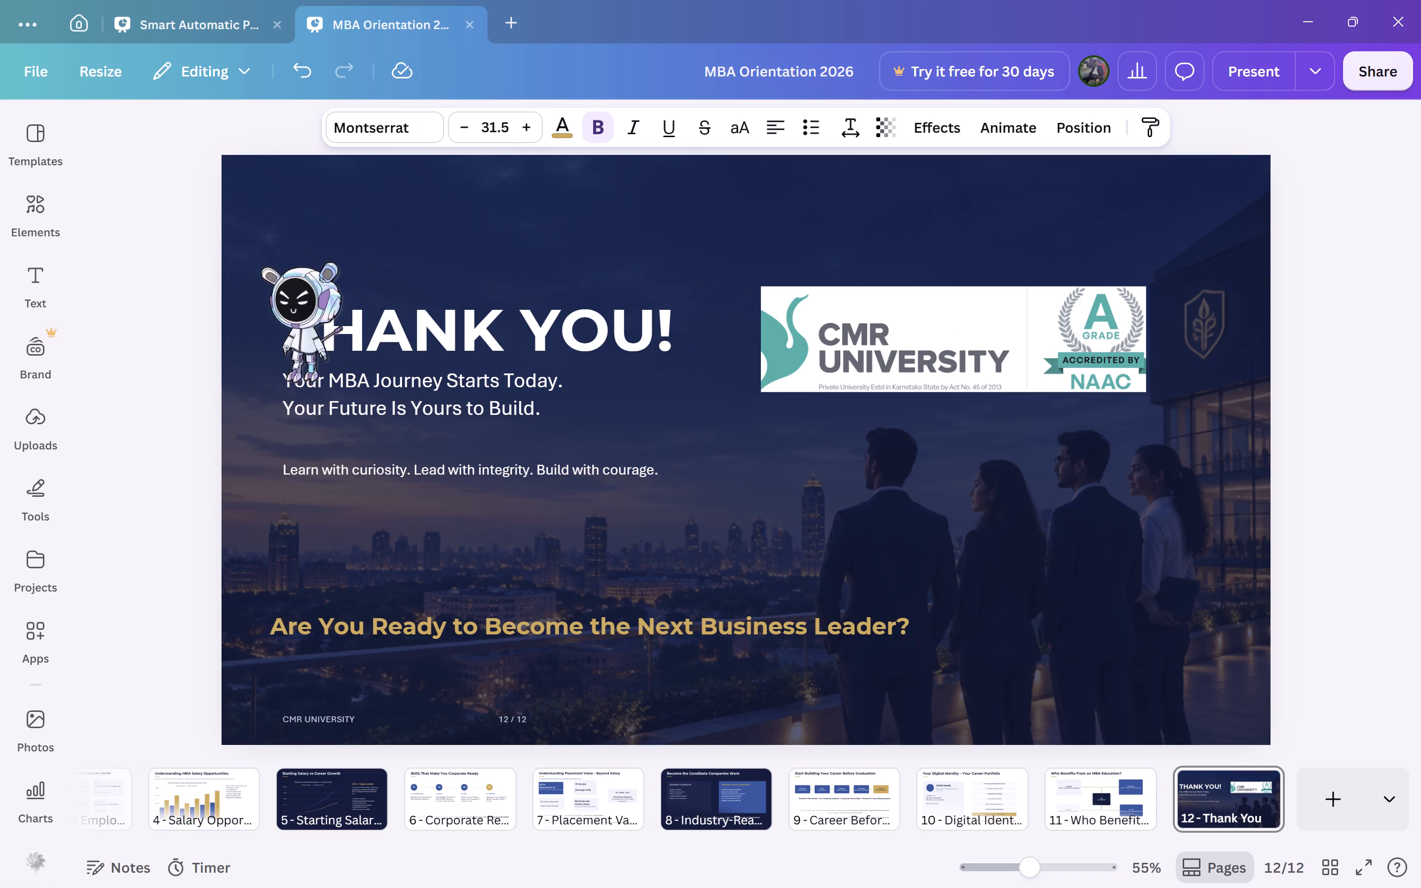
pyautogui.press('Escape')
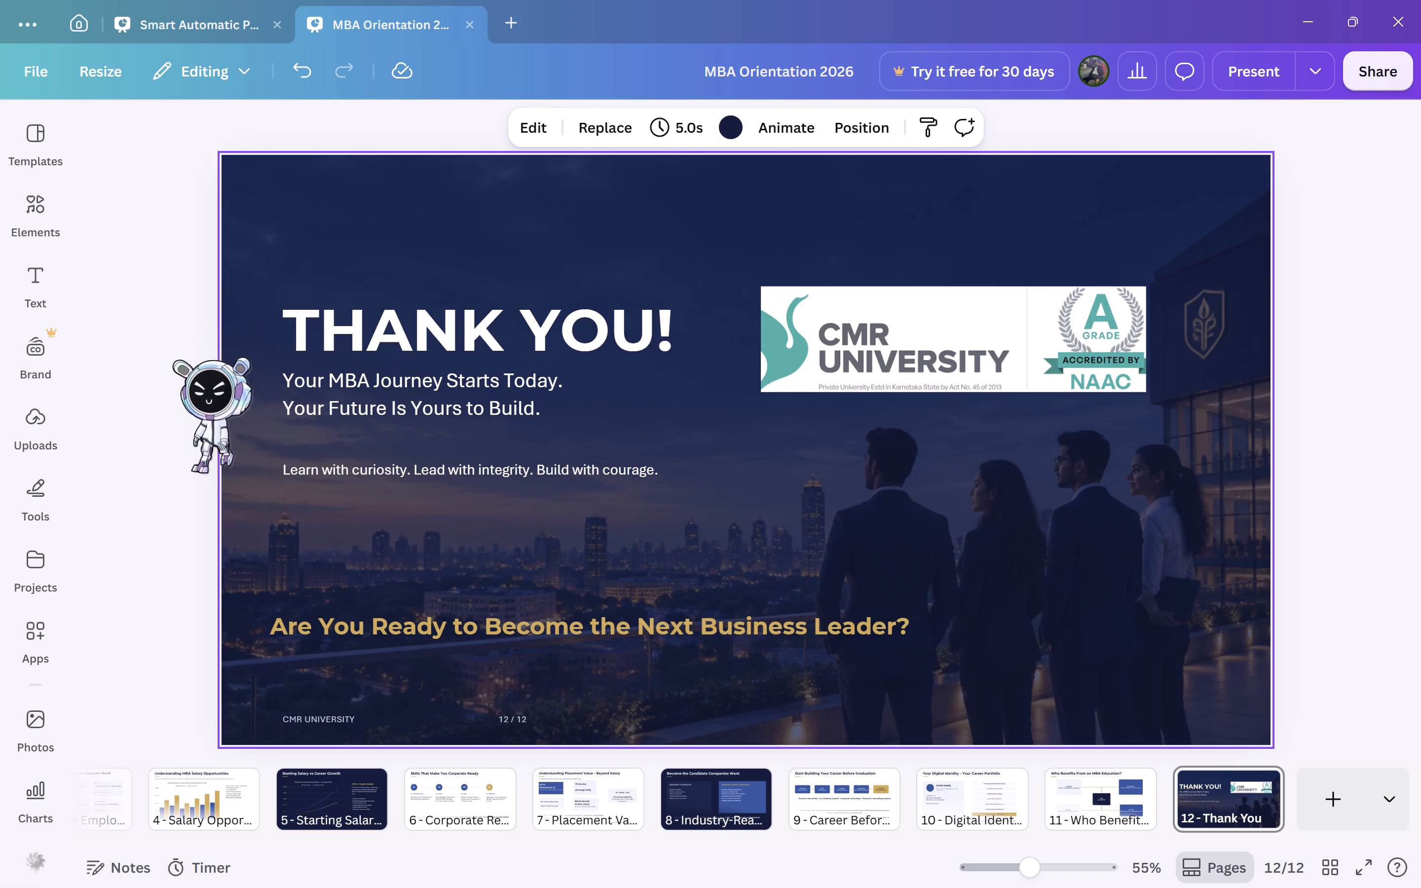
pyautogui.press('Left')
pyautogui.press('Left')
pyautogui.press('Left')
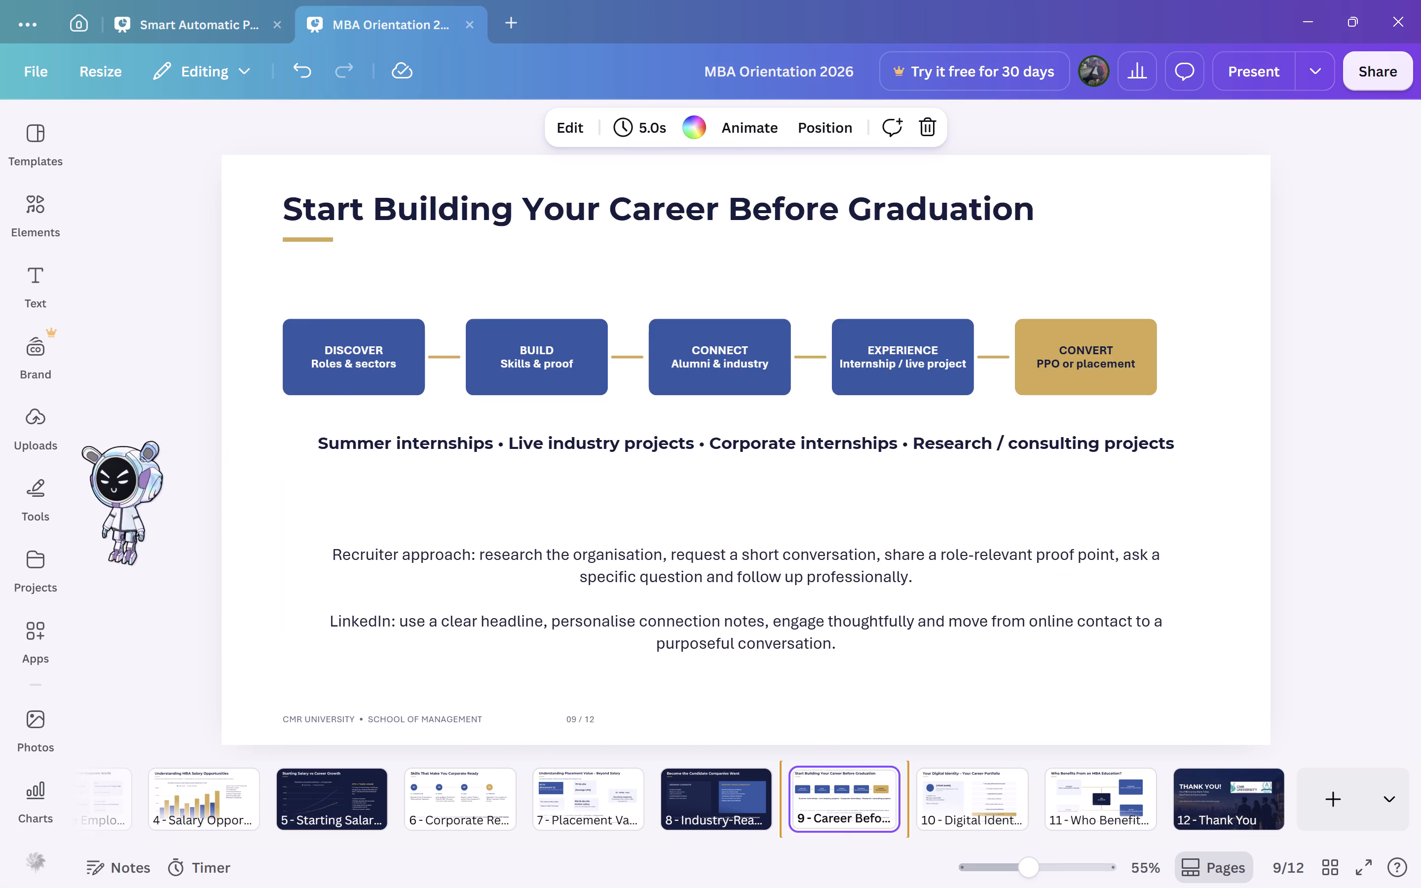
pyautogui.press('Left')
# Switch to Google Chrome and extend the Google search to "median pkg for mba as per 2024 -25".
pyautogui.hotkey('alt', 'Tab')
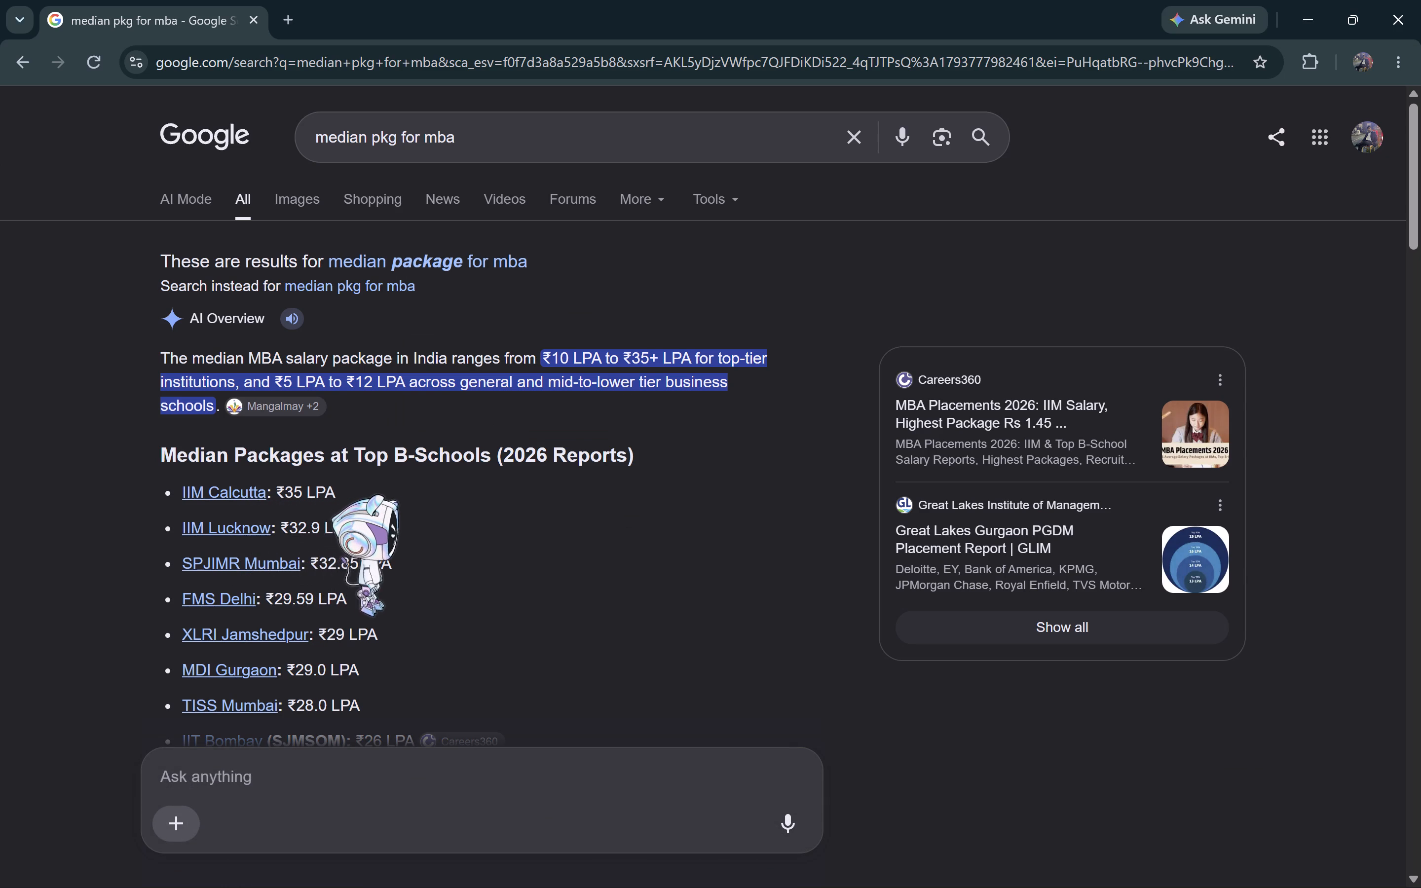
pyautogui.hotkey('alt', 'Tab')
pyautogui.hotkey('alt', 'Escape')
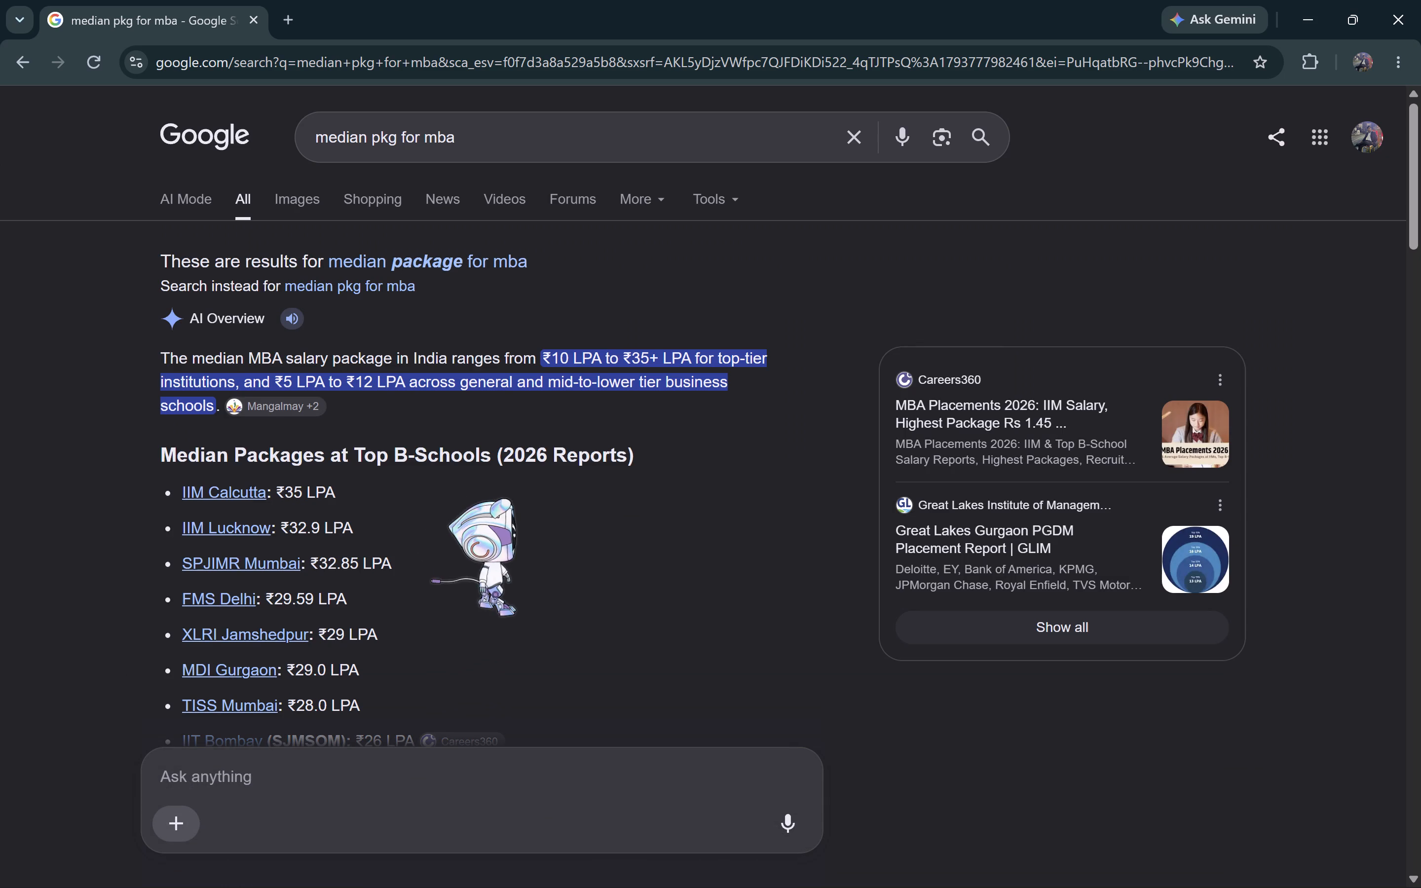
pyautogui.click(543, 143)
pyautogui.press('space')
pyautogui.write('as per 2024')
pyautogui.press('space')
pyautogui.write('-25')
pyautogui.press('Return')
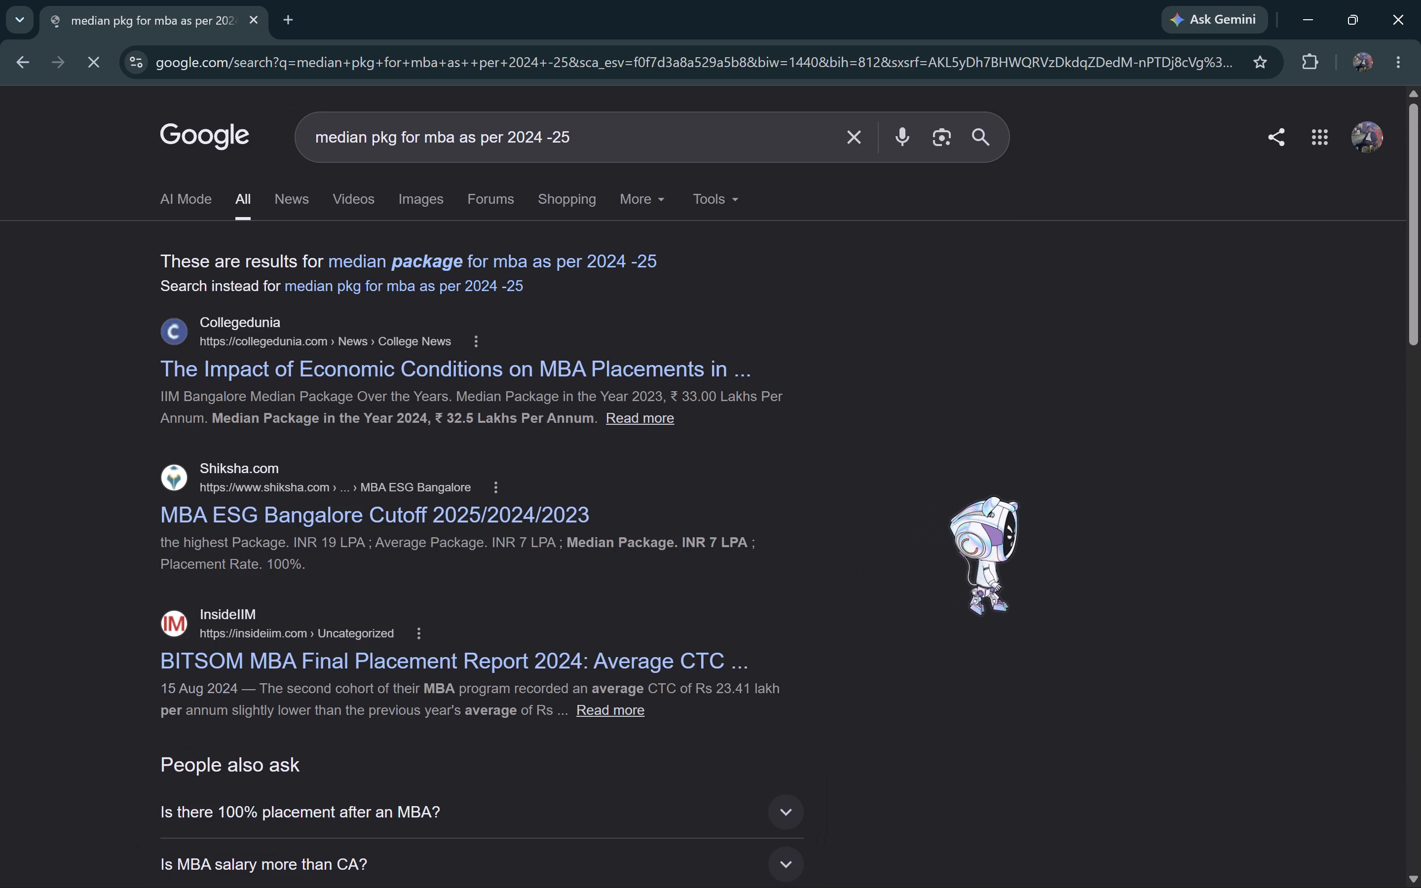
# Use the suggested "median package" query, read the answer to "Is there 100% placement after an MBA?" and close the search page.
pyautogui.click(596, 262)
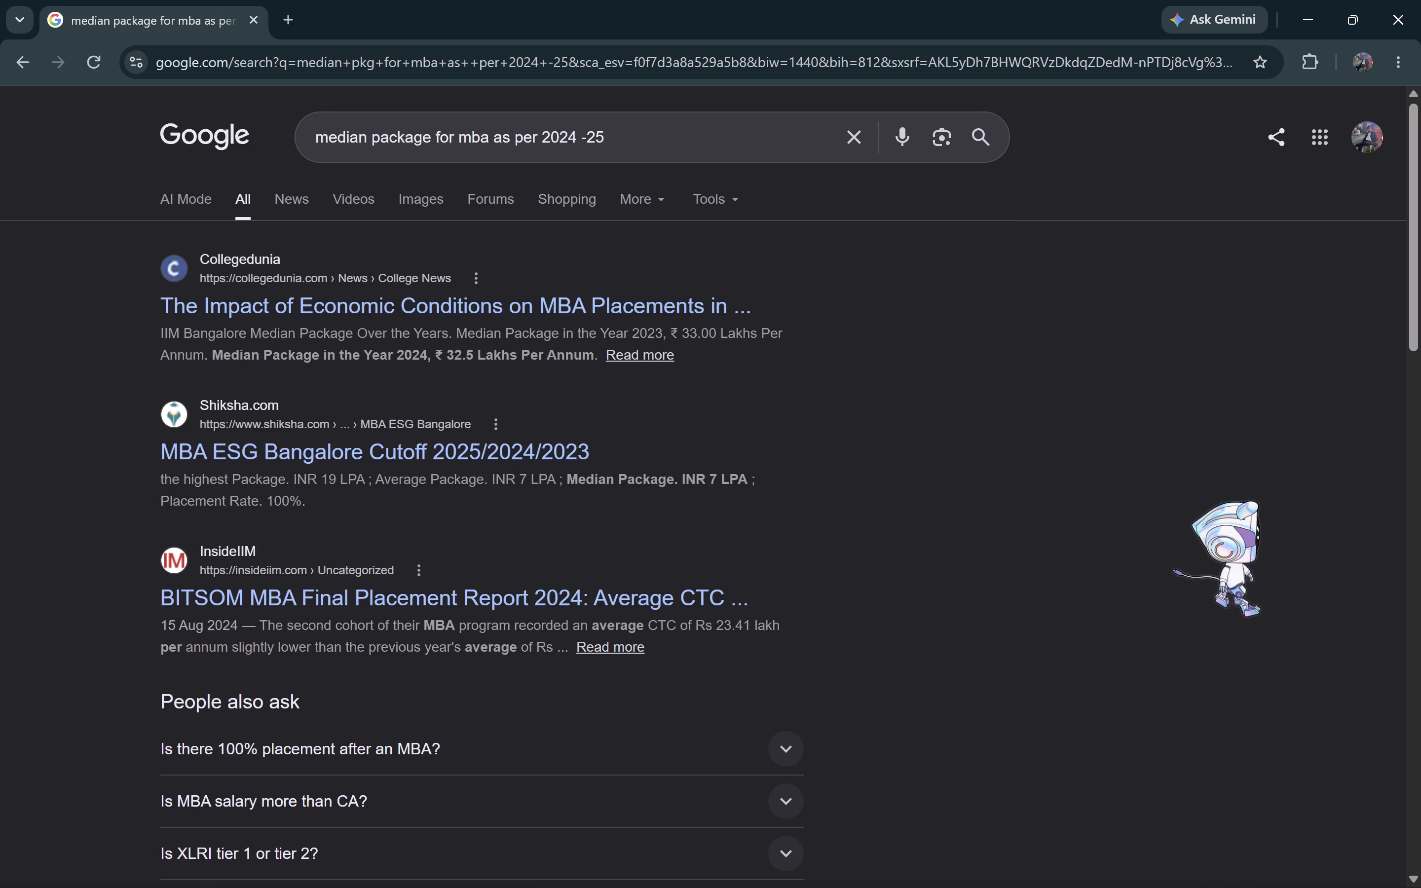
pyautogui.click(451, 747)
pyautogui.scroll(-1, 451, 747)
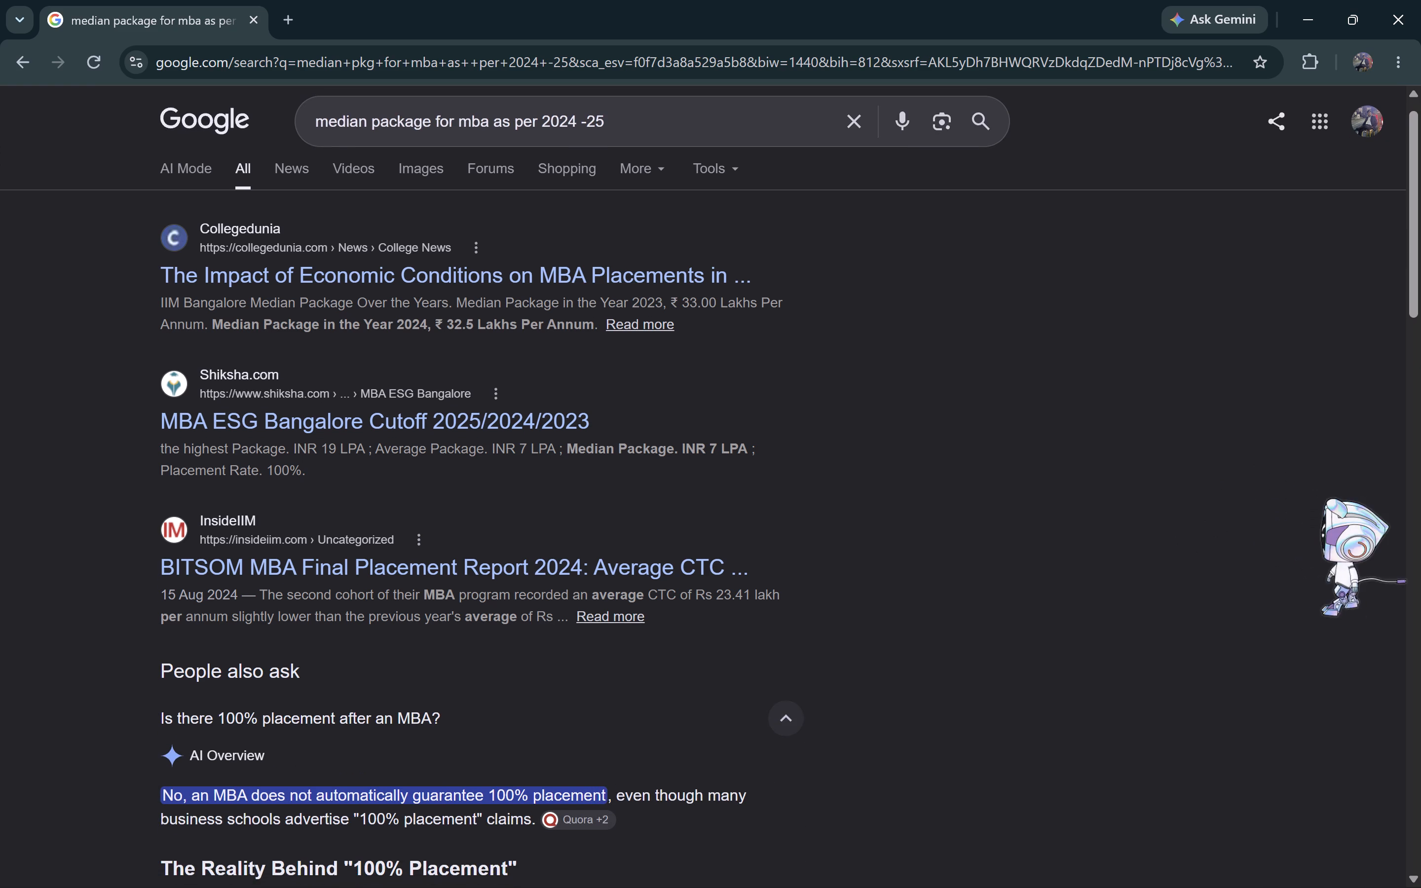
pyautogui.click(254, 19)
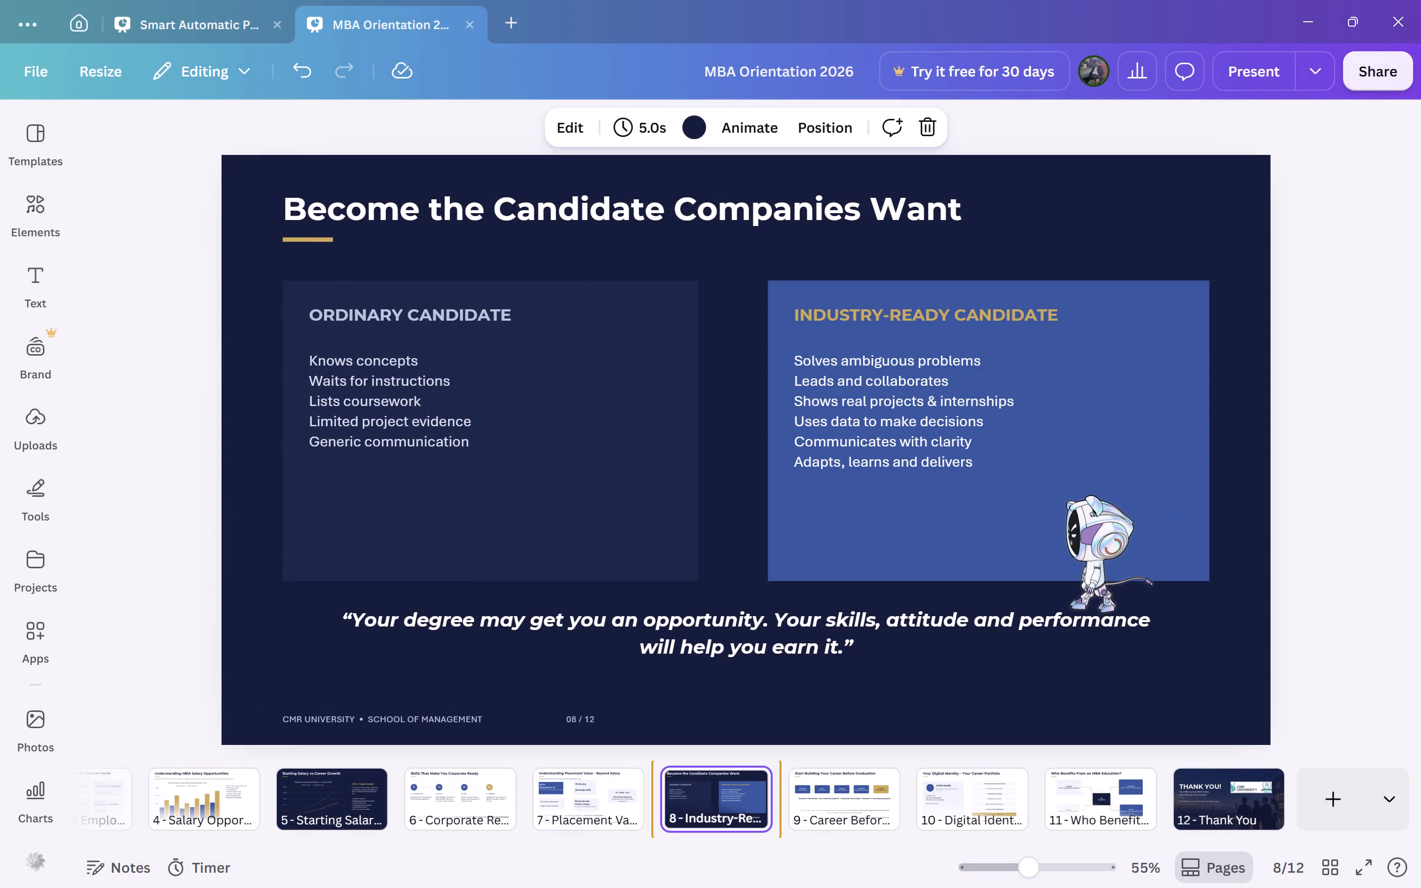
# Review the slides in Canva between slide 10 and slide 2, ending on the "Your Future Employers" slide.
pyautogui.click(1341, 376)
pyautogui.click(1402, 527)
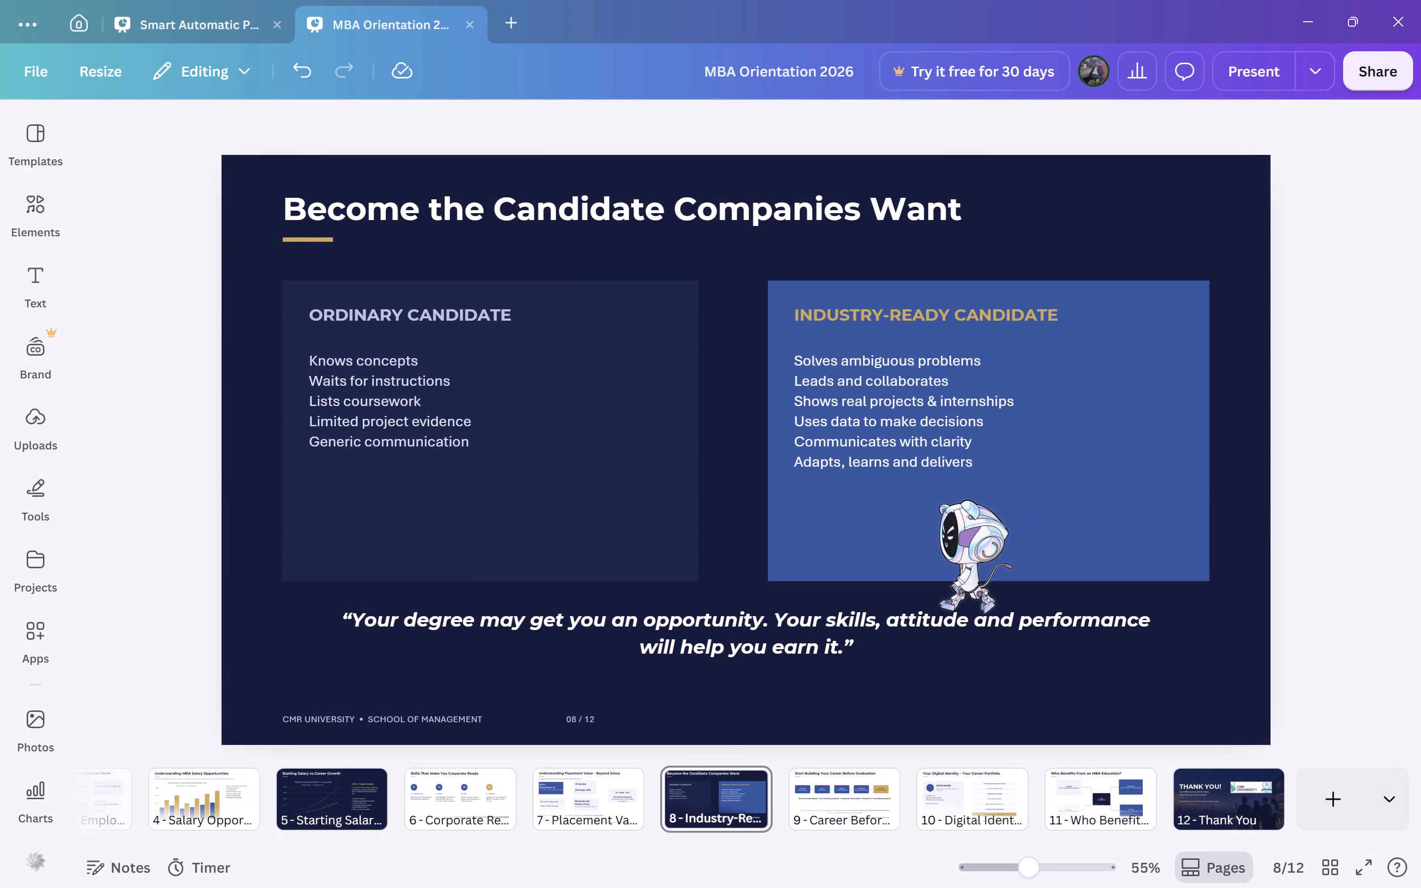
pyautogui.press('Right')
pyautogui.press('Right')
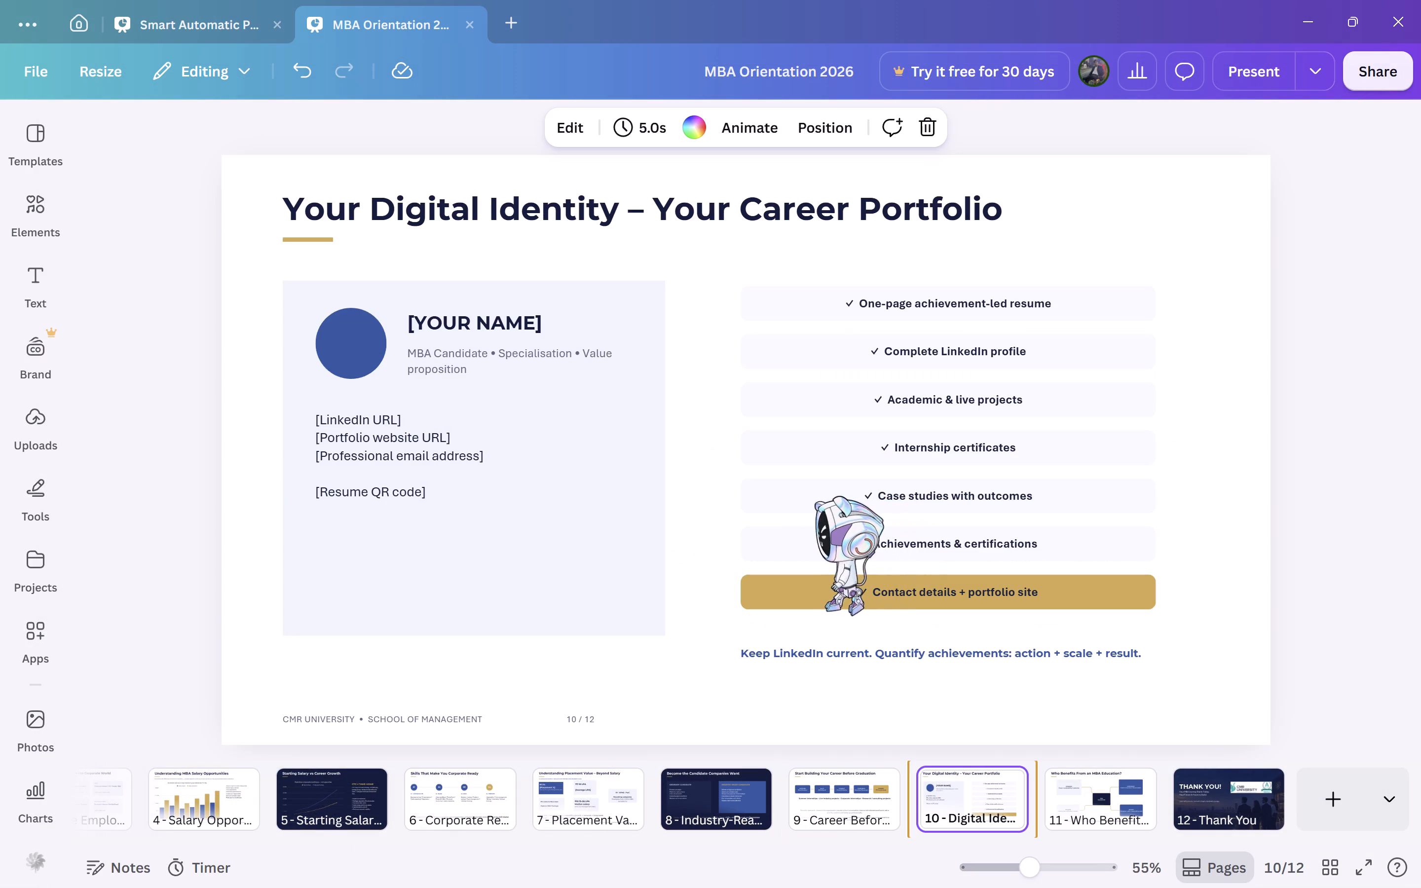
pyautogui.press('Left')
pyautogui.press('Left')
pyautogui.press('Left')
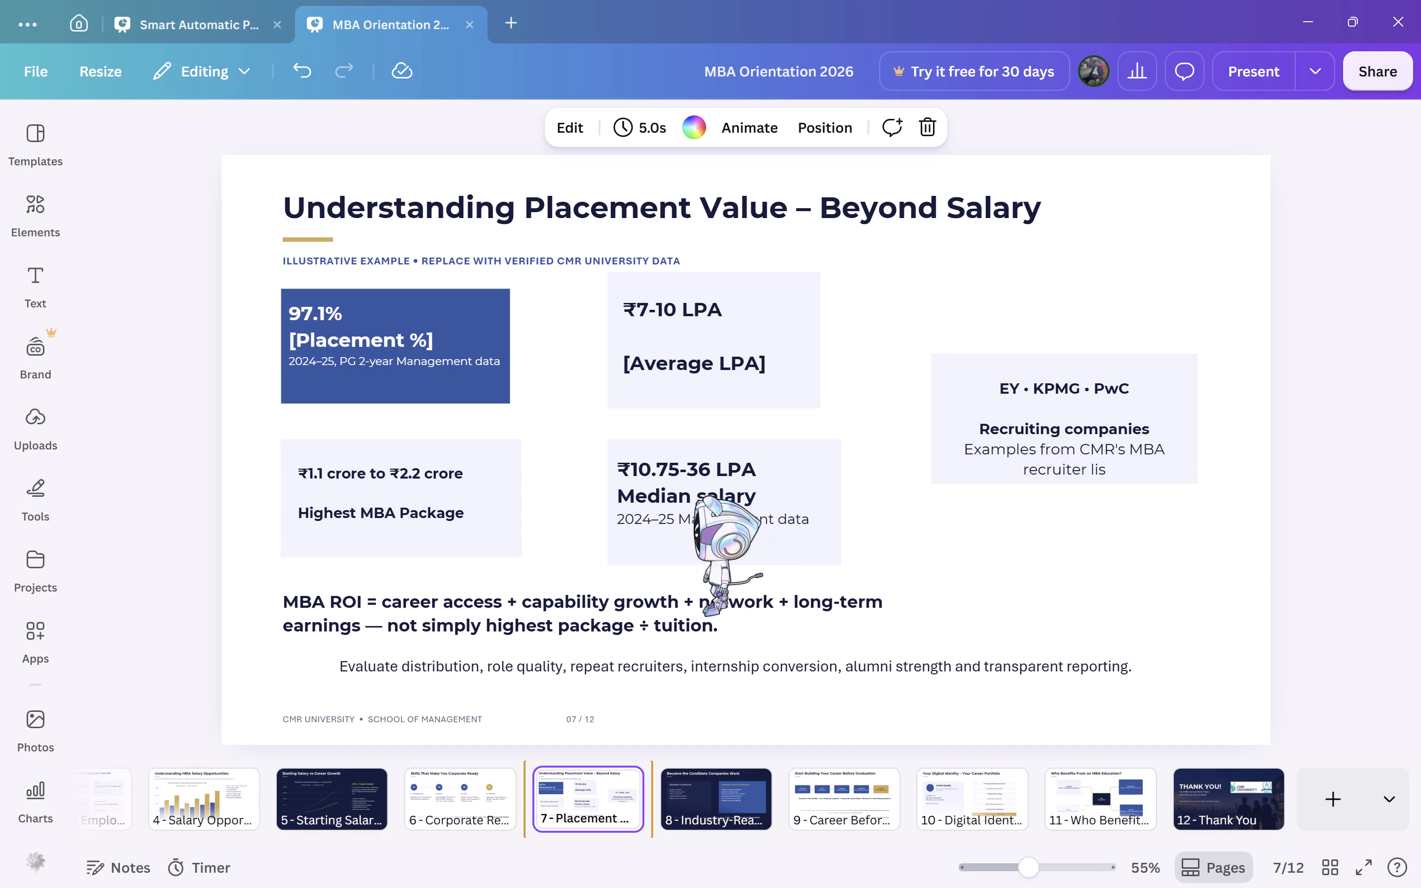
pyautogui.press('Left')
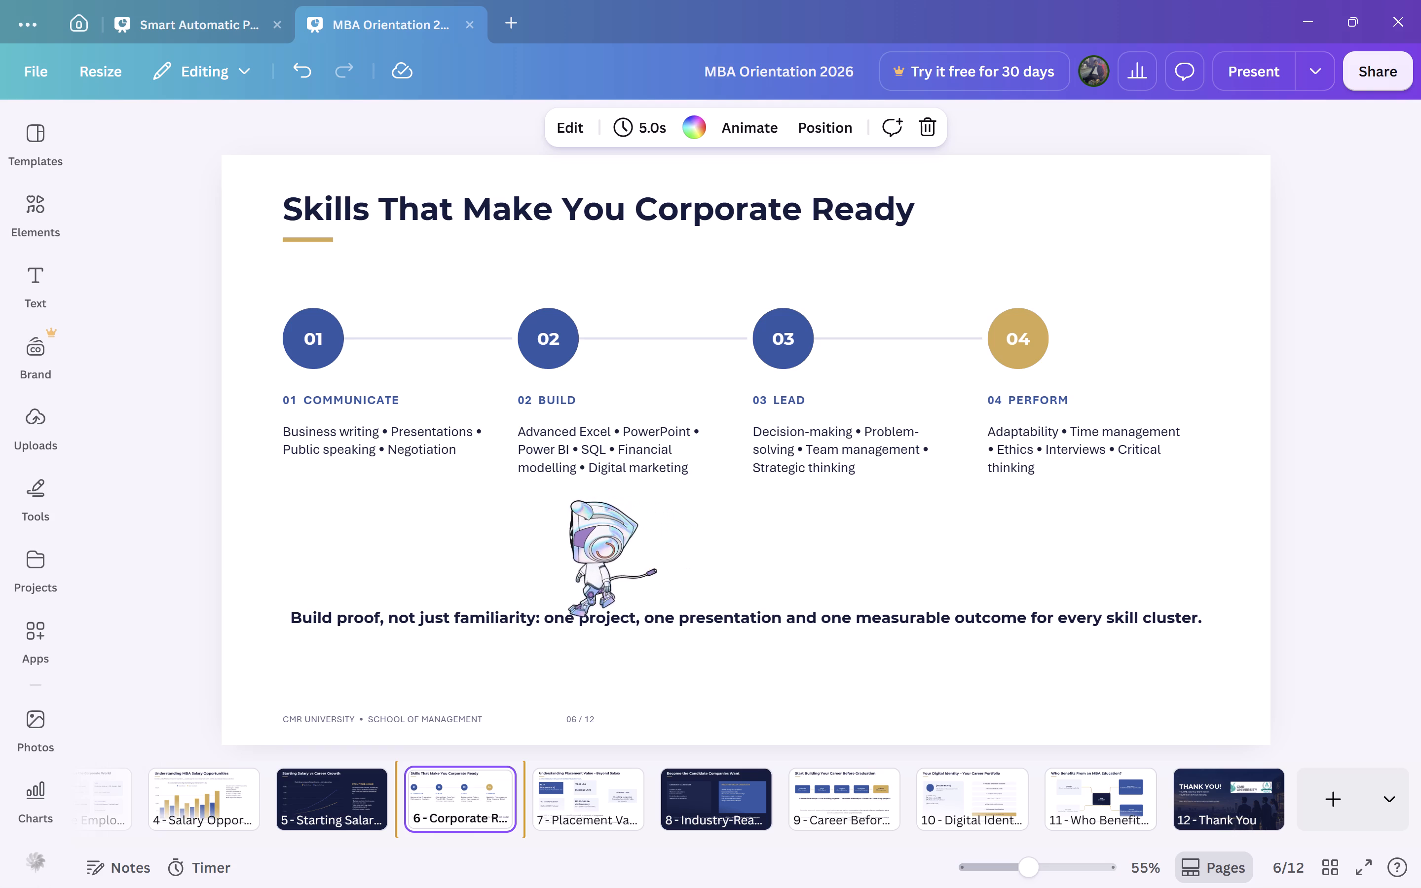
pyautogui.press('Left')
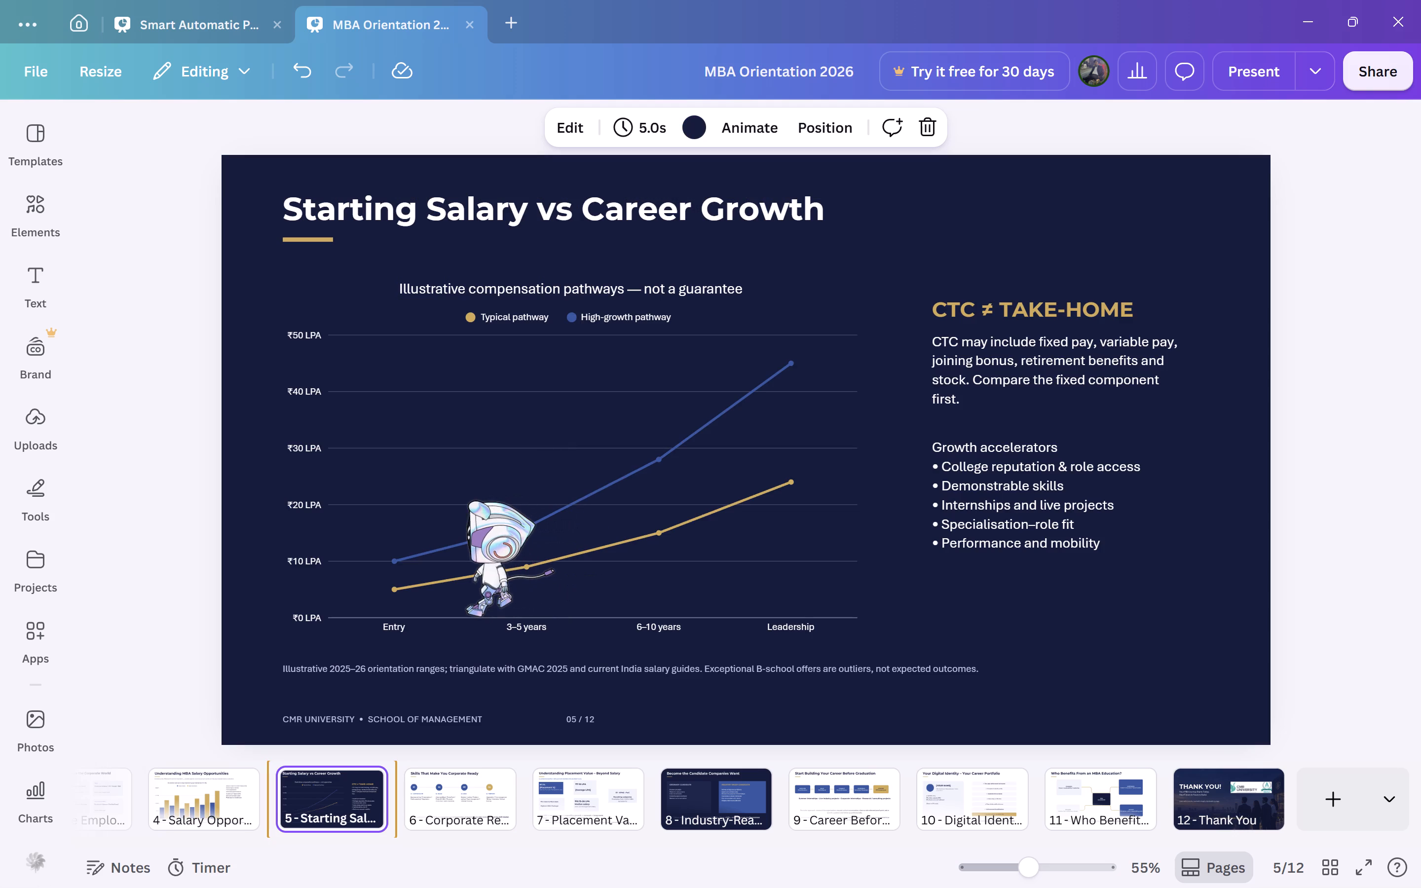
pyautogui.press('Left')
pyautogui.press('Left')
pyautogui.press('Left')
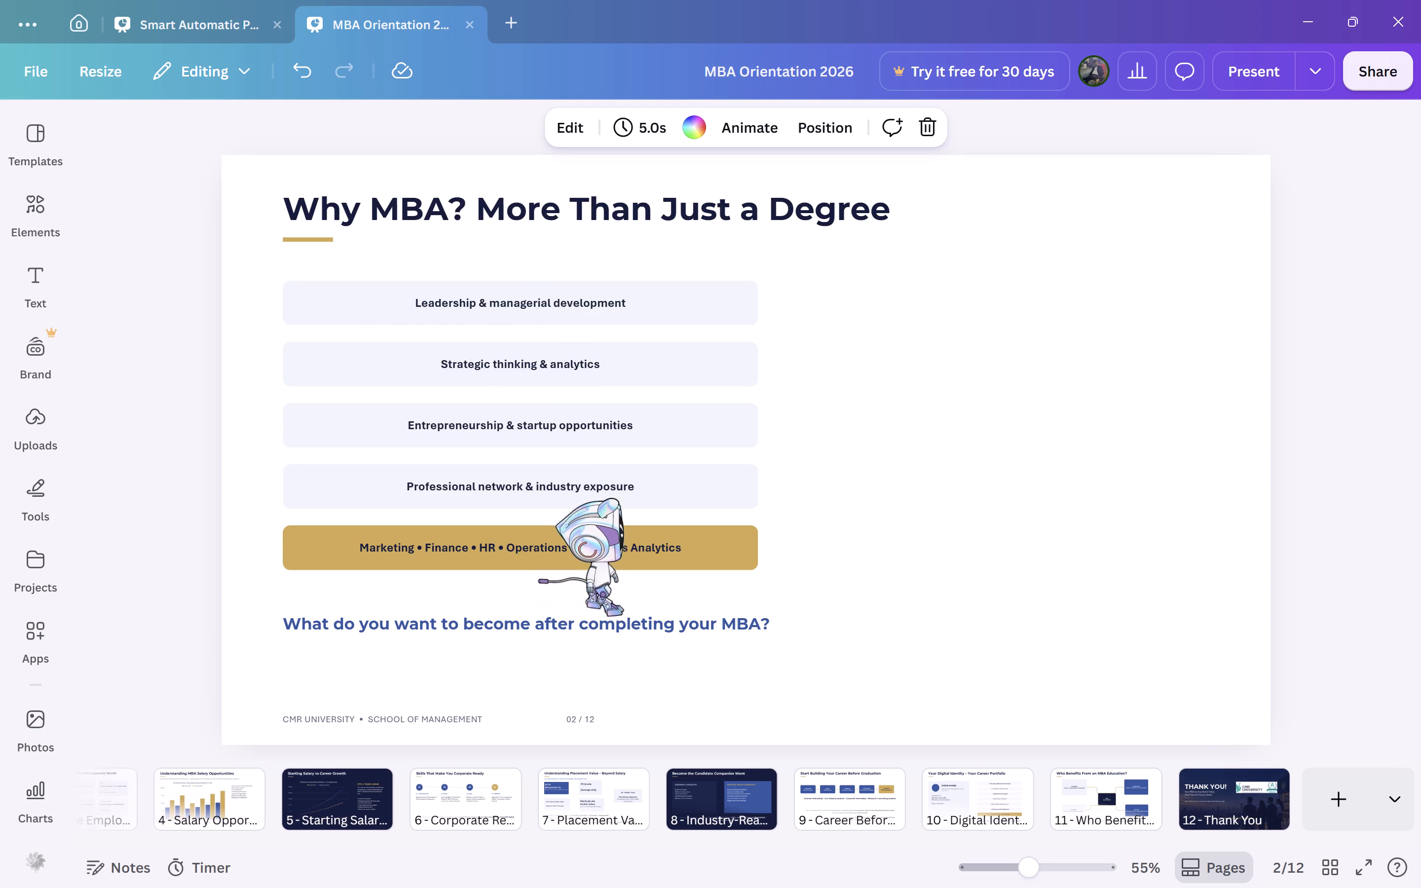
pyautogui.press('Right')
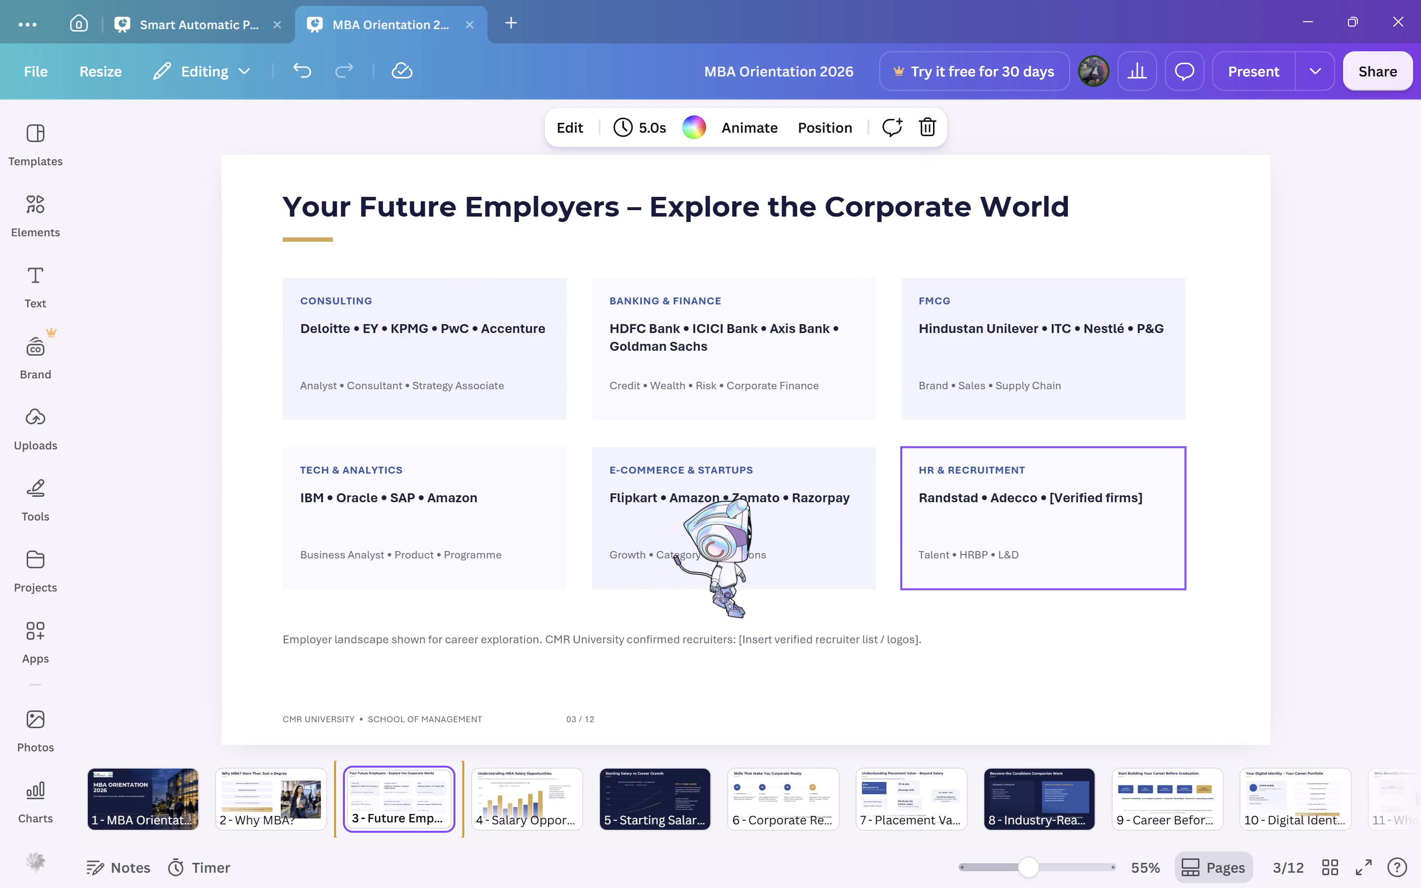
# Move the desktop pet off the slide and close the virtual pet app.
pyautogui.moveTo(762, 559); pyautogui.dragTo(1341, 179)
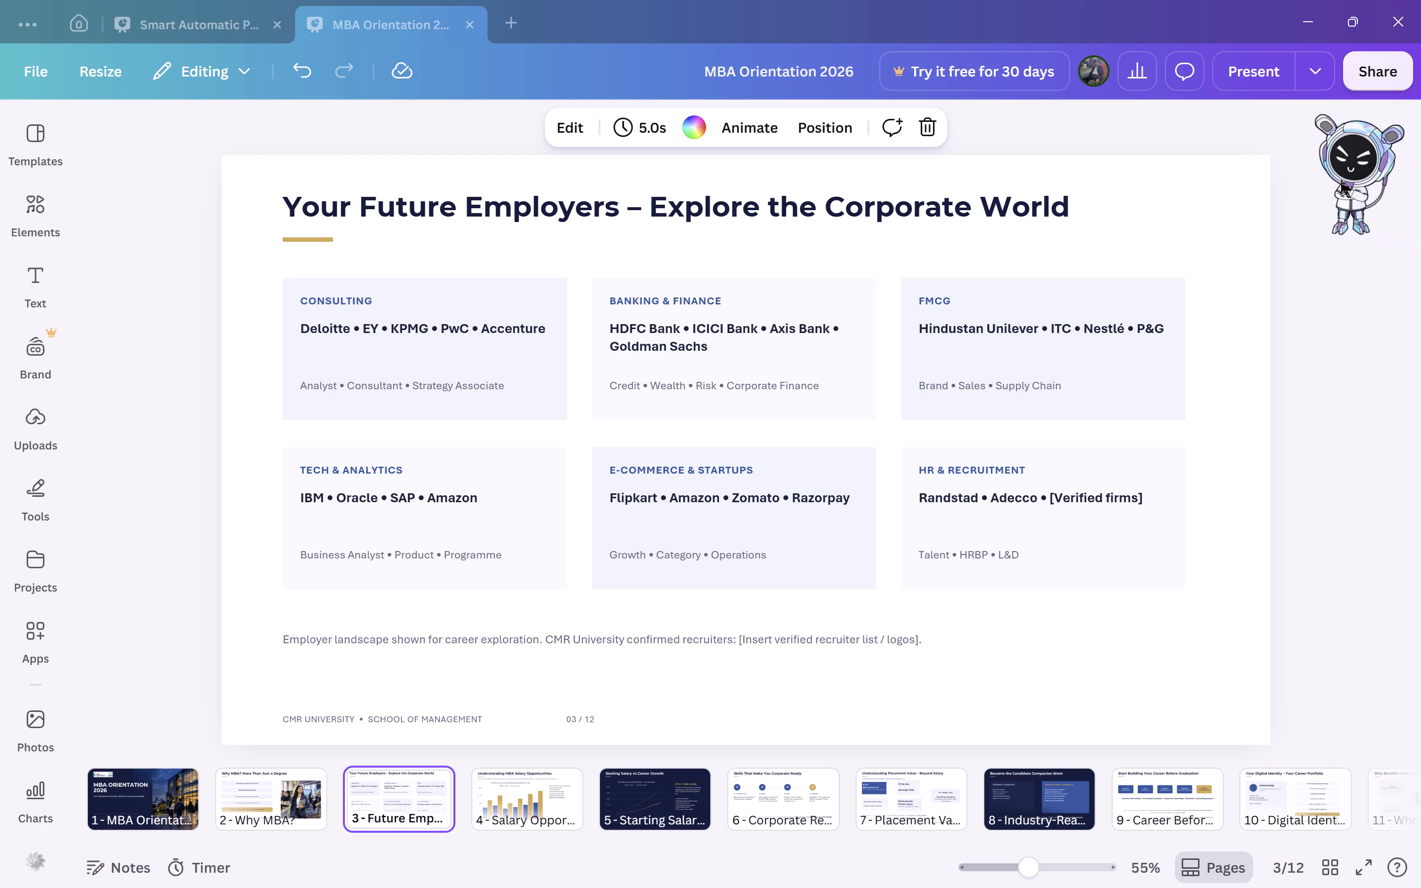
pyautogui.moveTo(1341, 179); pyautogui.dragTo(1338, 172)
pyautogui.rightClick(1338, 172)
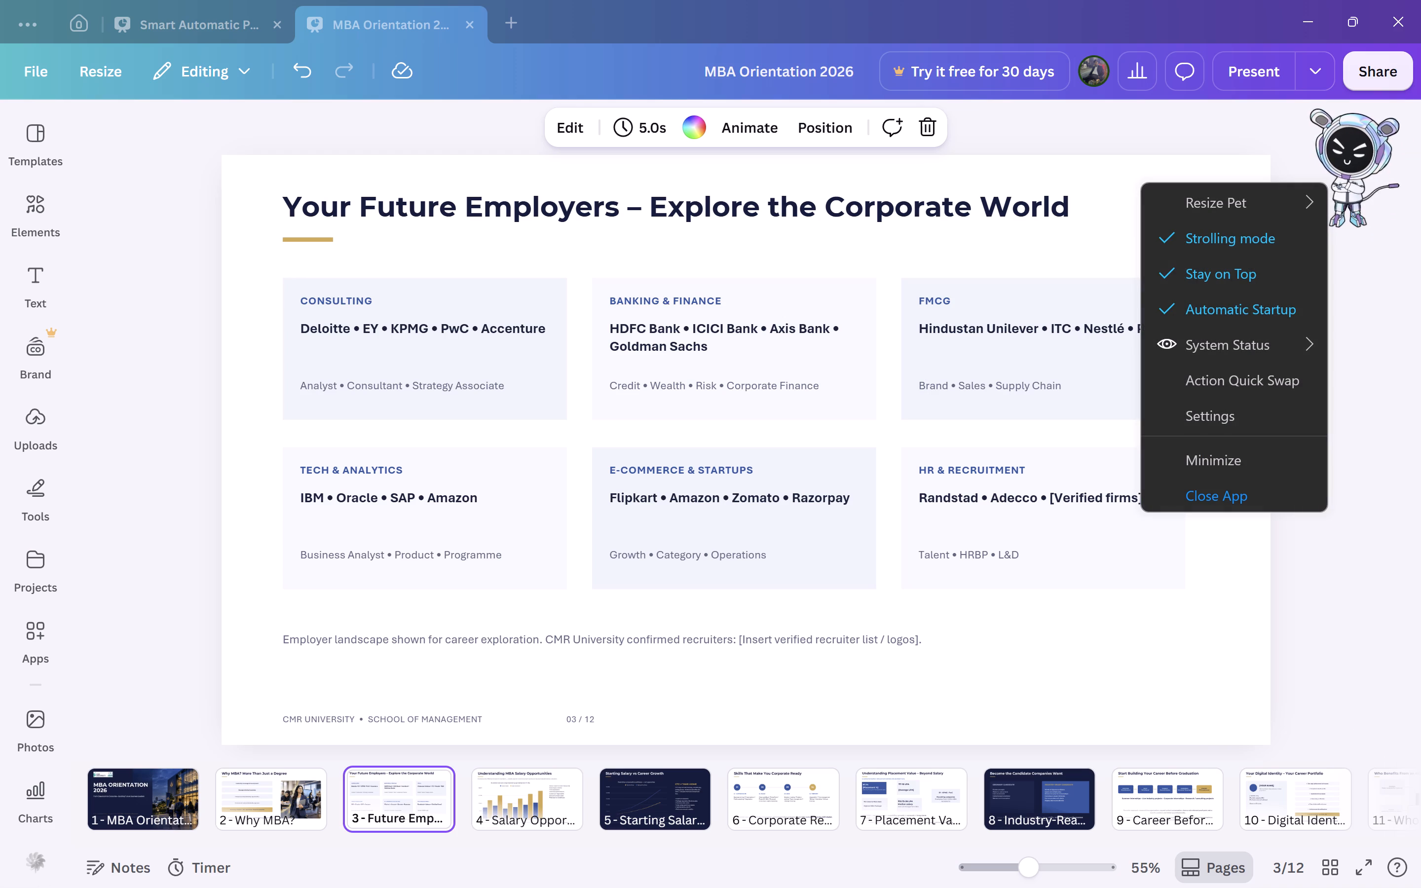
pyautogui.click(1216, 491)
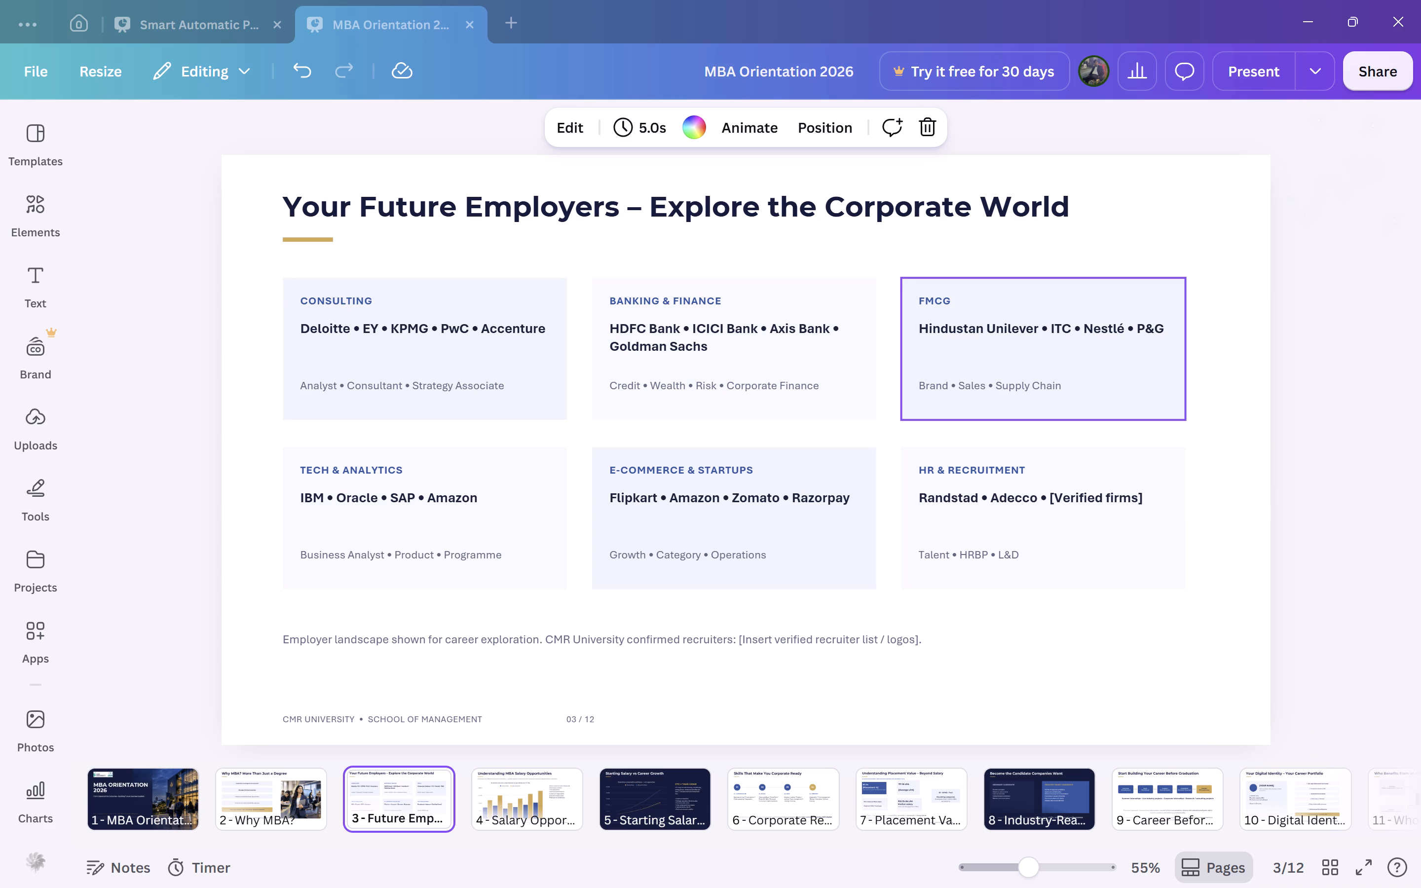
# Select all six employer category cards on the "Your Future Employers" slide and narrow them together from their left edge.
pyautogui.click(1193, 639)
pyautogui.click(1205, 593)
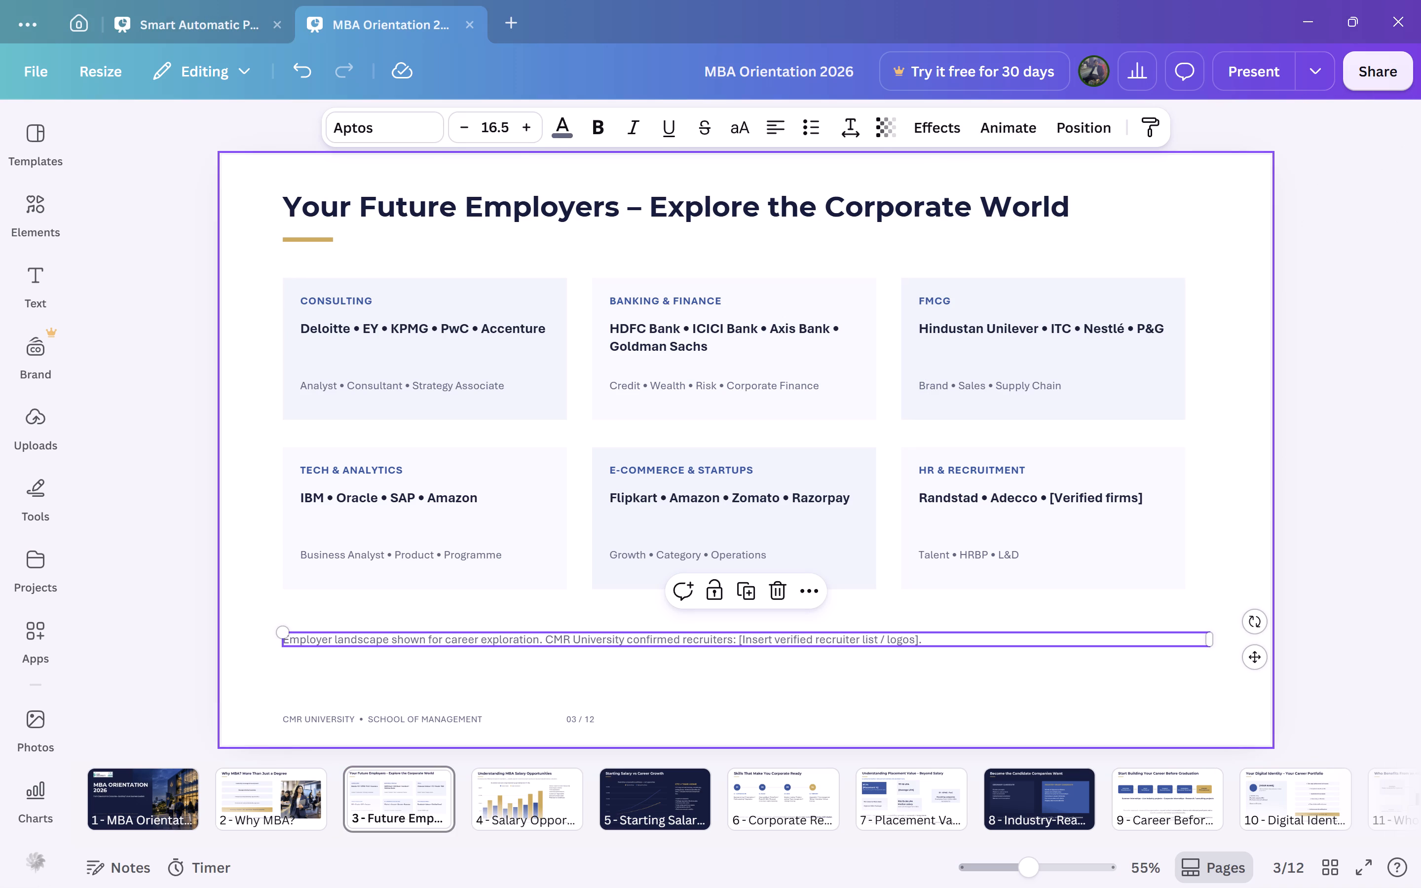
pyautogui.moveTo(1204, 621); pyautogui.dragTo(288, 318)
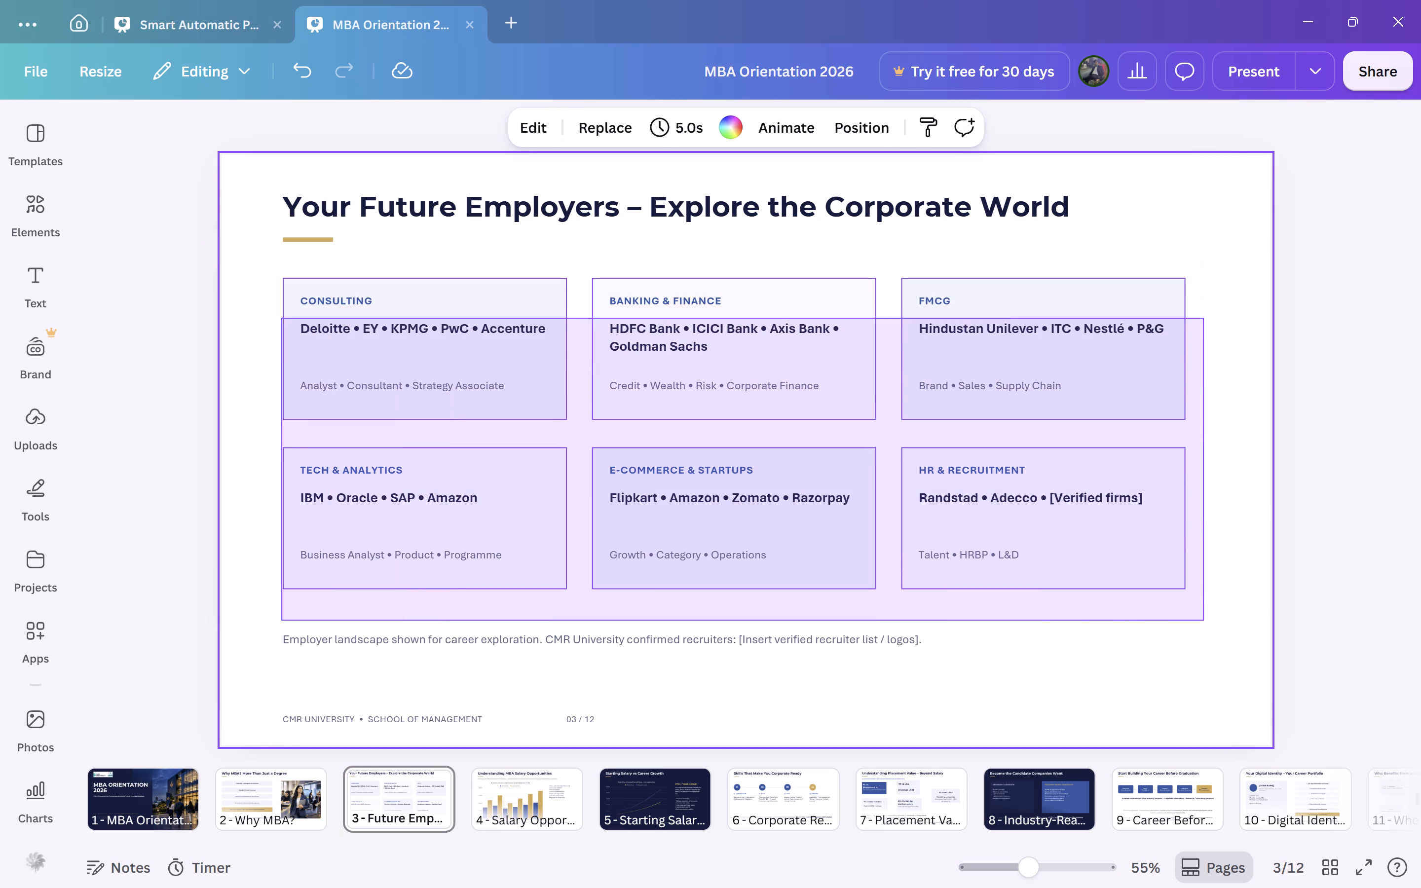
pyautogui.moveTo(288, 318); pyautogui.dragTo(276, 279)
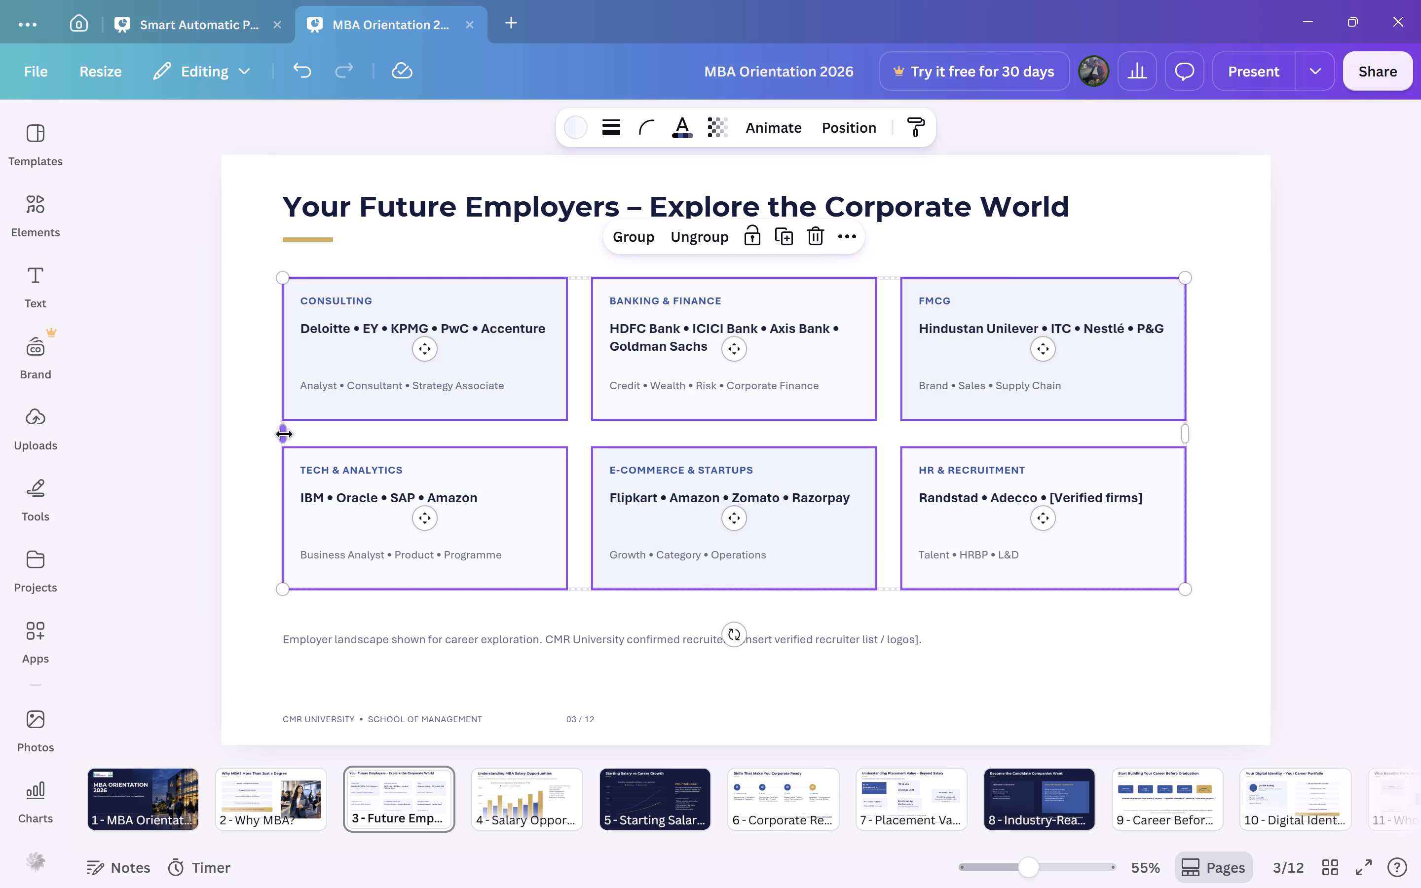
pyautogui.moveTo(284, 434); pyautogui.dragTo(450, 434)
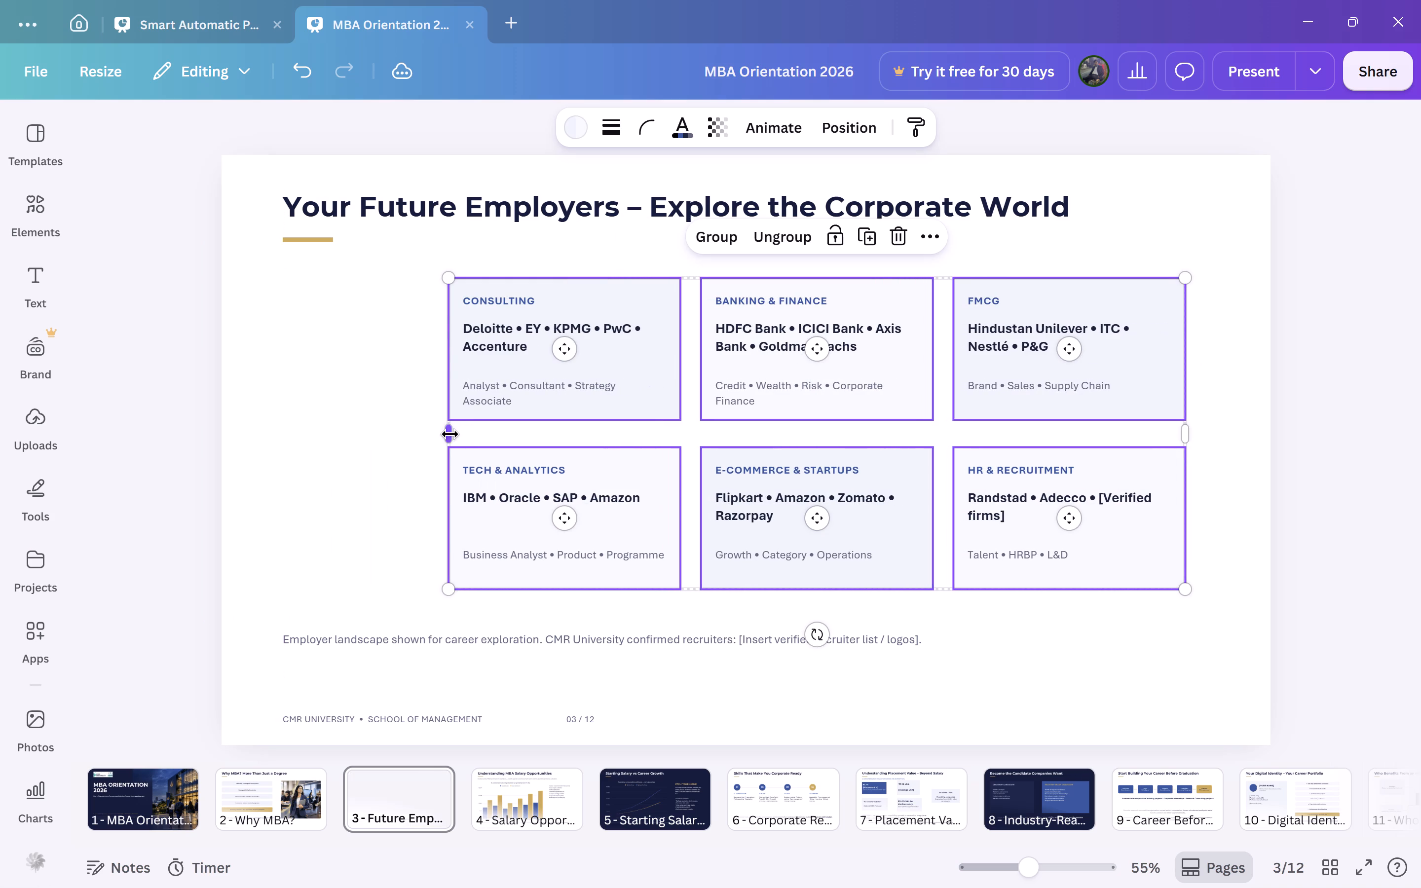
# Move the six narrowed employer cards left and slightly up, just below the gold heading line.
pyautogui.moveTo(721, 423); pyautogui.dragTo(581, 405)
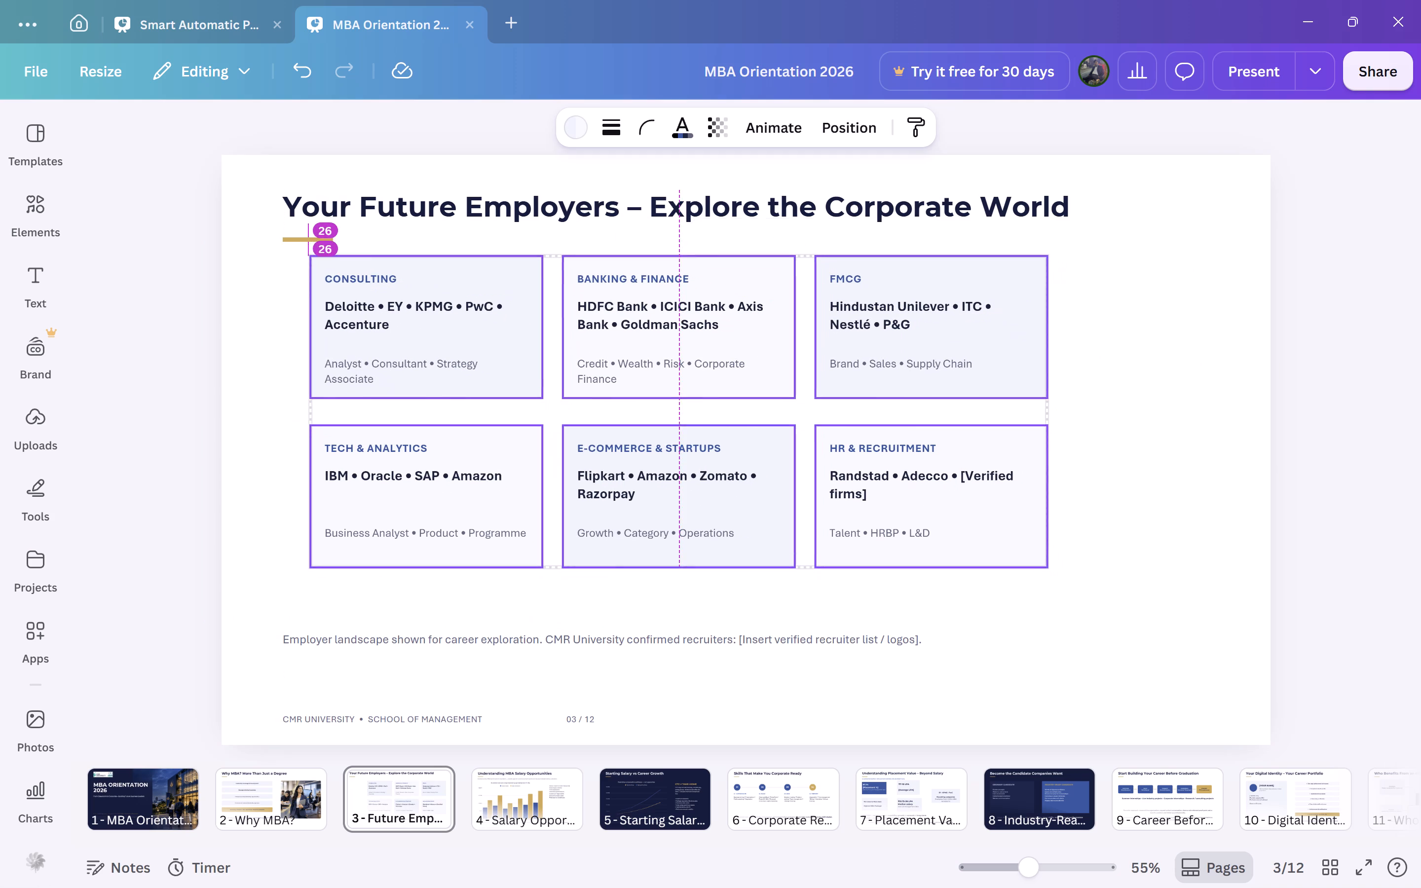
pyautogui.moveTo(581, 405); pyautogui.dragTo(579, 404)
# Enlarge the six employer cards proportionally from their lower-right corner, filling the space down to just above the footnote.
pyautogui.moveTo(1044, 572); pyautogui.dragTo(1049, 577)
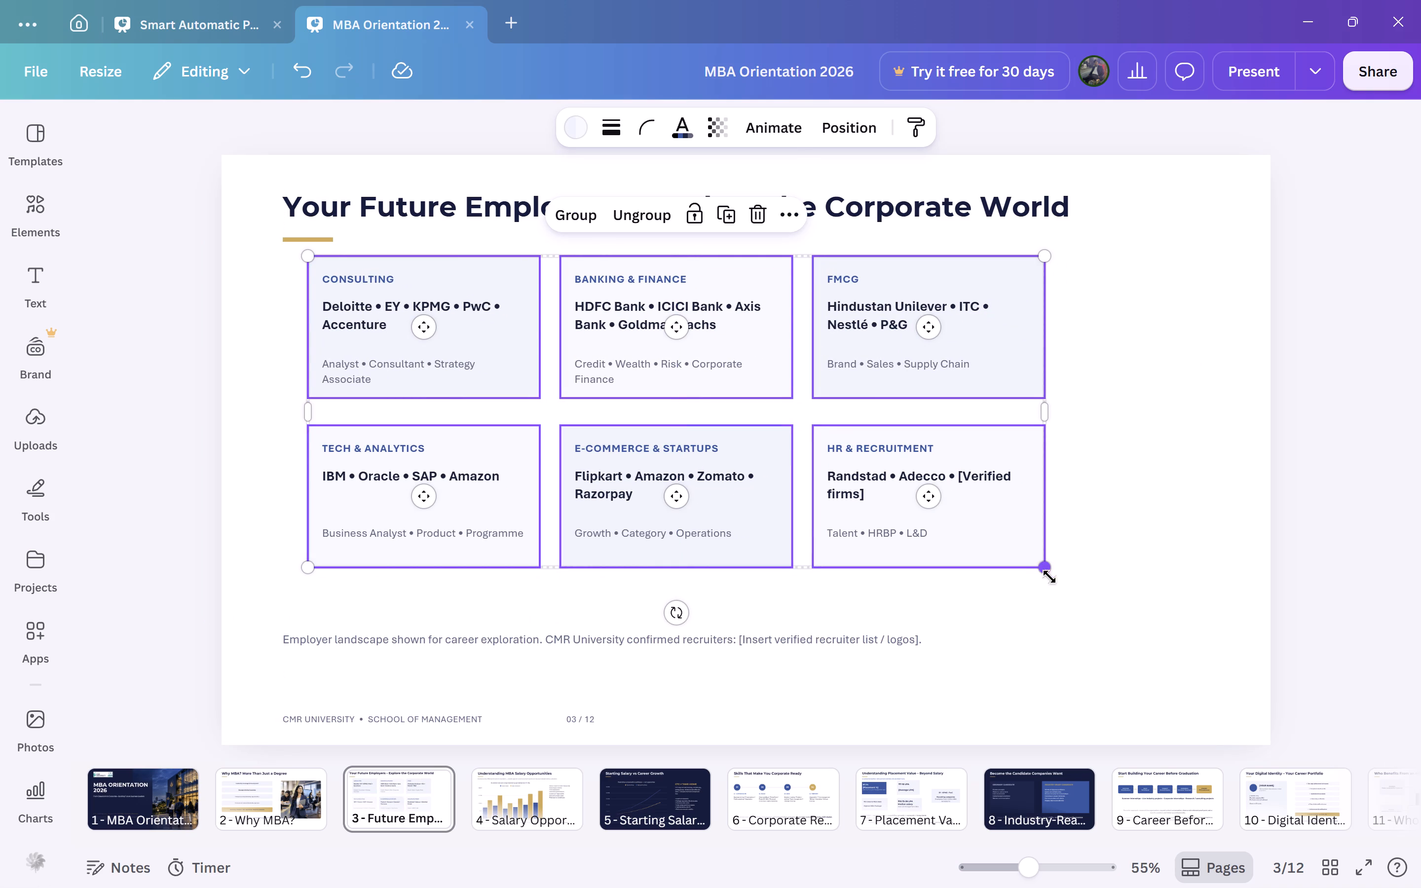
pyautogui.moveTo(1049, 577); pyautogui.dragTo(1138, 662)
pyautogui.click(1331, 574)
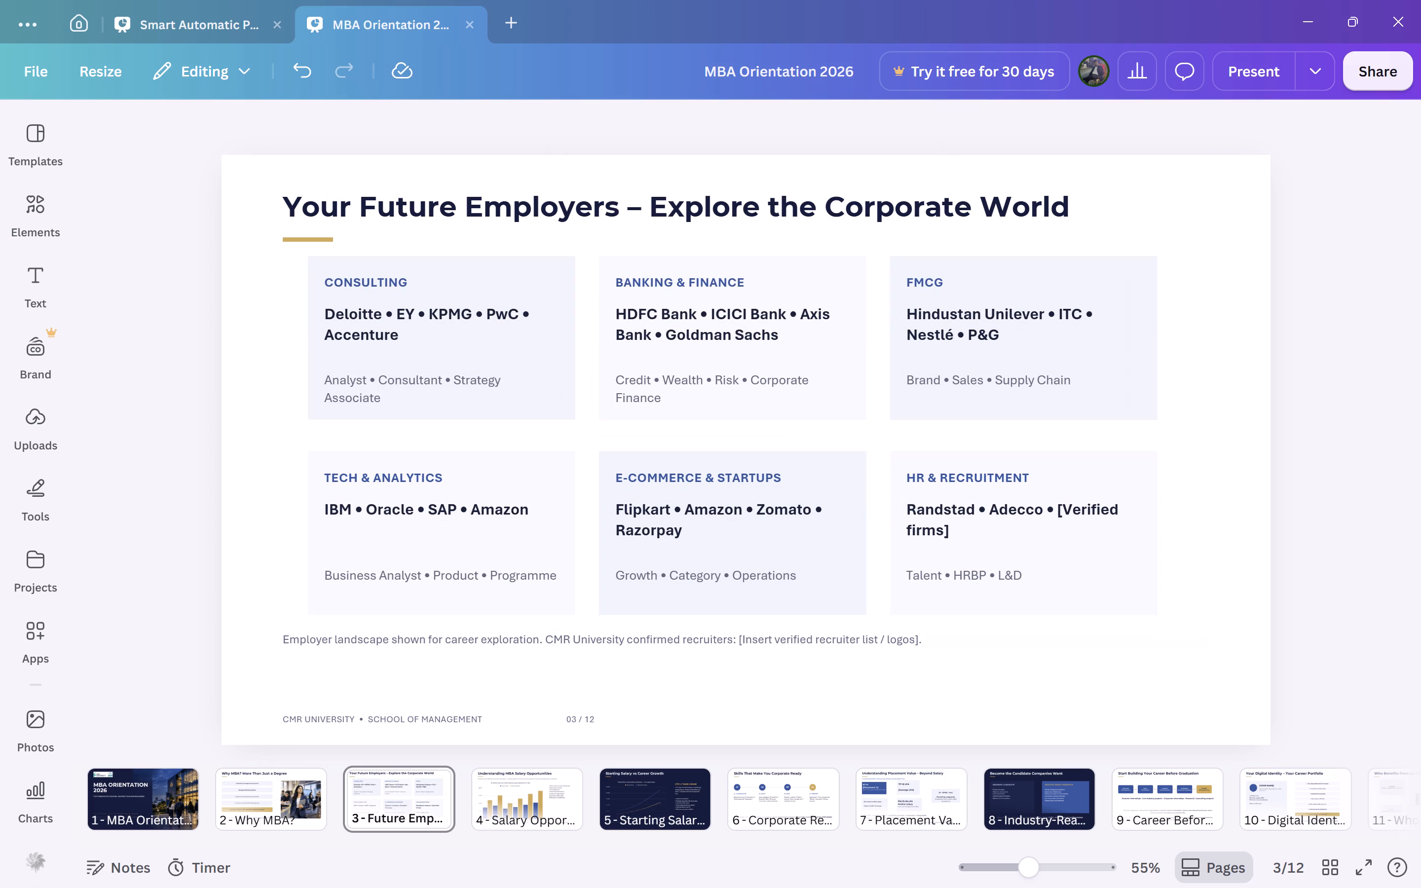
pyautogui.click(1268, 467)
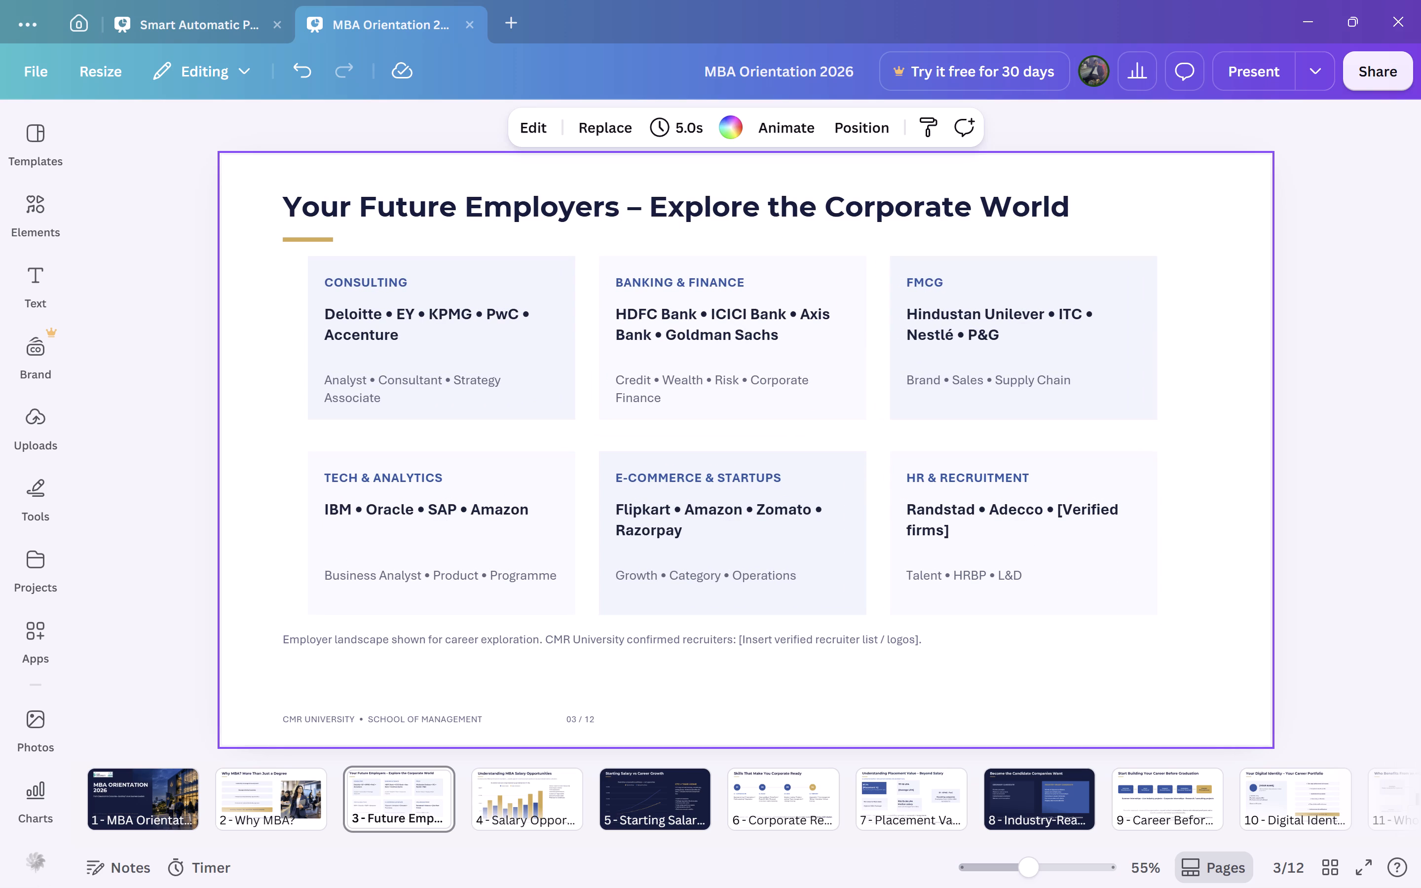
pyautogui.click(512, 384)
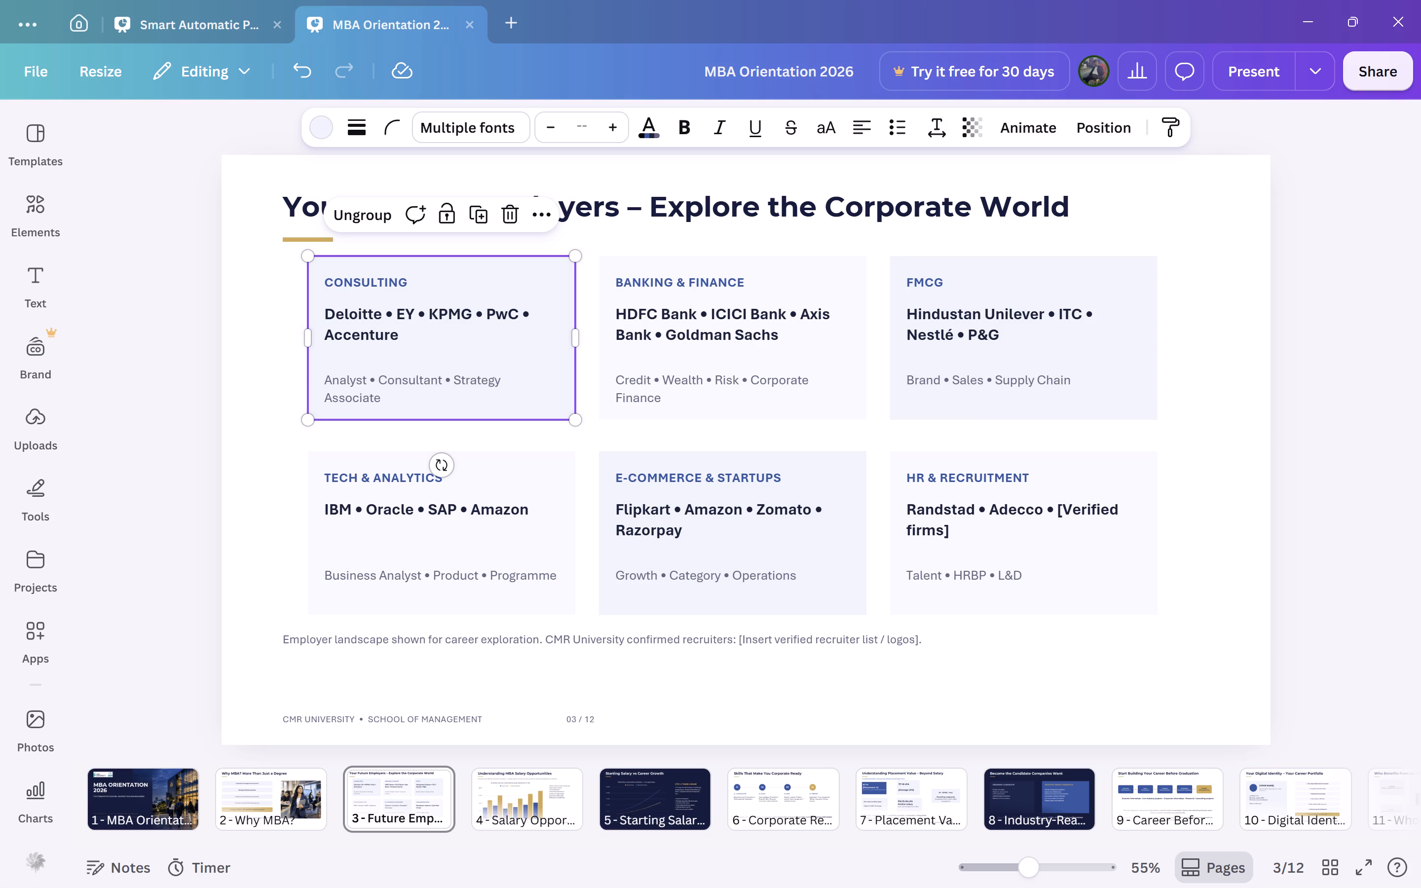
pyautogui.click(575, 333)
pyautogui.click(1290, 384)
# On the salary opportunities slide, shift the "WHAT SHAPES COMPENSATION" text block slightly down and enlarge it to font size 30.9.
pyautogui.press('Right')
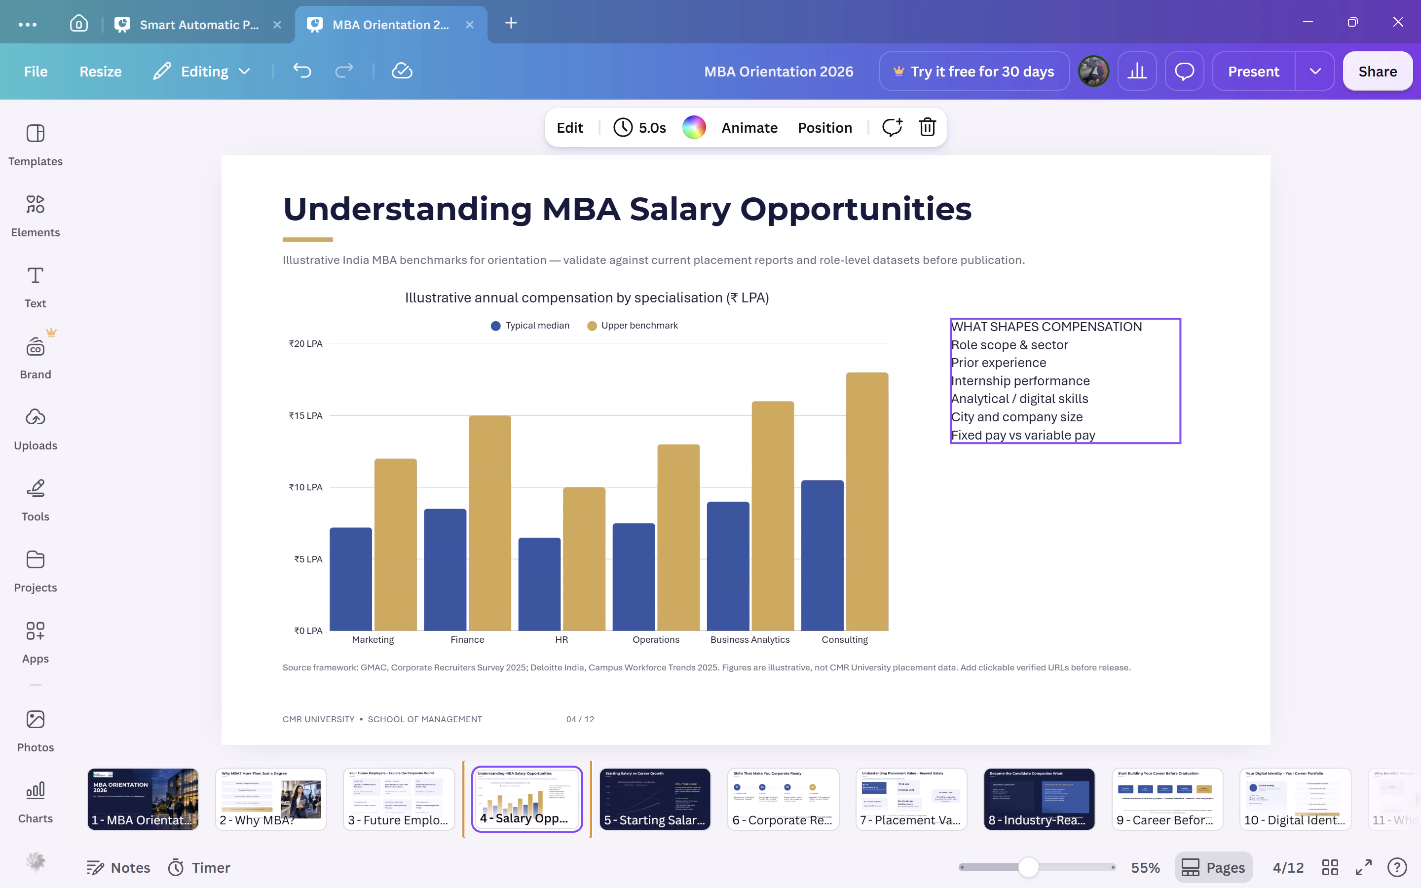
pyautogui.moveTo(1030, 377); pyautogui.dragTo(1032, 408)
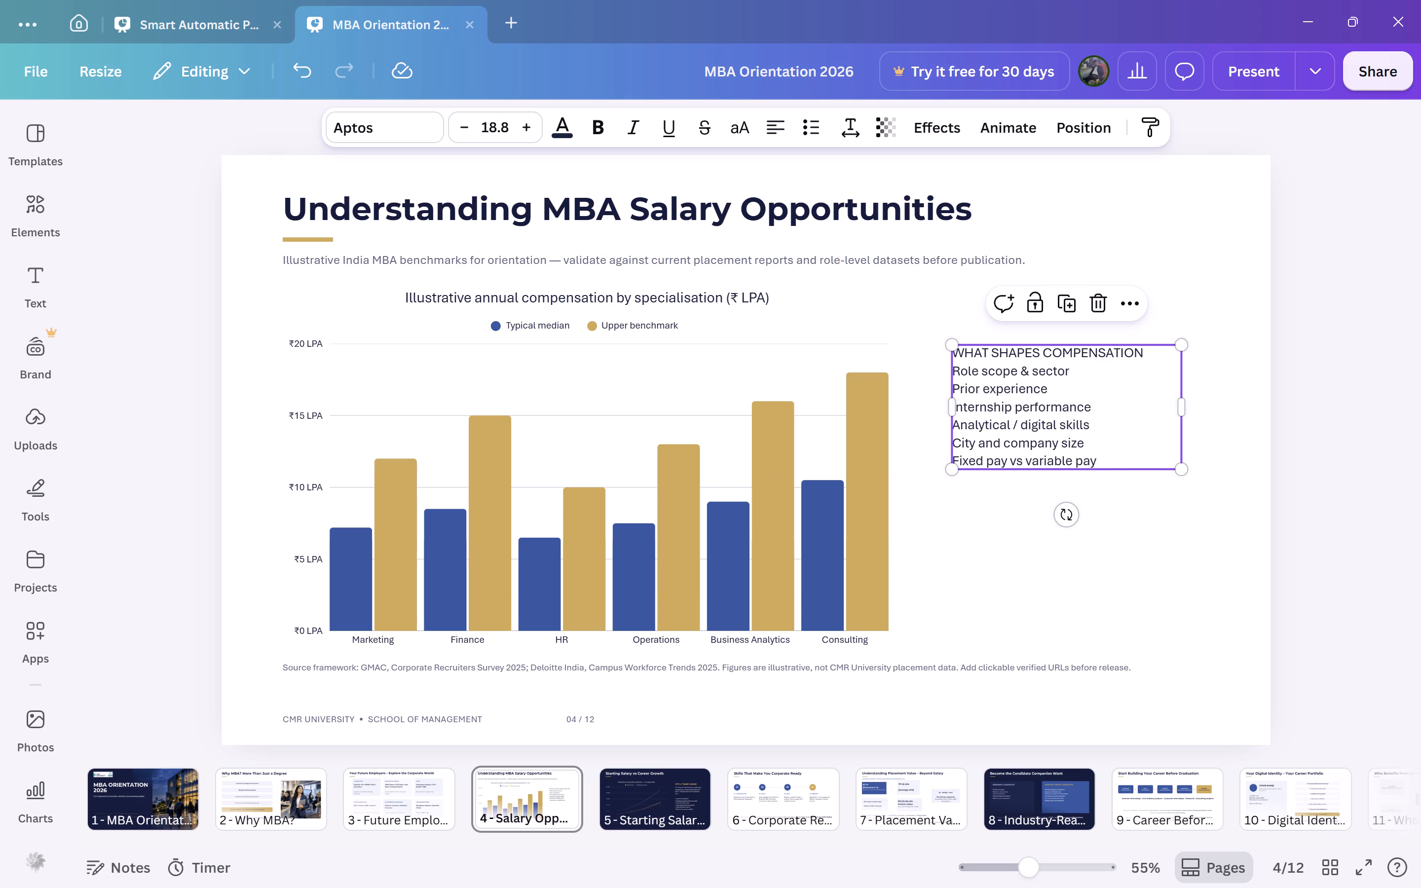
pyautogui.moveTo(1179, 476); pyautogui.dragTo(1298, 610)
pyautogui.click(1306, 283)
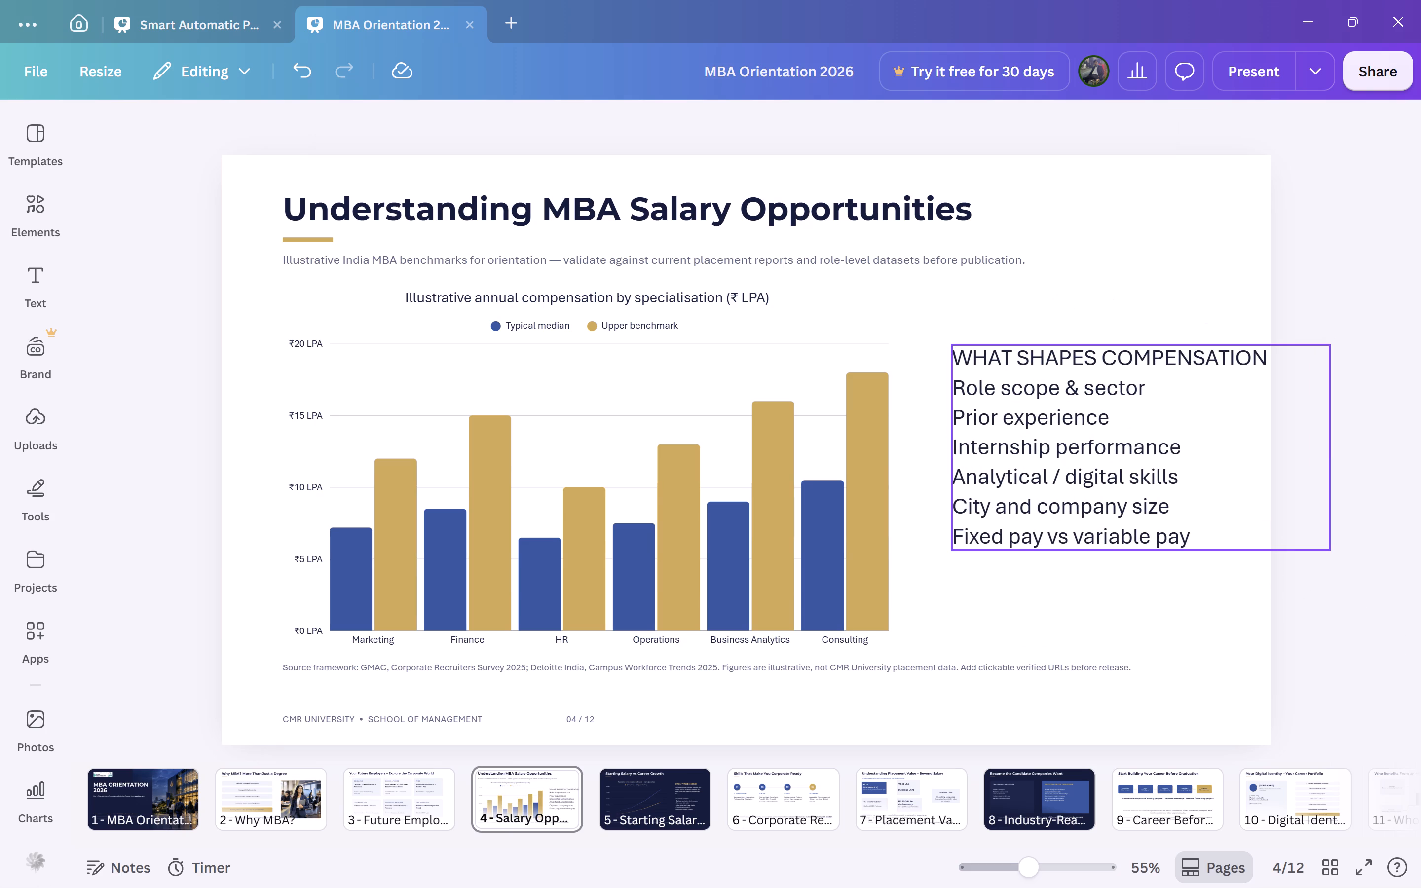
# Nudge the enlarged "WHAT SHAPES COMPENSATION" text block left toward the chart and slightly down, fitting its text within the slide.
pyautogui.click(1156, 419)
pyautogui.press('Left')
pyautogui.press('Left')
pyautogui.press('Left')
pyautogui.press('Left')
pyautogui.press('Left')
pyautogui.press('Left')
pyautogui.press('Left')
pyautogui.press('Left')
pyautogui.press('Left')
pyautogui.press('Left')
pyautogui.press('Left')
pyautogui.press('Left')
pyautogui.press('Left')
pyautogui.press('Left')
pyautogui.press('Left')
pyautogui.press('Left')
pyautogui.press('Left')
pyautogui.press('Left')
pyautogui.press('Left')
pyautogui.press('Left')
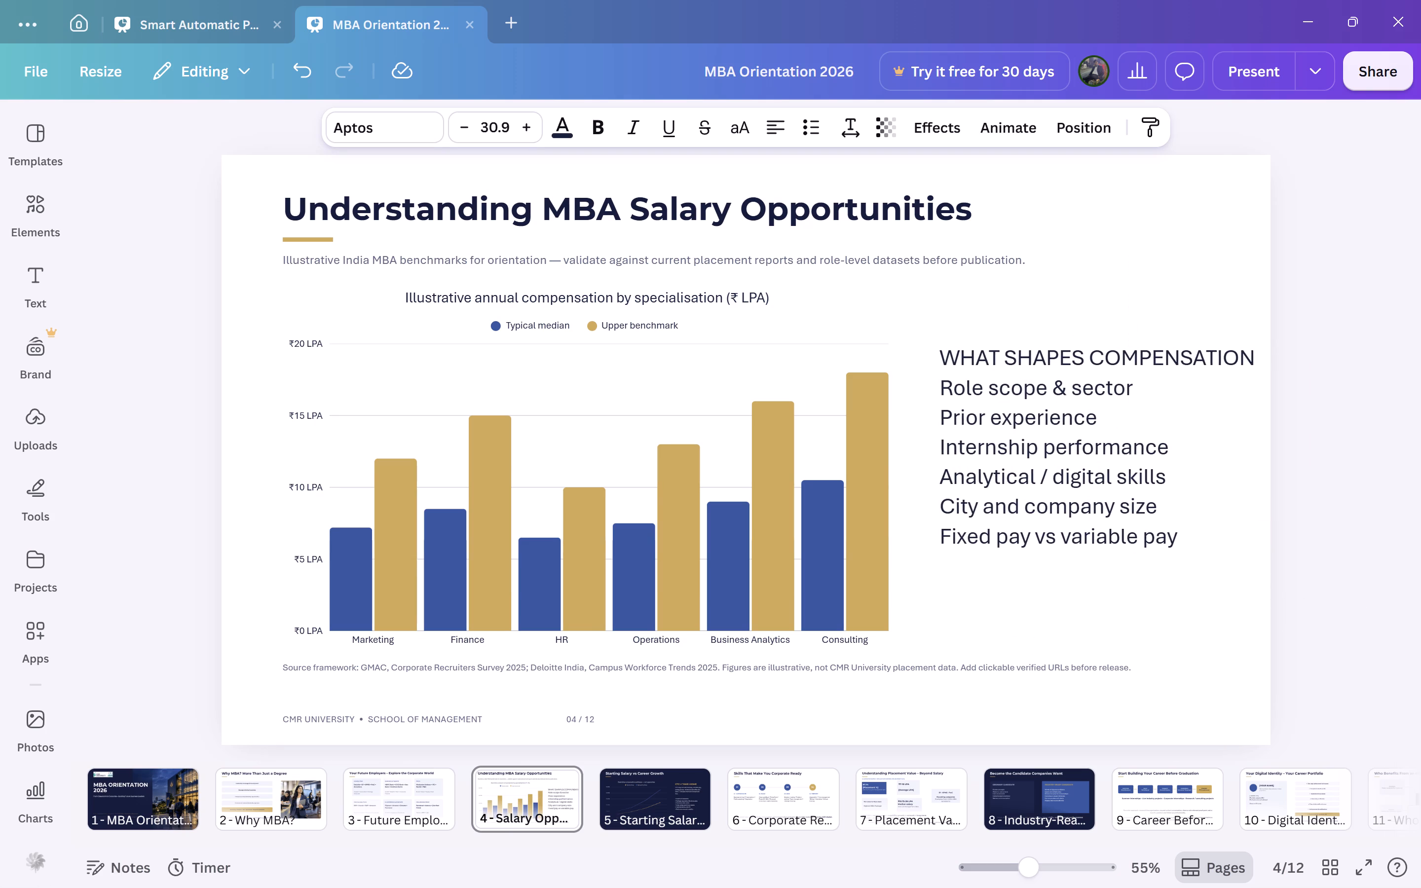
pyautogui.press('Down')
pyautogui.press('Down')
pyautogui.press('Down')
pyautogui.press('Down')
pyautogui.press('Down')
pyautogui.press('Down')
pyautogui.press('Down')
pyautogui.press('Down')
pyautogui.press('Down')
pyautogui.press('Down')
pyautogui.press('Down')
pyautogui.press('Down')
pyautogui.press('Down')
pyautogui.press('Down')
pyautogui.press('Down')
pyautogui.press('Down')
pyautogui.press('Down')
pyautogui.press('Down')
pyautogui.press('Down')
pyautogui.press('Down')
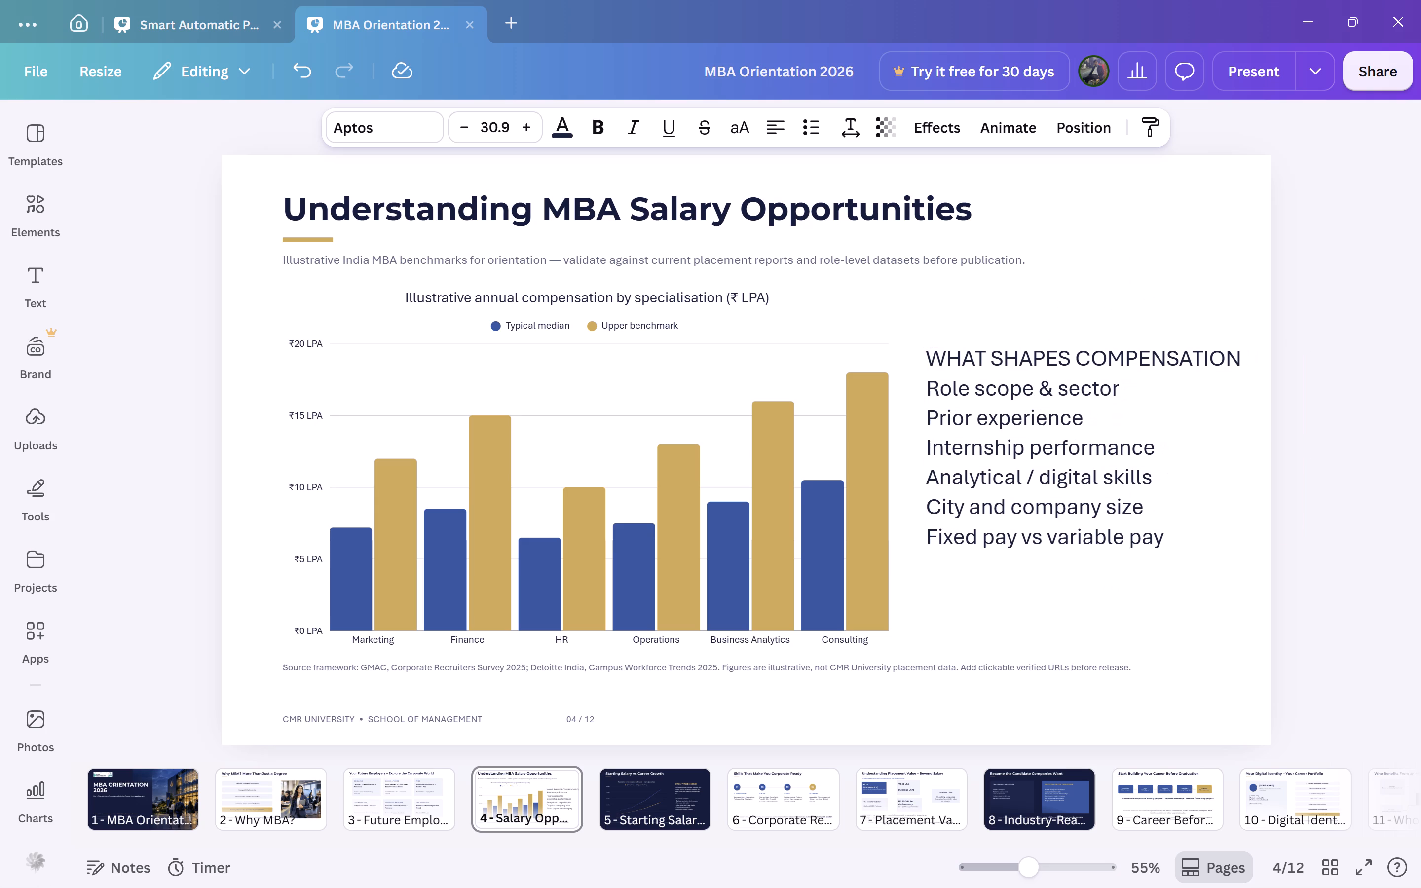
# Make the "WHAT SHAPES COMPENSATION" heading line bold.
pyautogui.tripleClick(1142, 363)
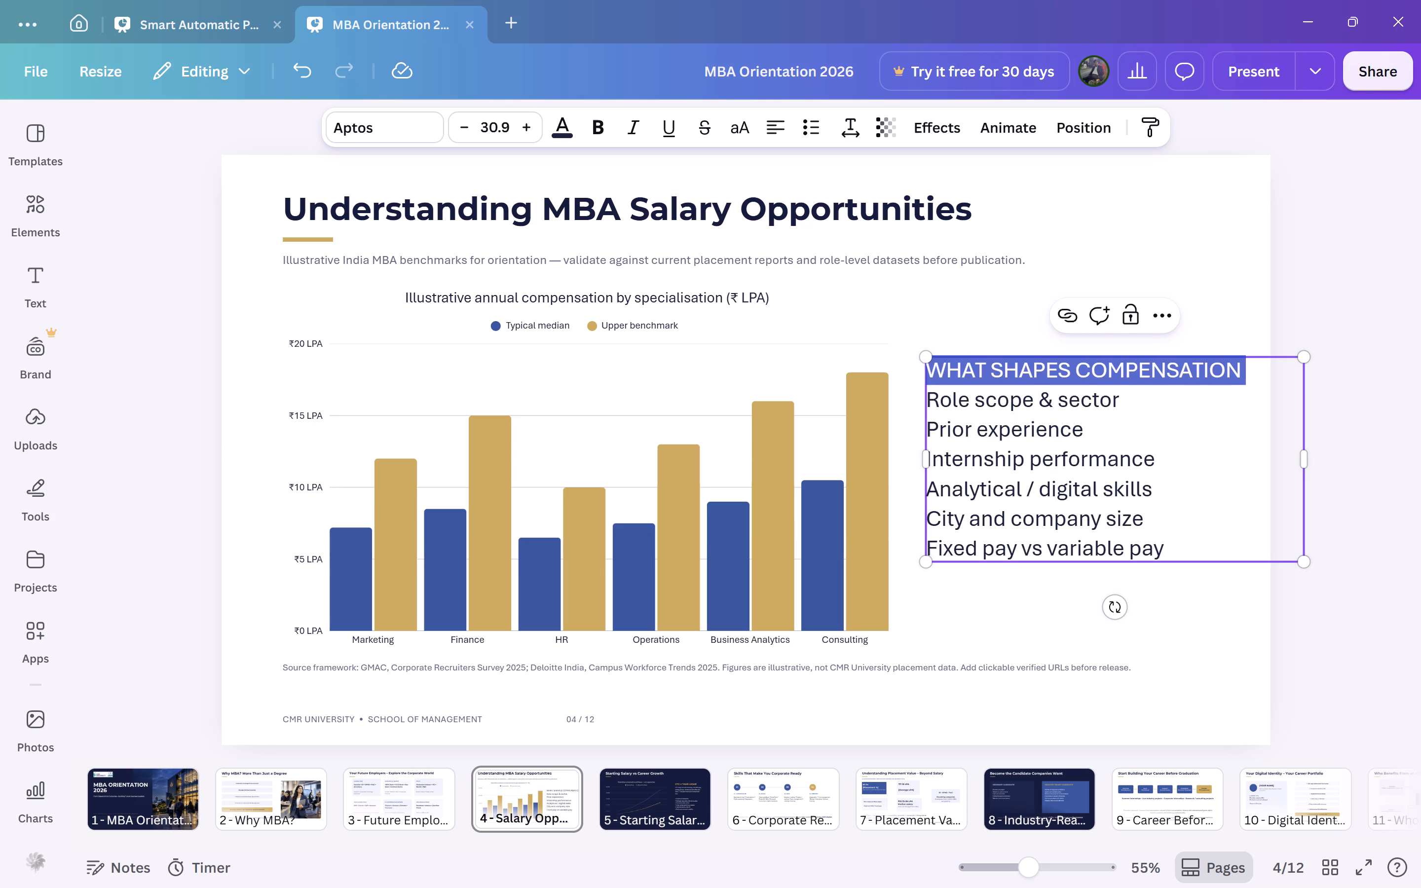
pyautogui.hotkey('ctrl', 'b')
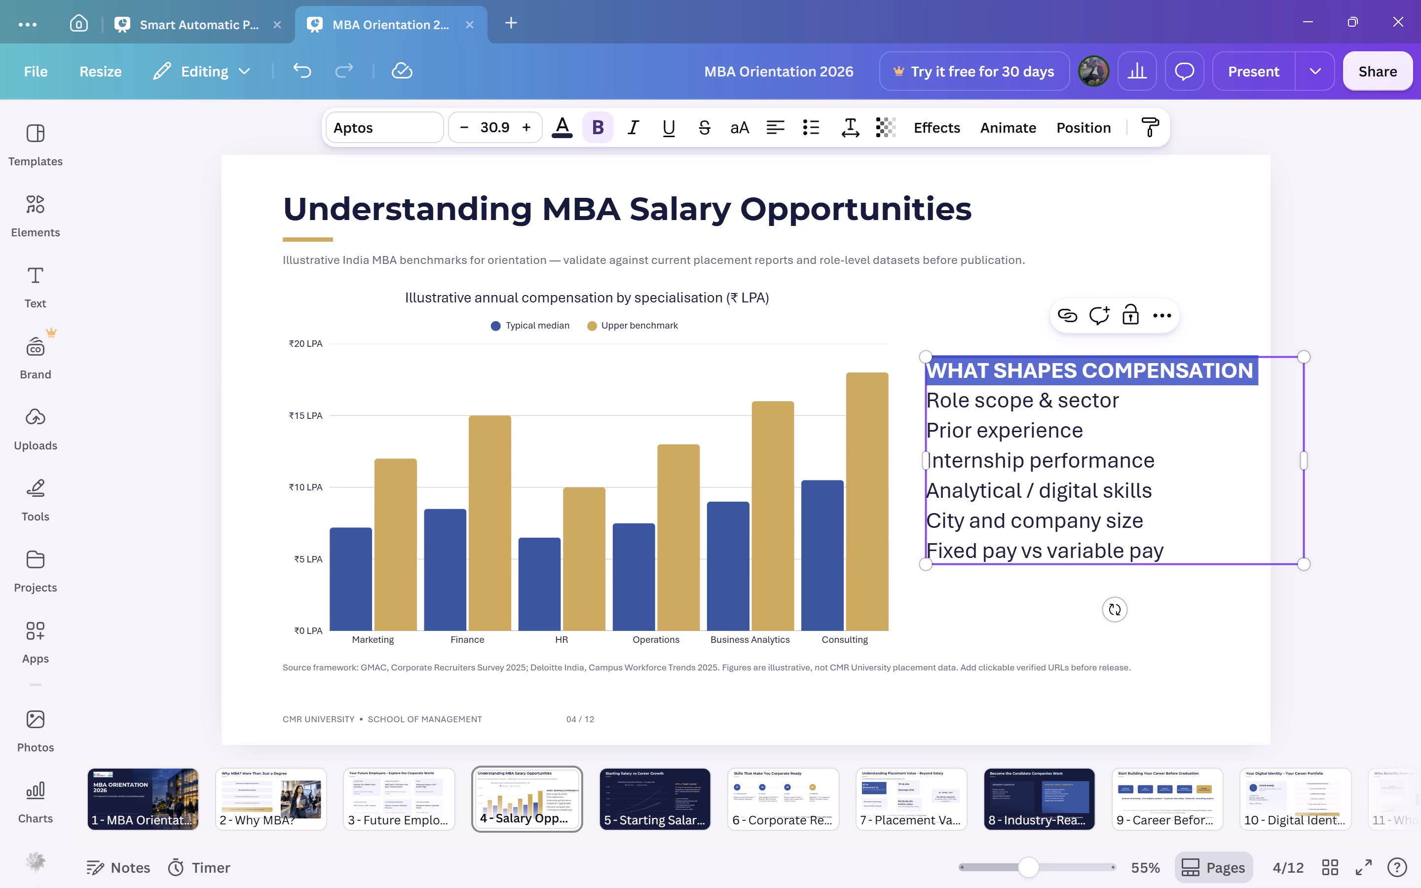
# Format the six lines below the heading, from "Role scope & sector" to "Fixed pay vs variable pay", as a bulleted list.
pyautogui.moveTo(1170, 553); pyautogui.dragTo(929, 406)
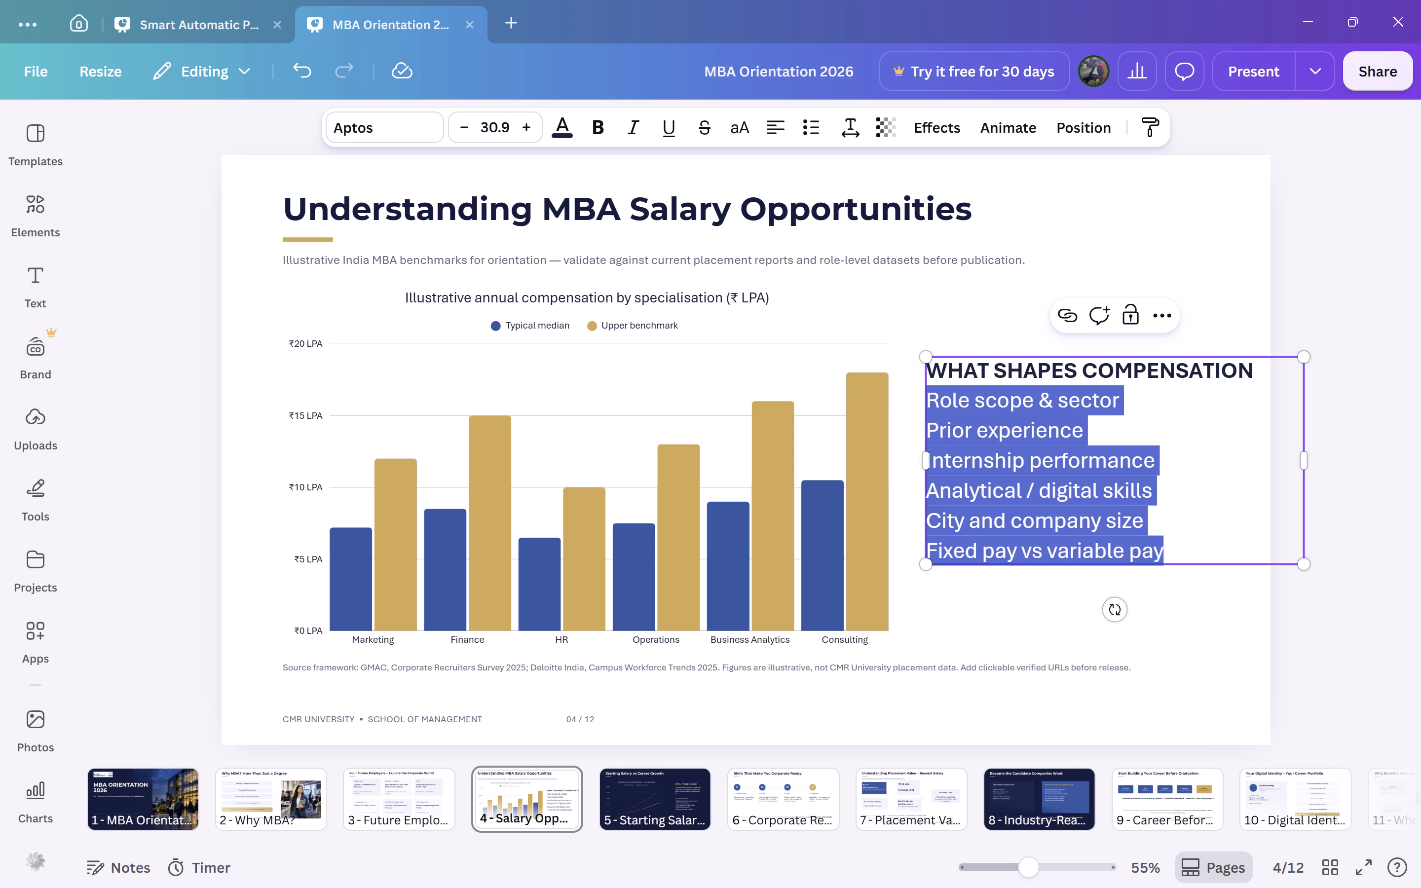
pyautogui.click(814, 126)
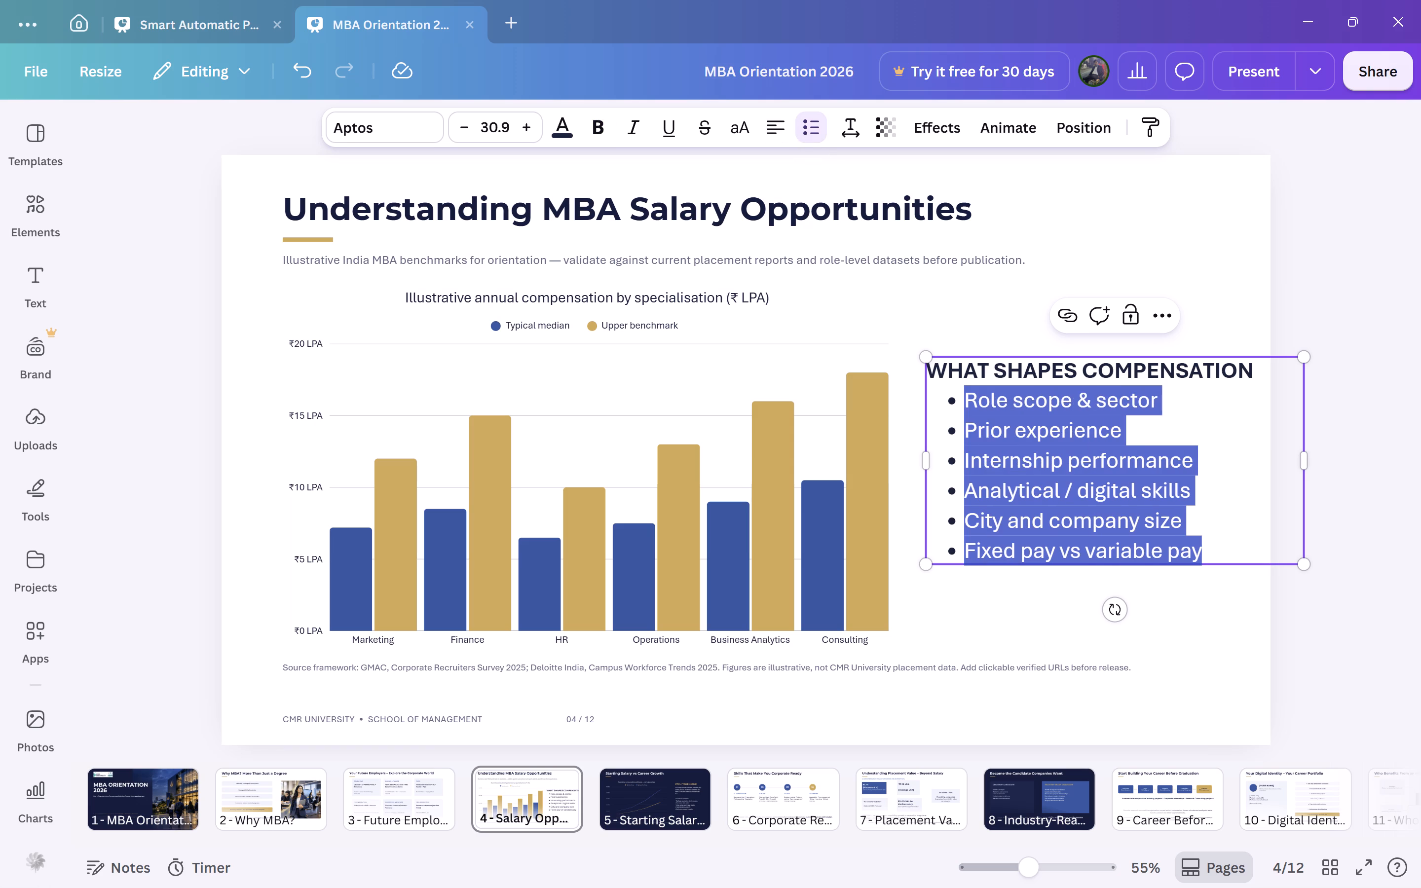
pyautogui.rightClick(814, 126)
pyautogui.click(814, 126)
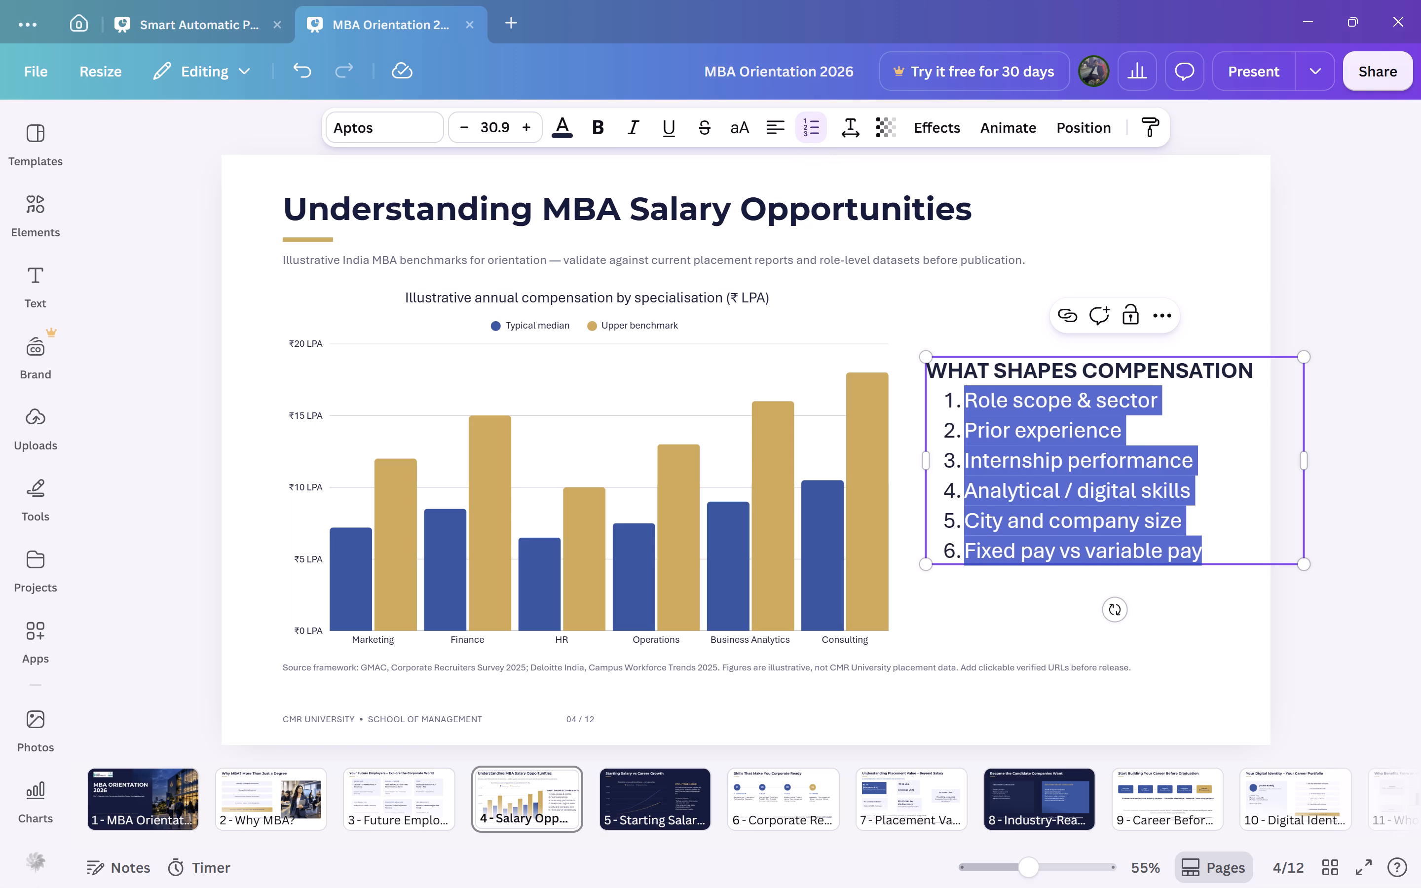
pyautogui.click(814, 126)
pyautogui.click(814, 126)
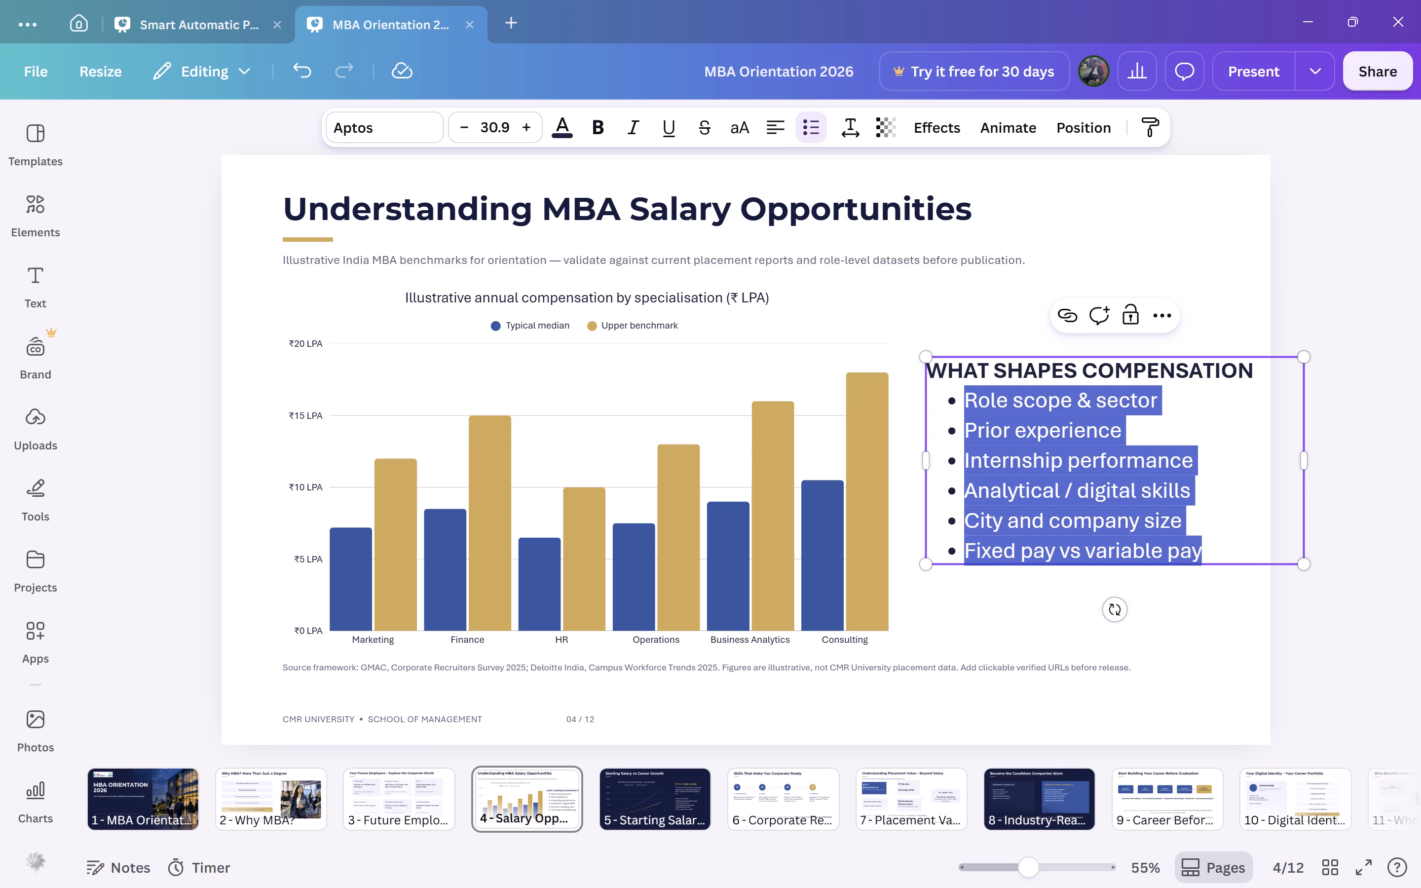
pyautogui.click(1290, 244)
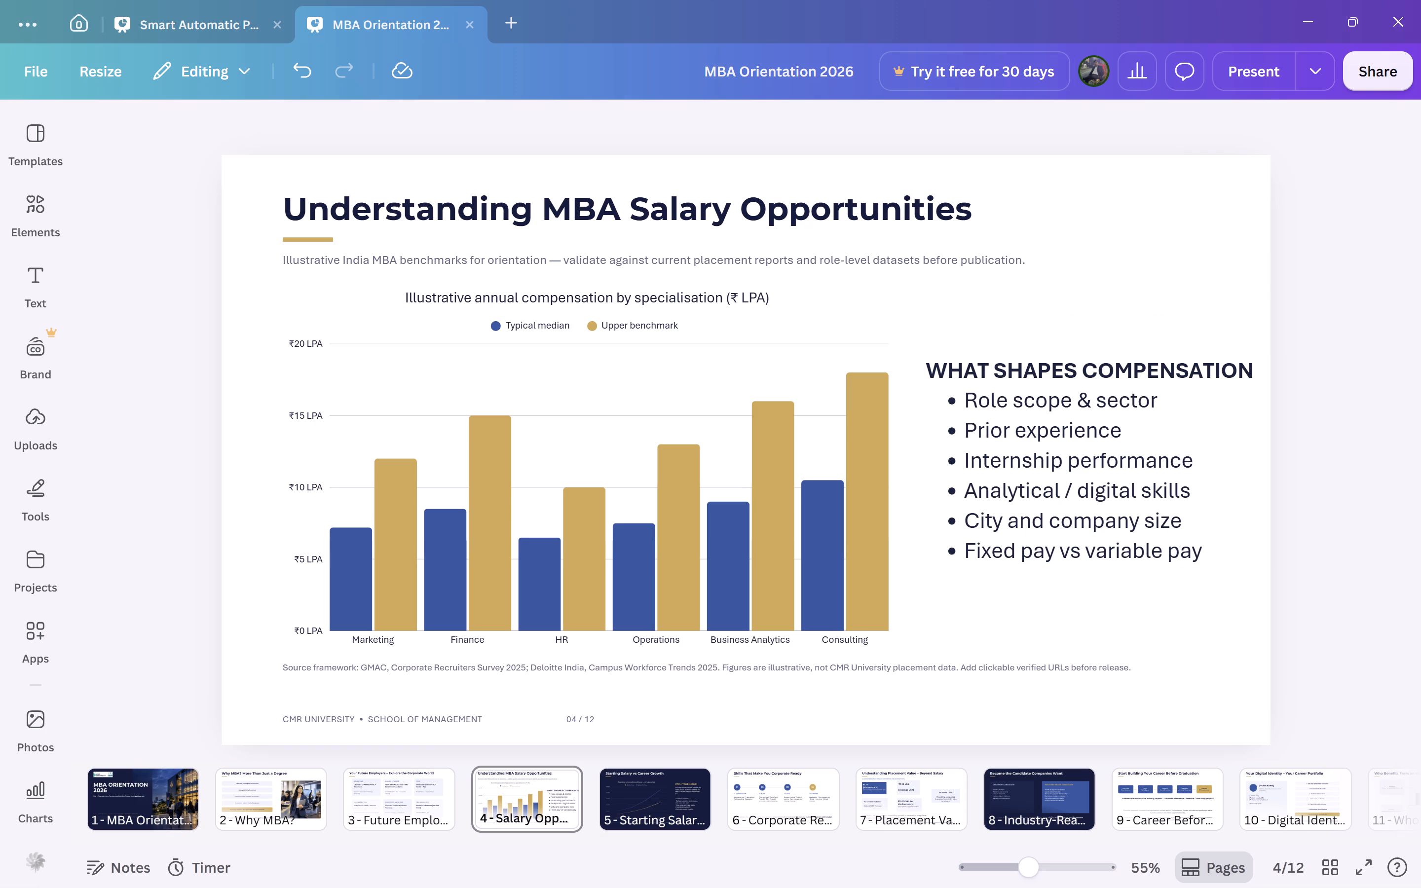
# On the Starting Salary vs Career Growth slide, move the three text blocks beside the chart left and slightly down, then enlarge them proportionally.
pyautogui.click(1351, 284)
pyautogui.press('Right')
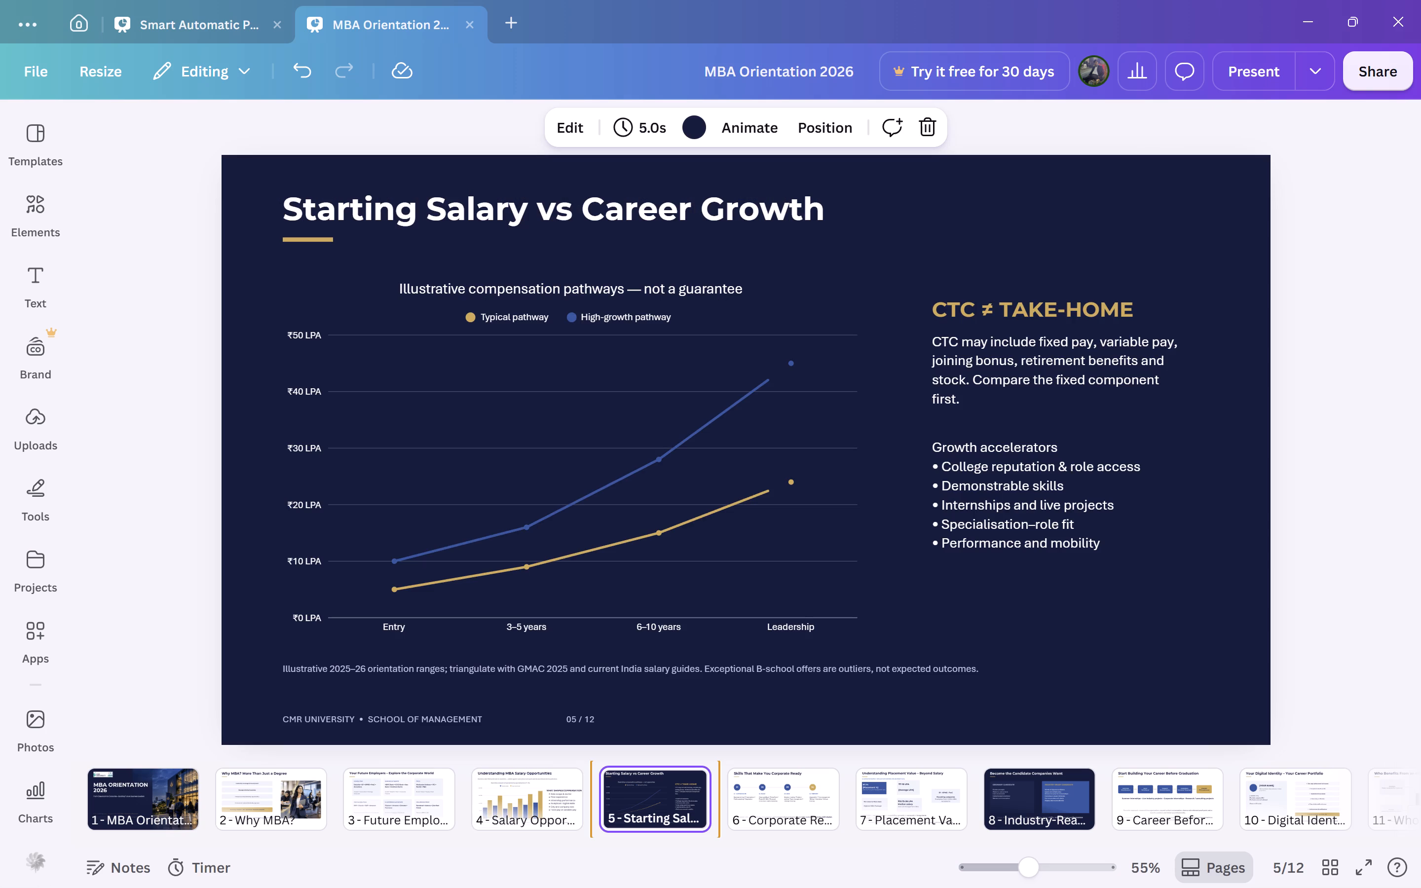
pyautogui.click(1113, 412)
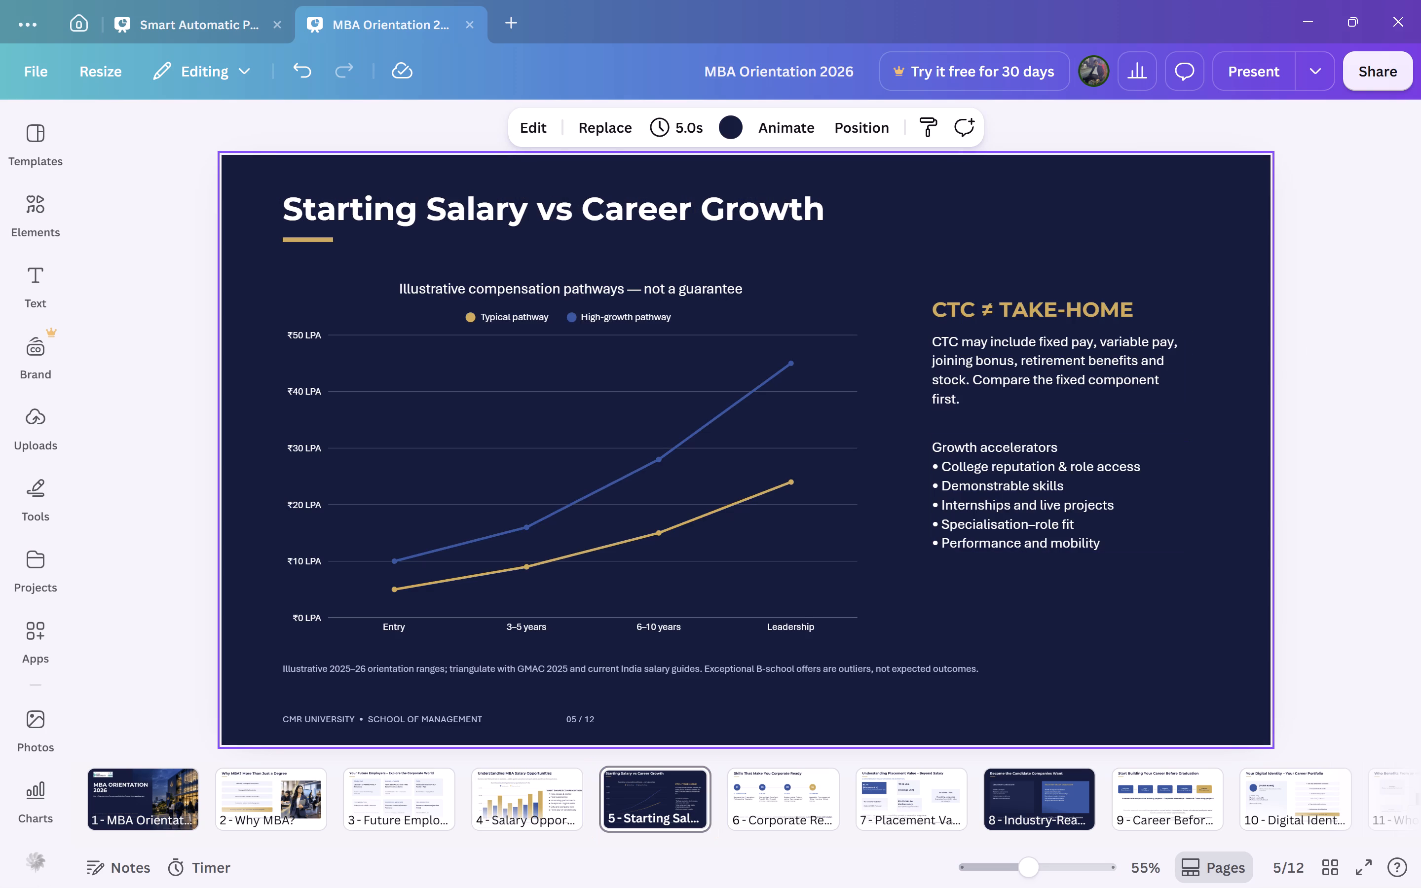
pyautogui.moveTo(1190, 596); pyautogui.dragTo(921, 306)
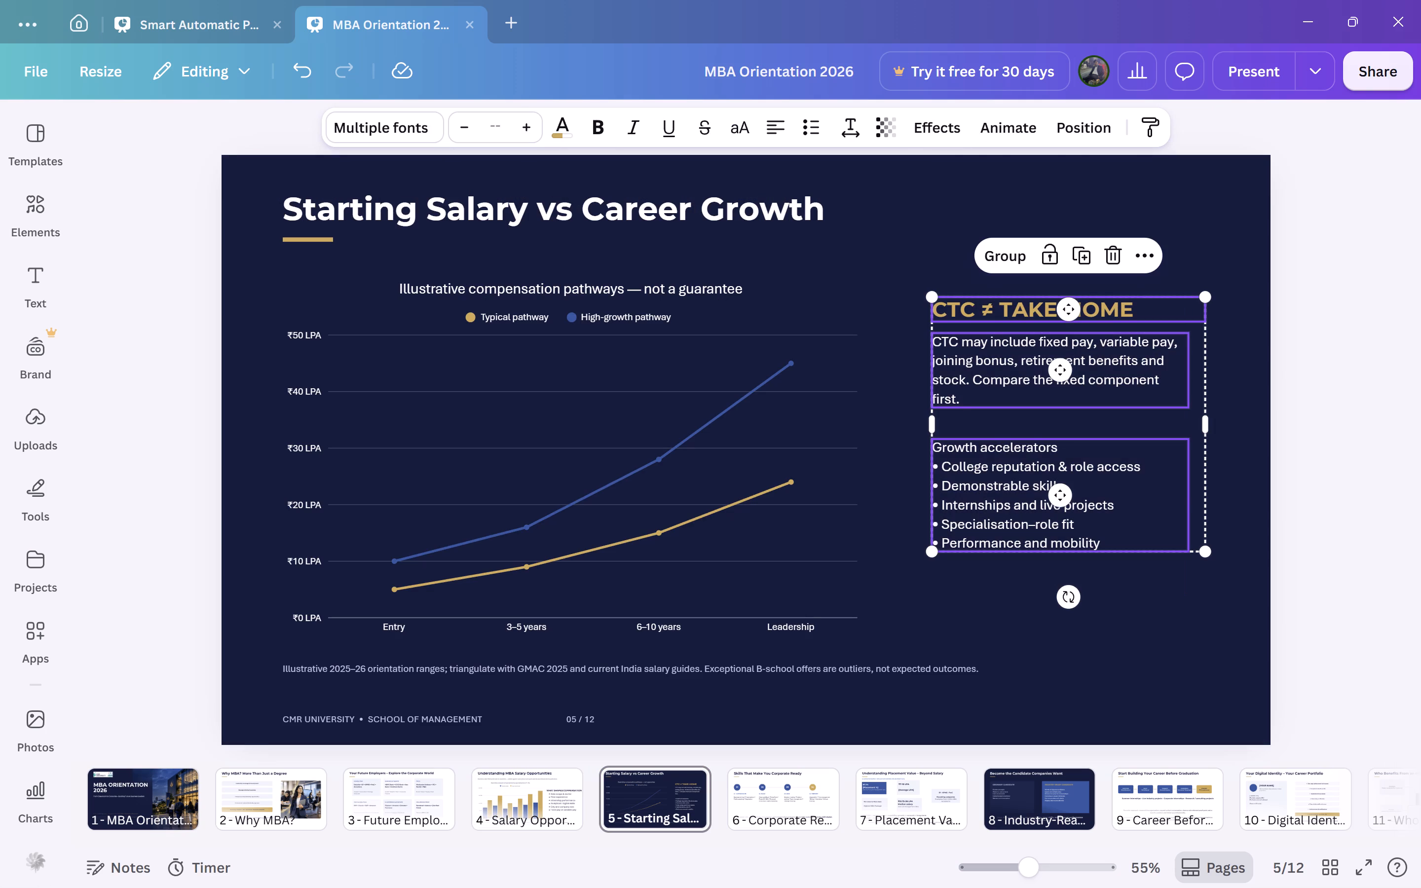
pyautogui.moveTo(1034, 423); pyautogui.dragTo(1000, 434)
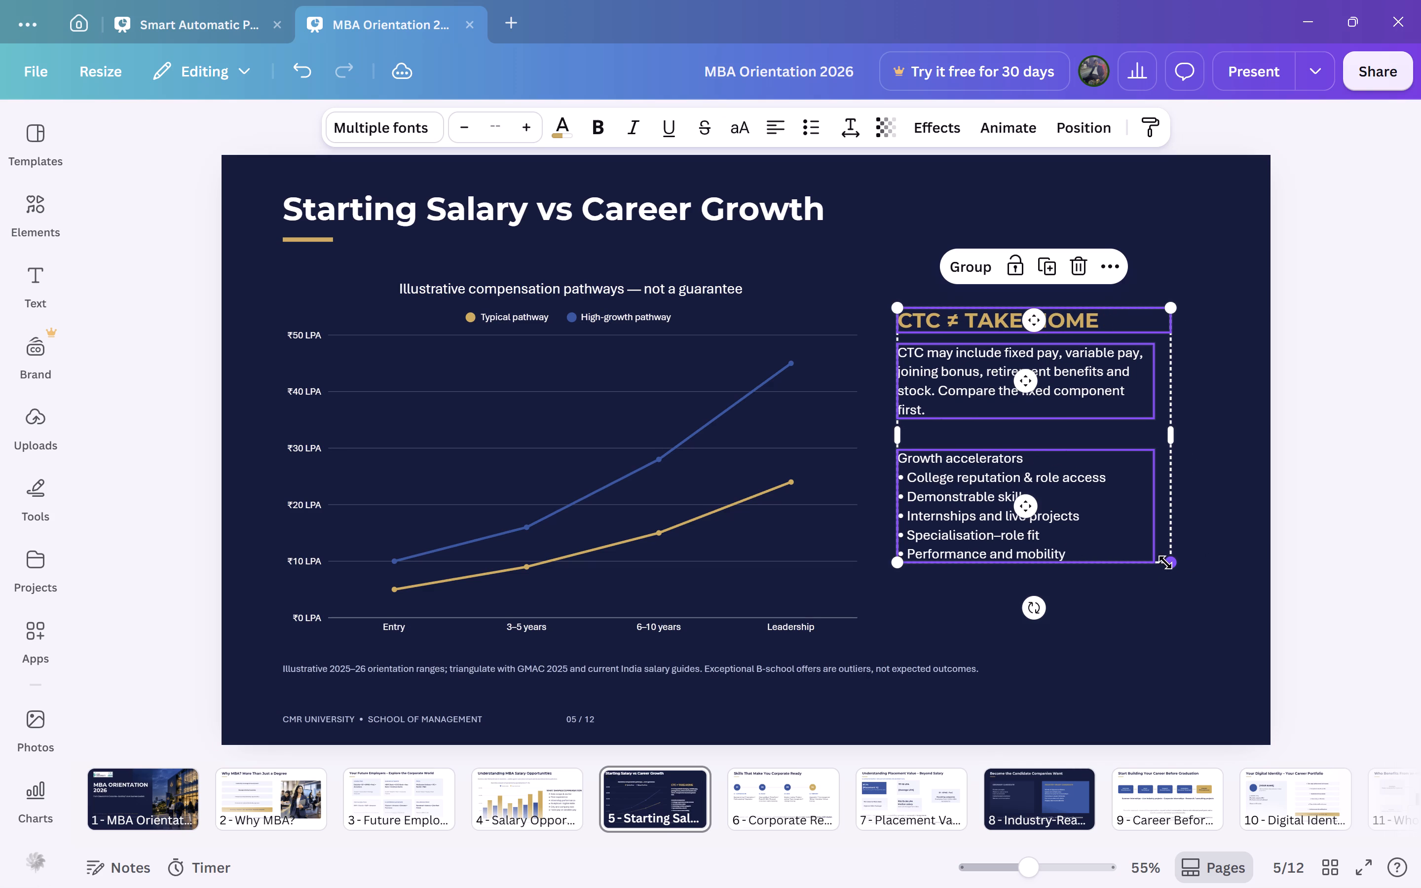
pyautogui.moveTo(1168, 563); pyautogui.dragTo(1251, 644)
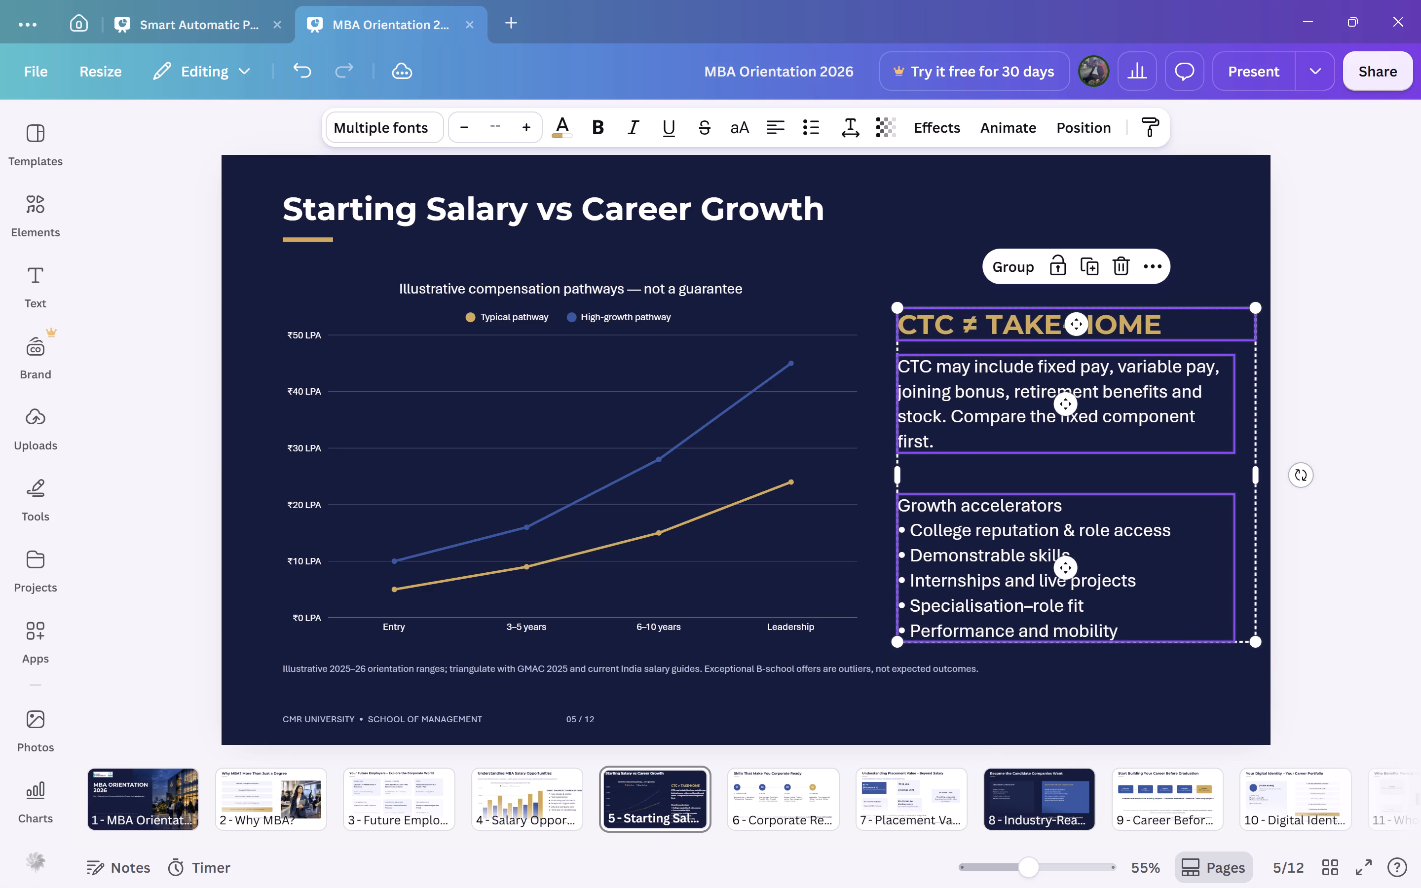
pyautogui.click(1381, 459)
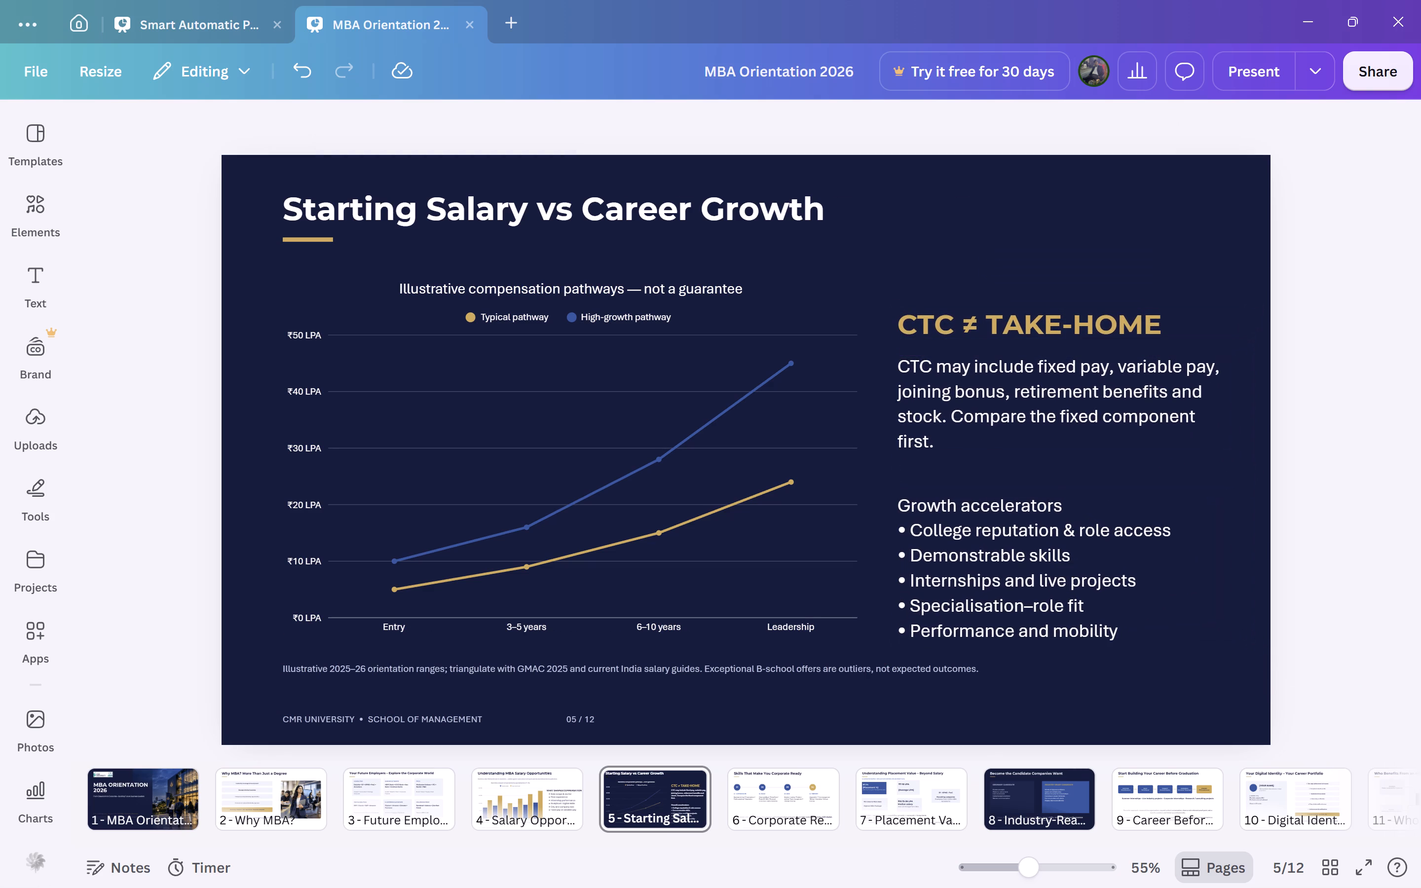
# Enlarge the "Illustrative 2025–26 orientation ranges" footnote by four font-size increments, keeping it on one line.
pyautogui.click(898, 666)
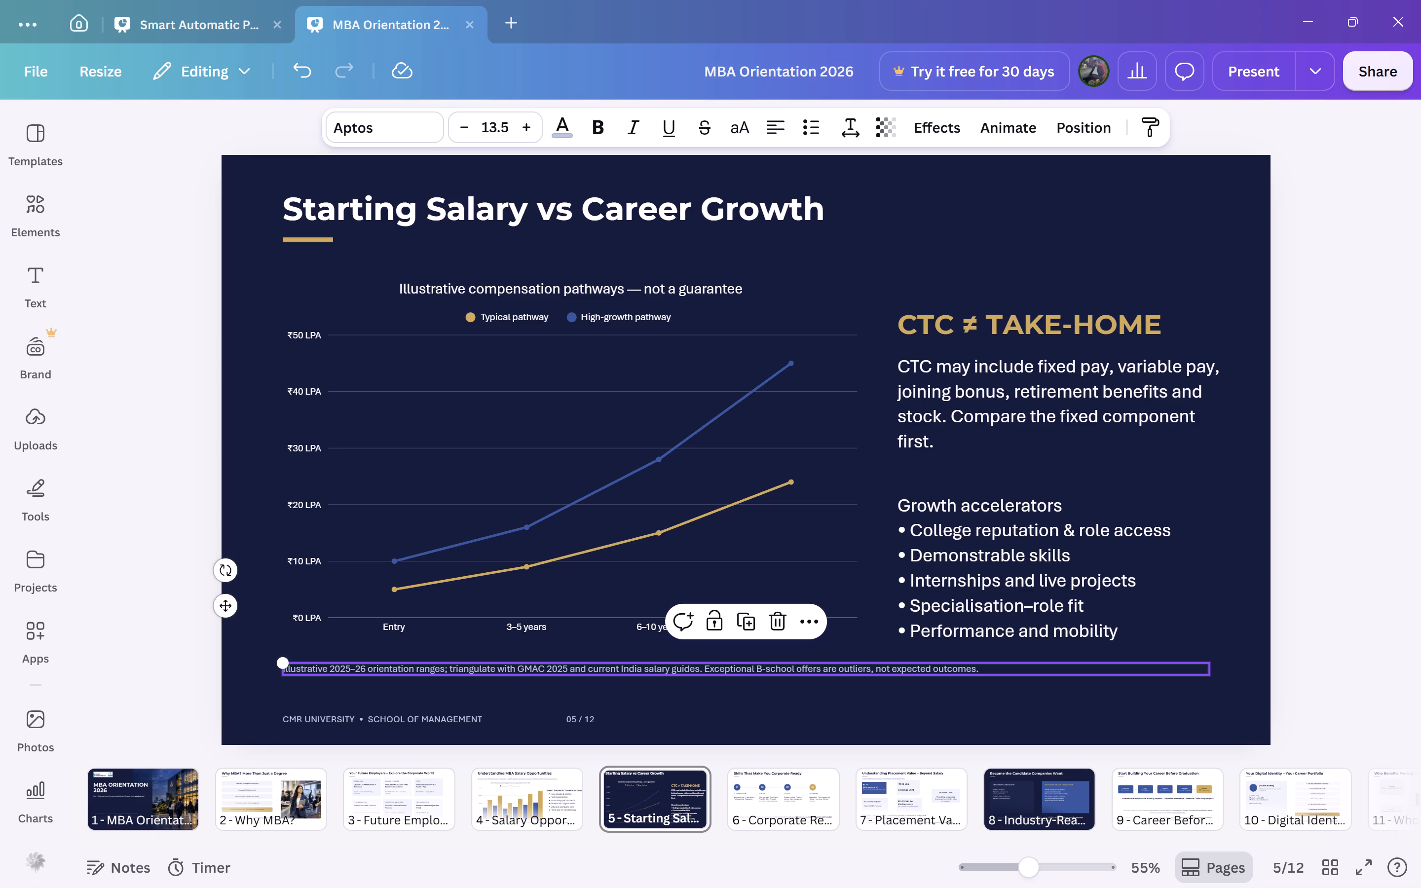
pyautogui.tripleClick(524, 125)
pyautogui.click(524, 125)
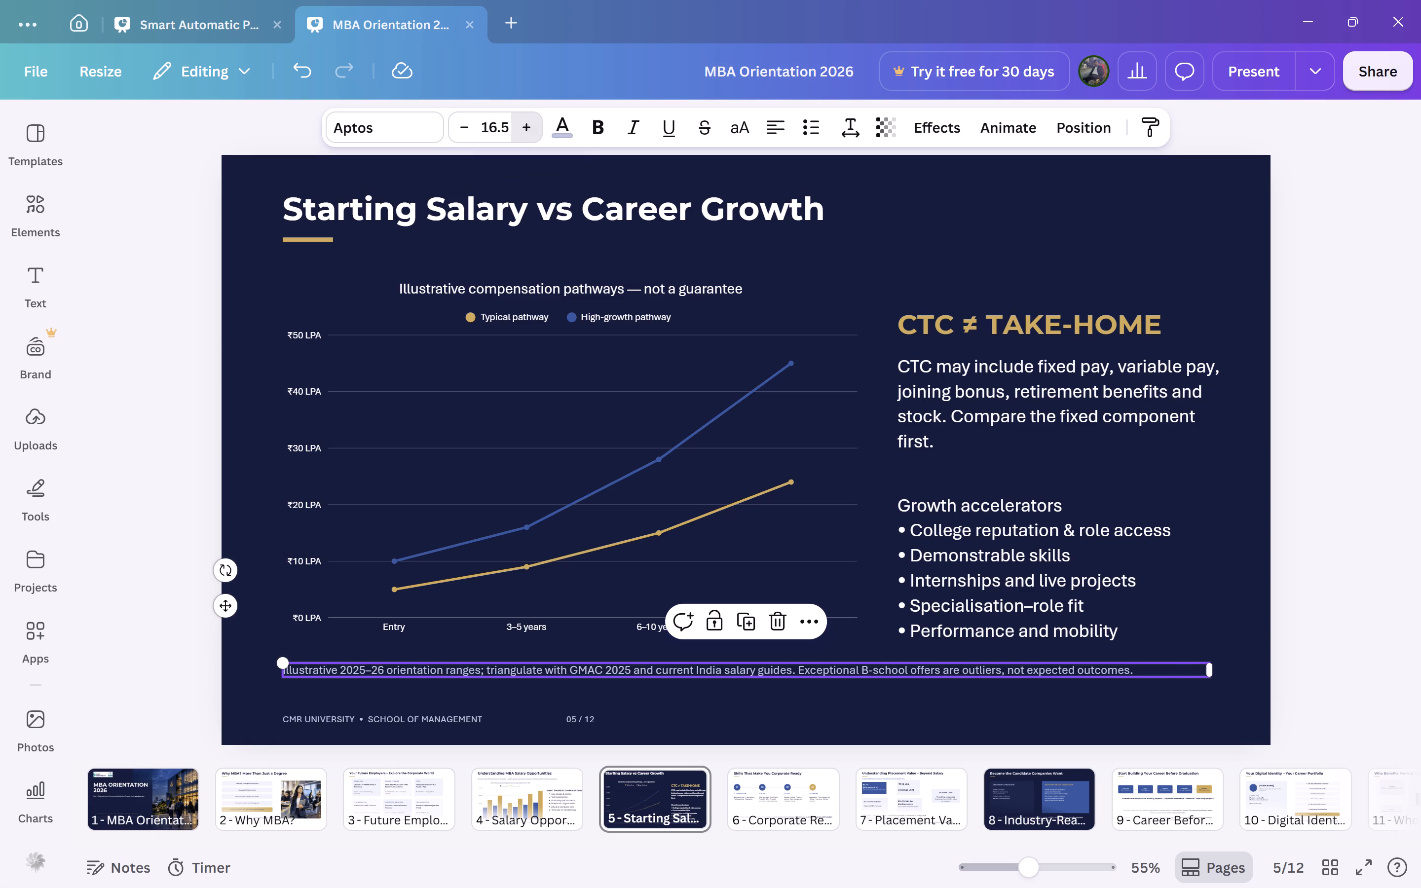
pyautogui.click(1313, 313)
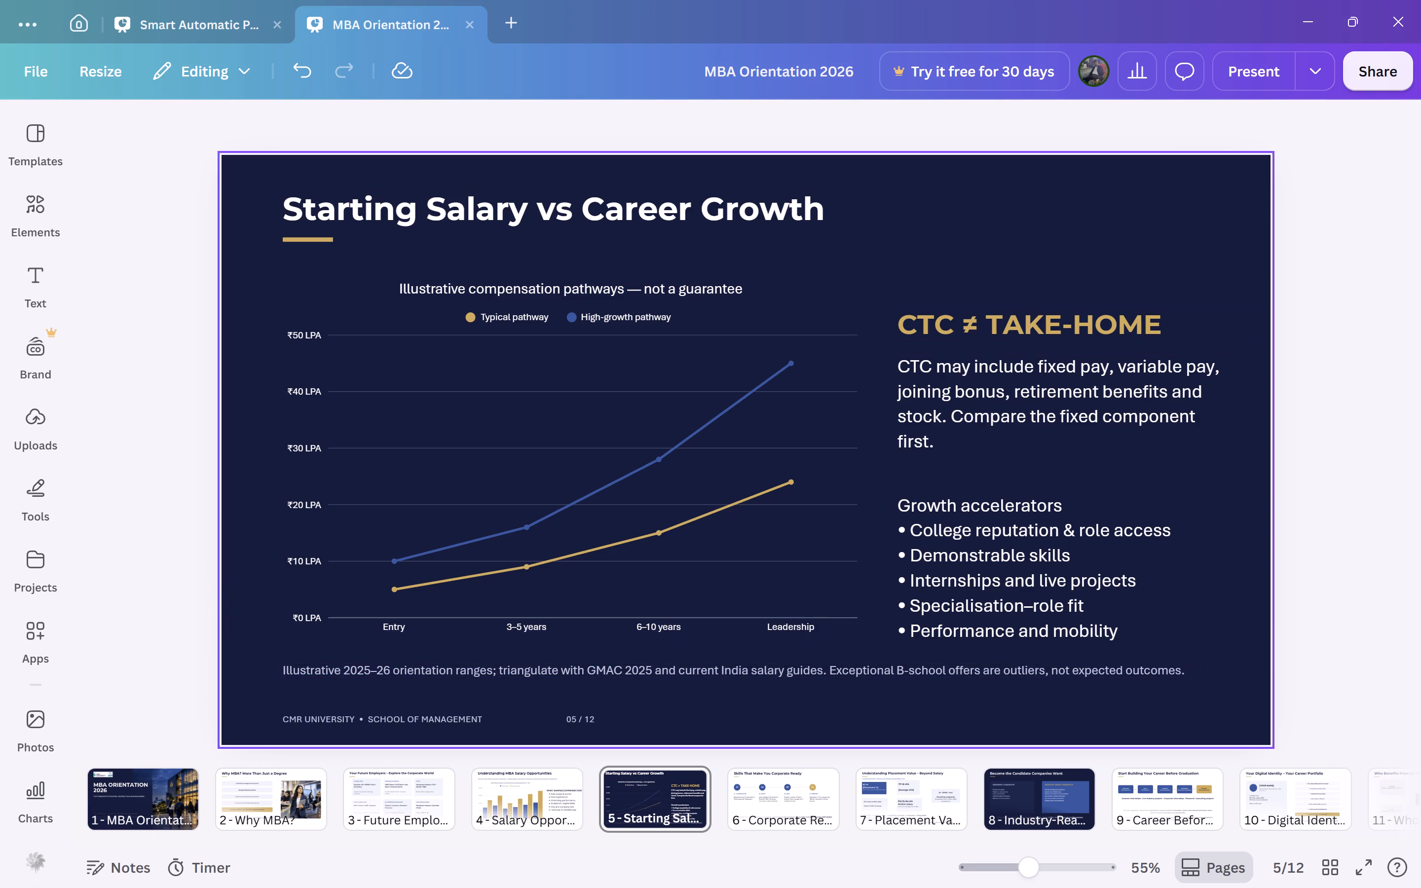
# Reduce the three CTC and growth text blocks by one font-size increment and scale them down proportionally, leaving more space above the footnote.
pyautogui.moveTo(1234, 652); pyautogui.dragTo(1029, 439)
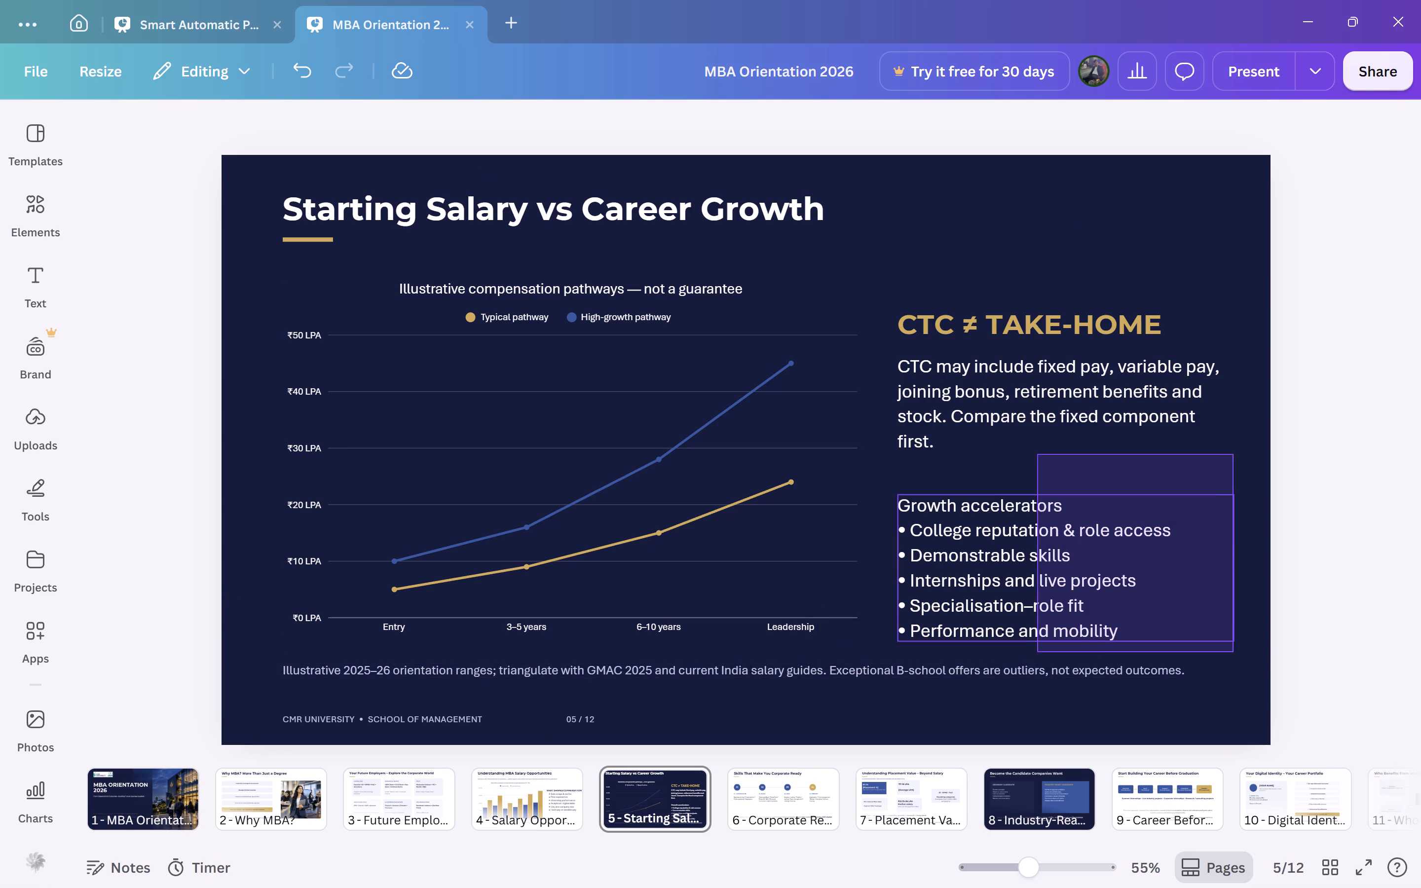
pyautogui.moveTo(1029, 439); pyautogui.dragTo(906, 322)
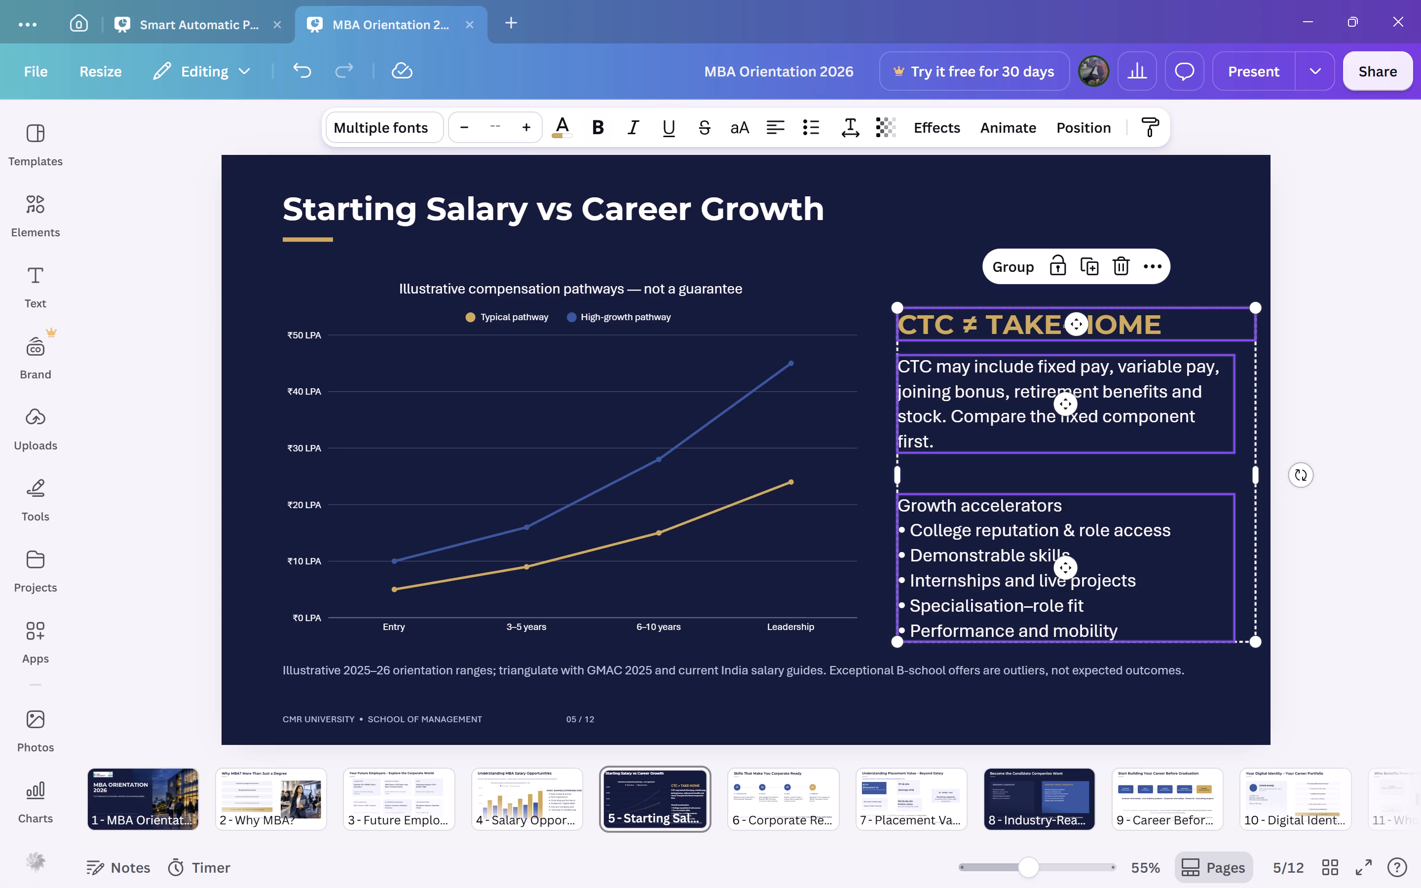
pyautogui.click(469, 121)
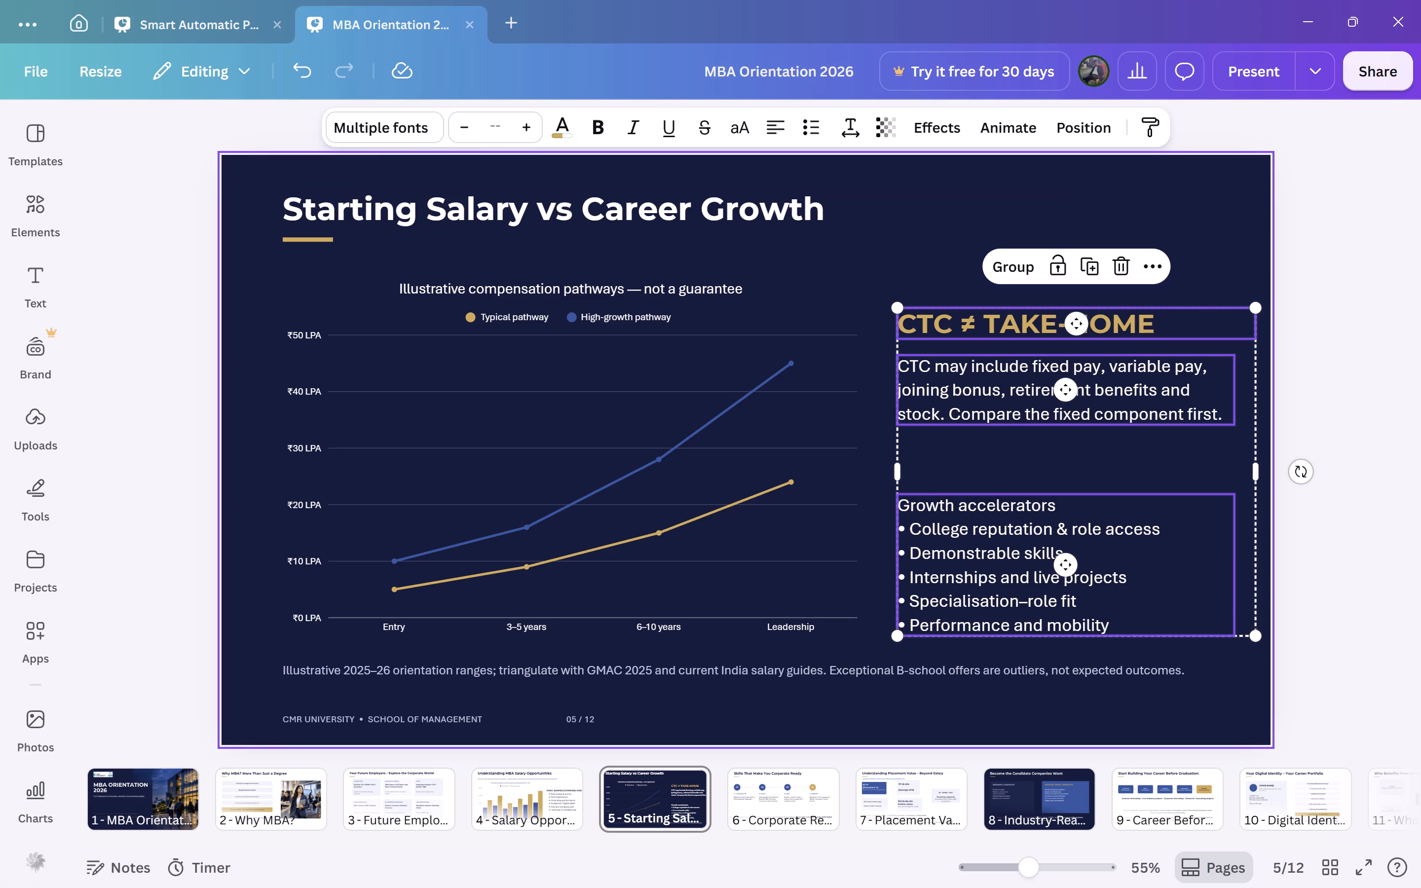
pyautogui.moveTo(1259, 635); pyautogui.dragTo(1204, 600)
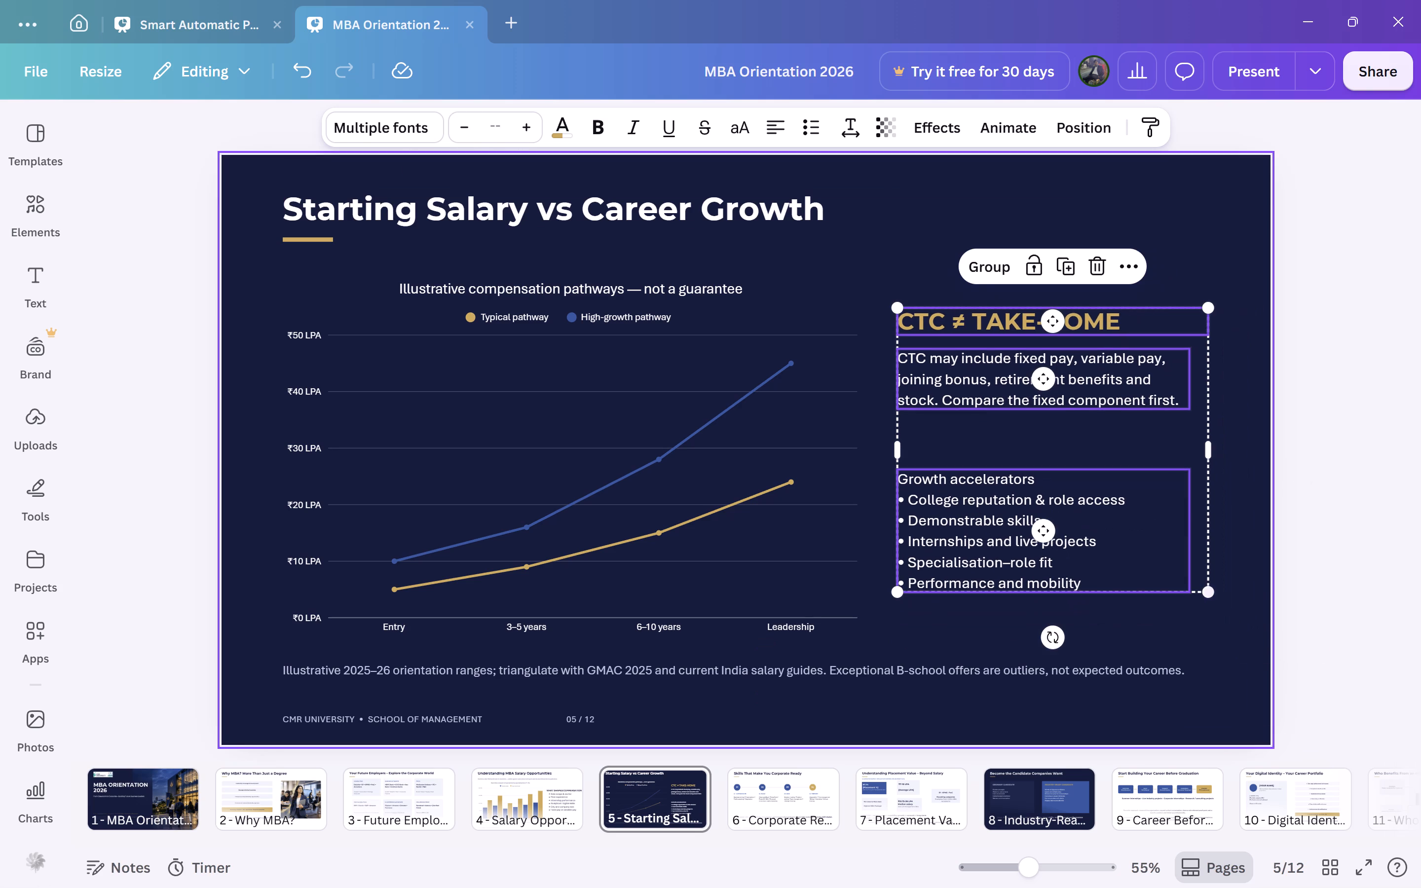
pyautogui.click(1372, 529)
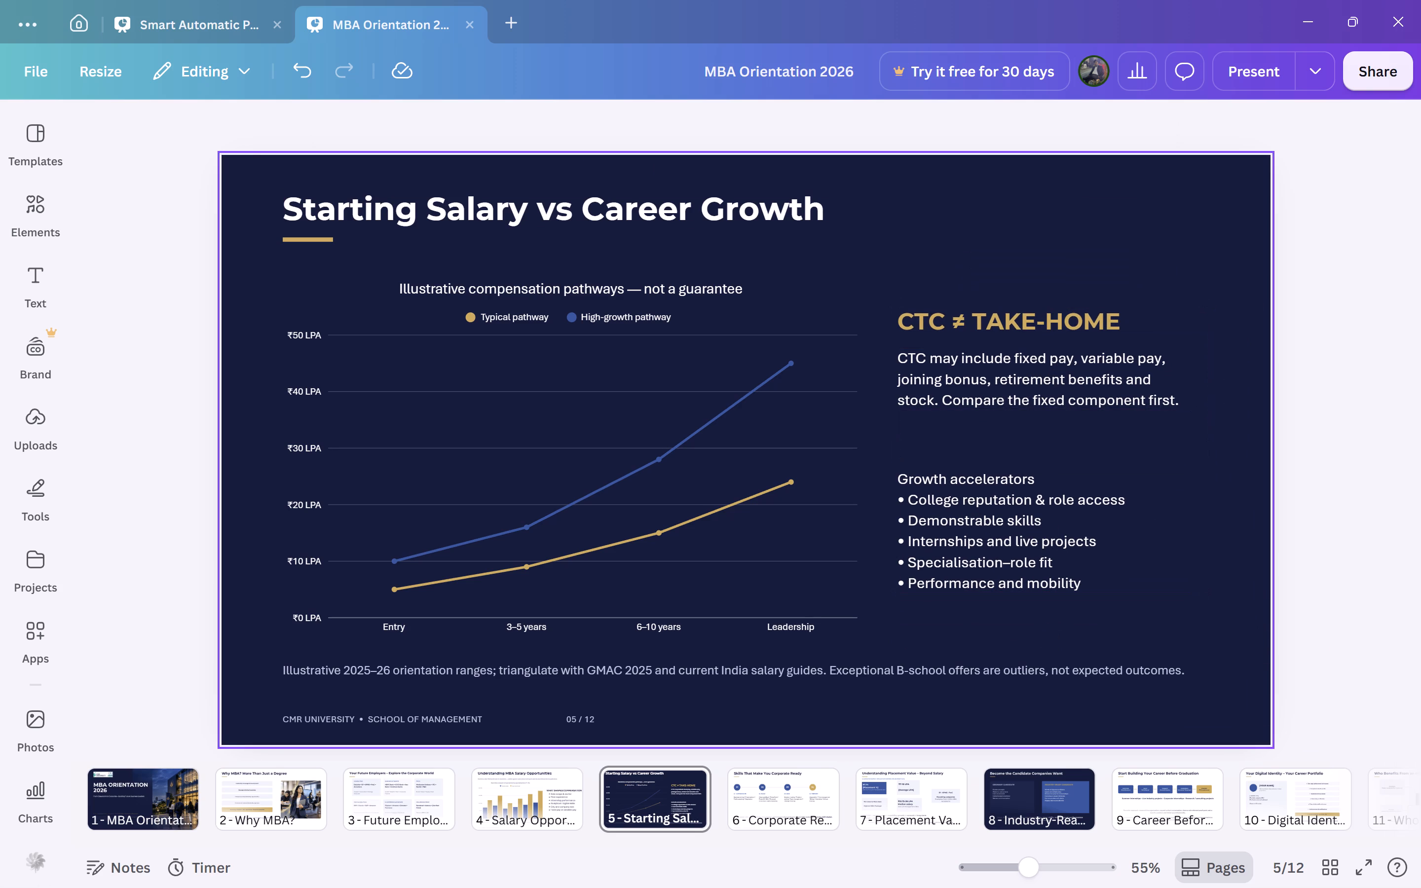
pyautogui.click(1364, 497)
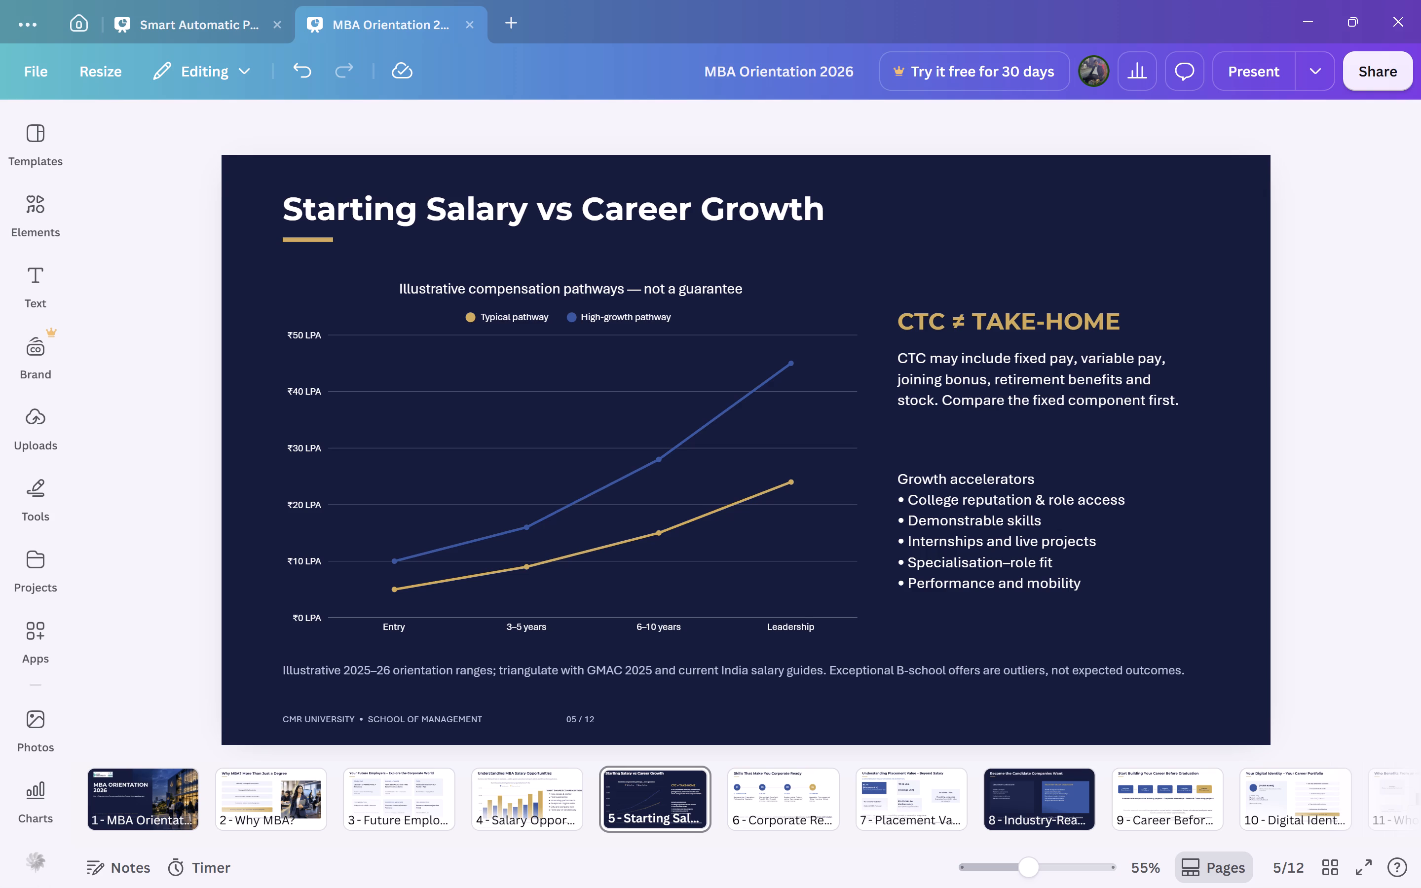
# On the Skills That Make You Corporate Ready slide, move all four numbered skill groups together slightly down and left.
pyautogui.press('Right')
pyautogui.press('Left')
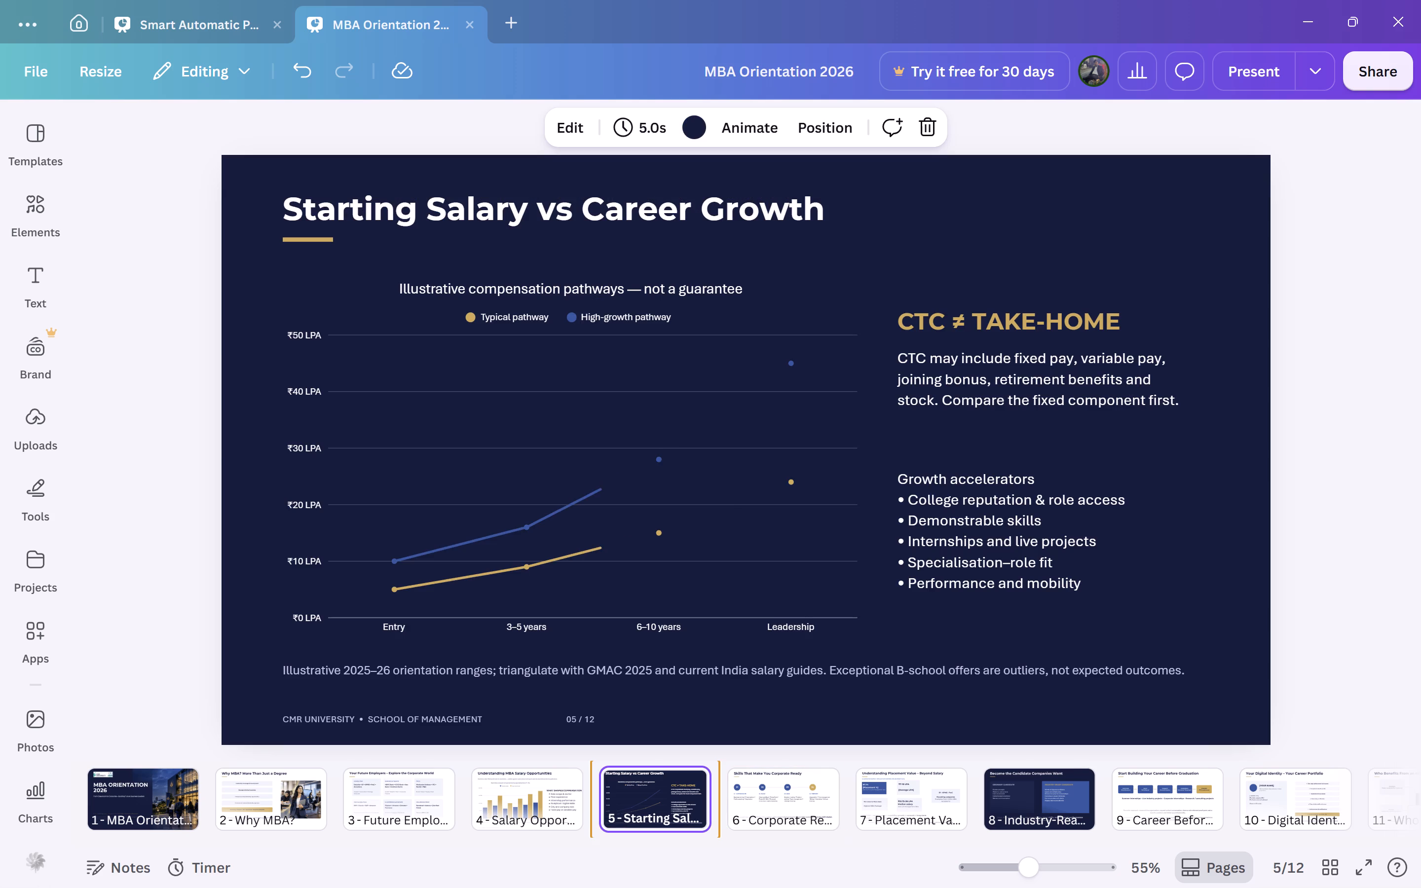
pyautogui.press('Right')
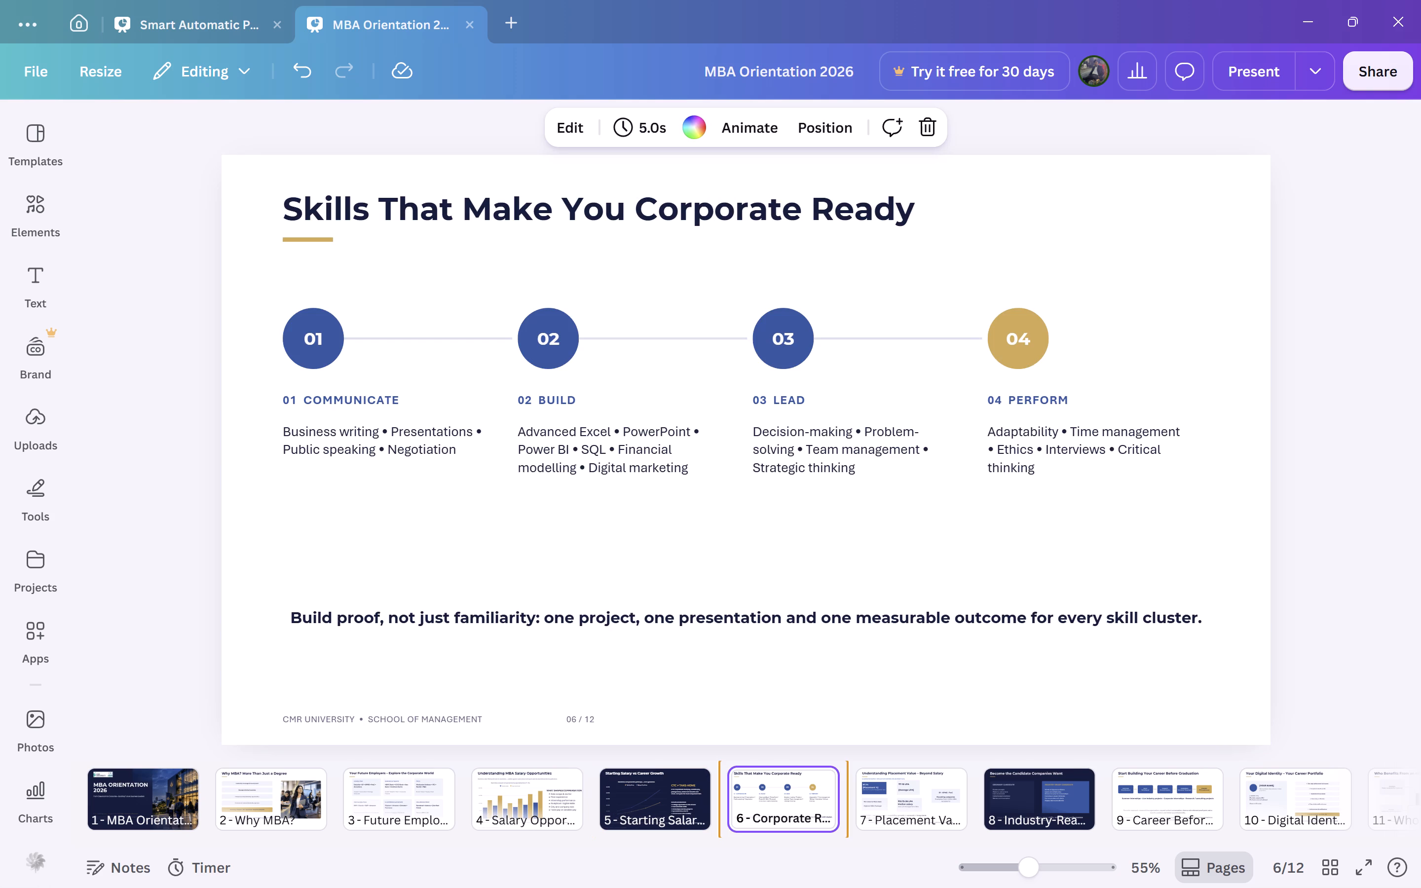
pyautogui.moveTo(1142, 541); pyautogui.dragTo(308, 271)
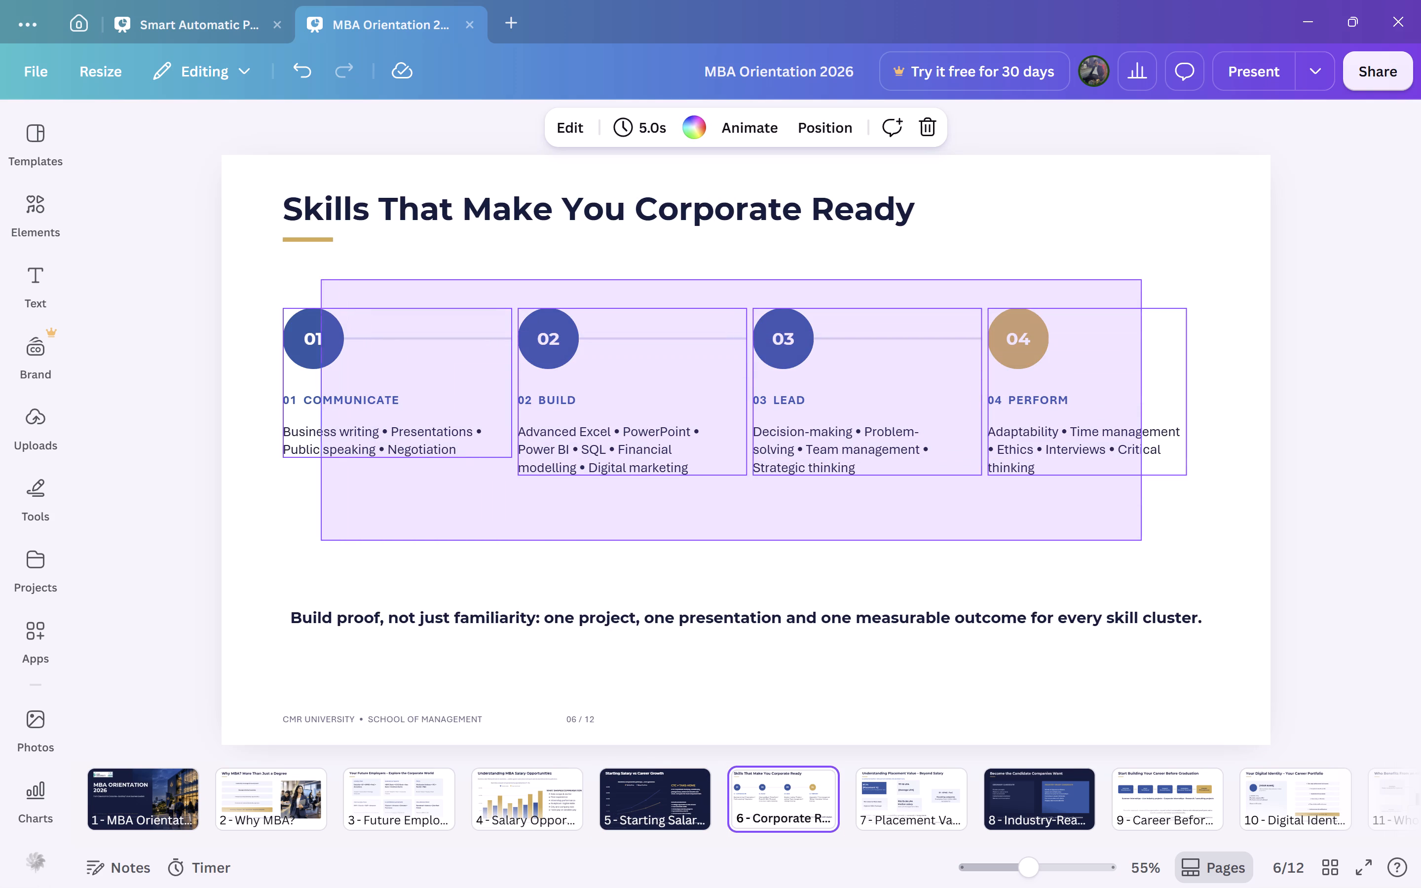
pyautogui.moveTo(308, 271); pyautogui.dragTo(285, 293)
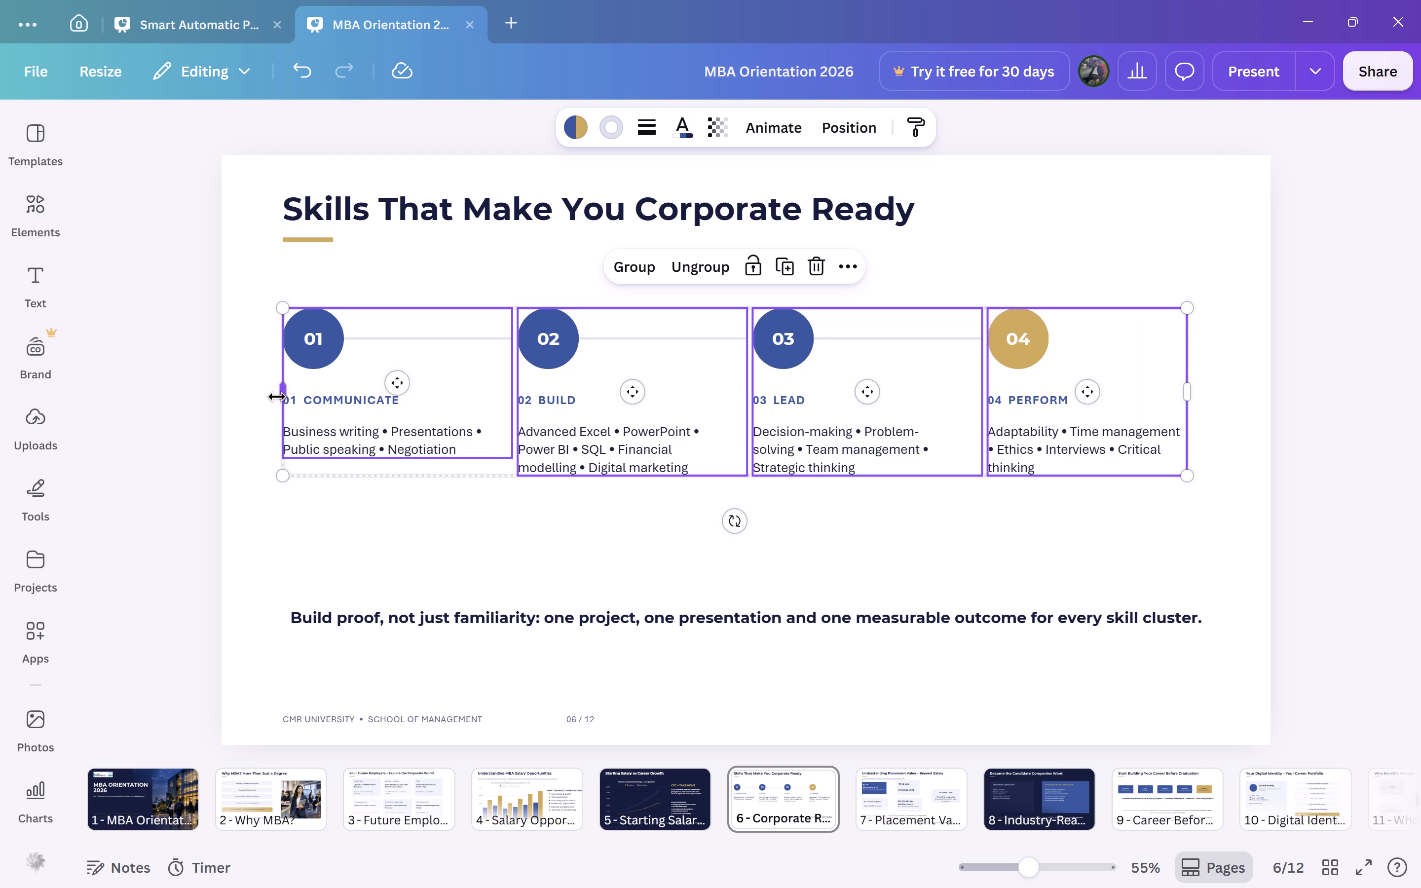
pyautogui.click(277, 397)
pyautogui.moveTo(736, 415); pyautogui.dragTo(719, 512)
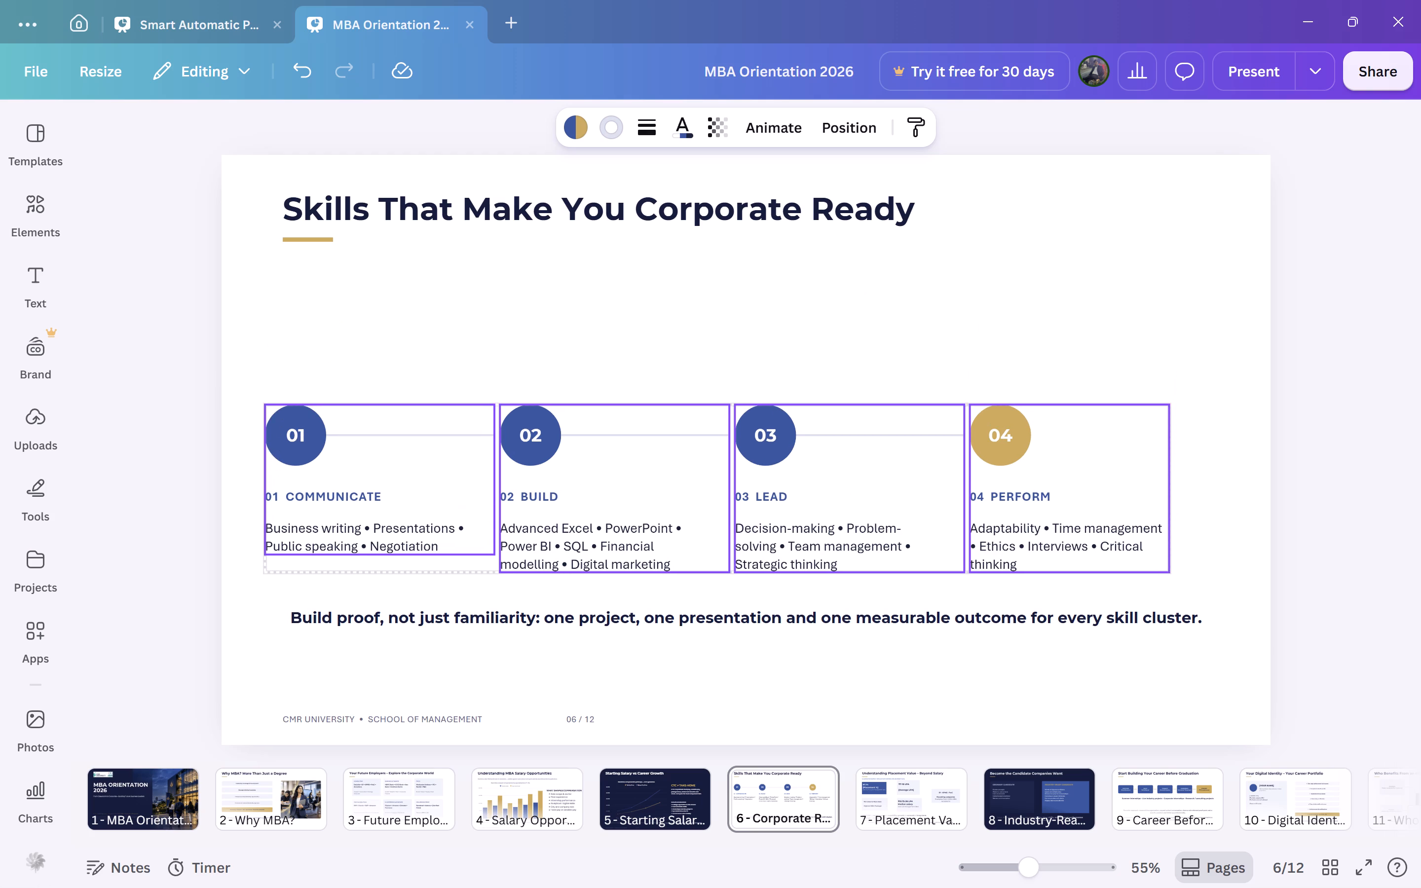
pyautogui.moveTo(719, 512); pyautogui.dragTo(727, 464)
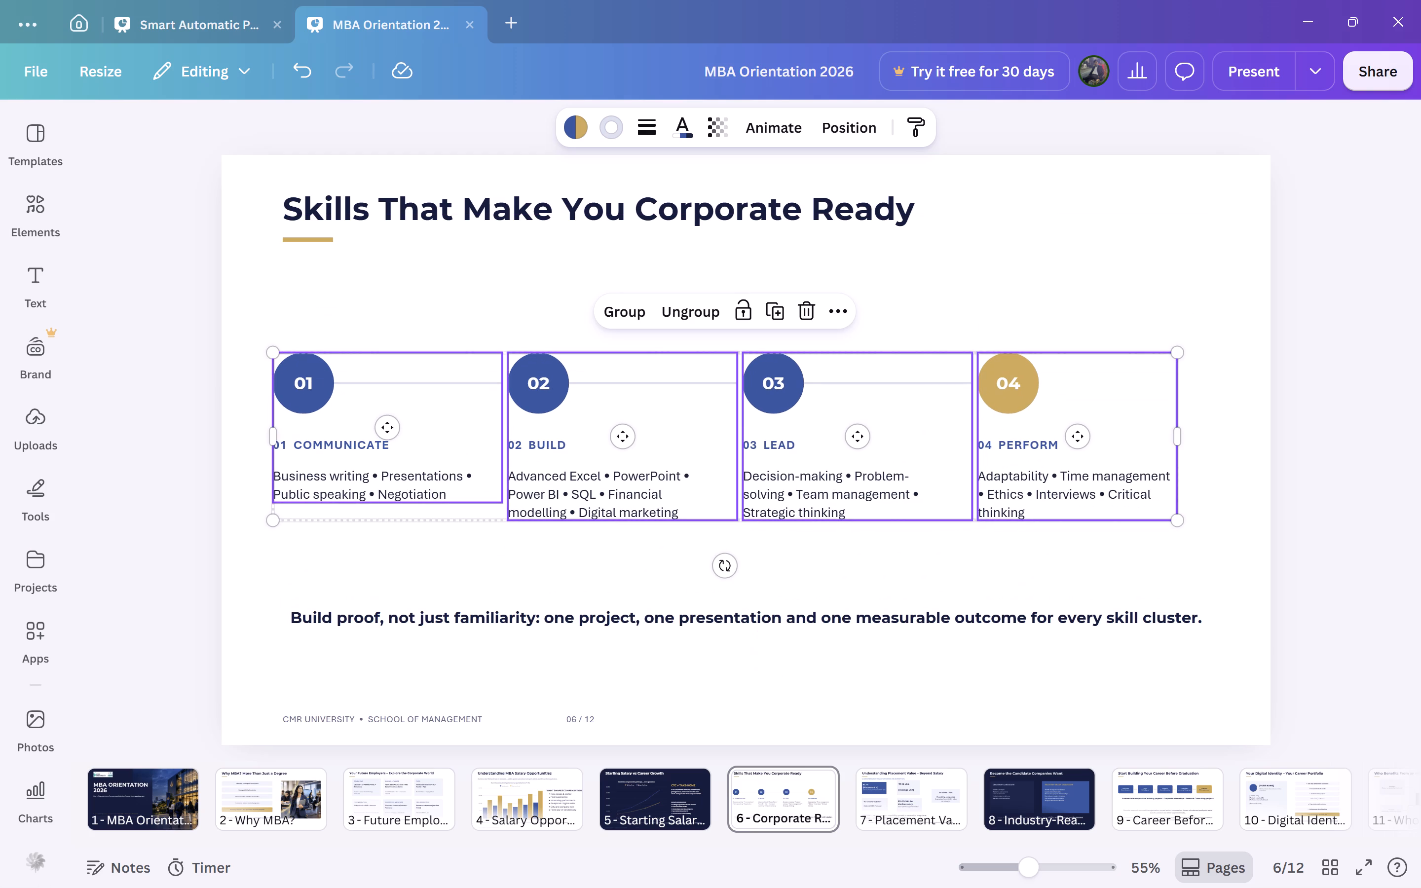
# Narrow the four skill groups together from their left edge, then enlarge them slightly from the lower-right corner.
pyautogui.moveTo(272, 440); pyautogui.dragTo(336, 448)
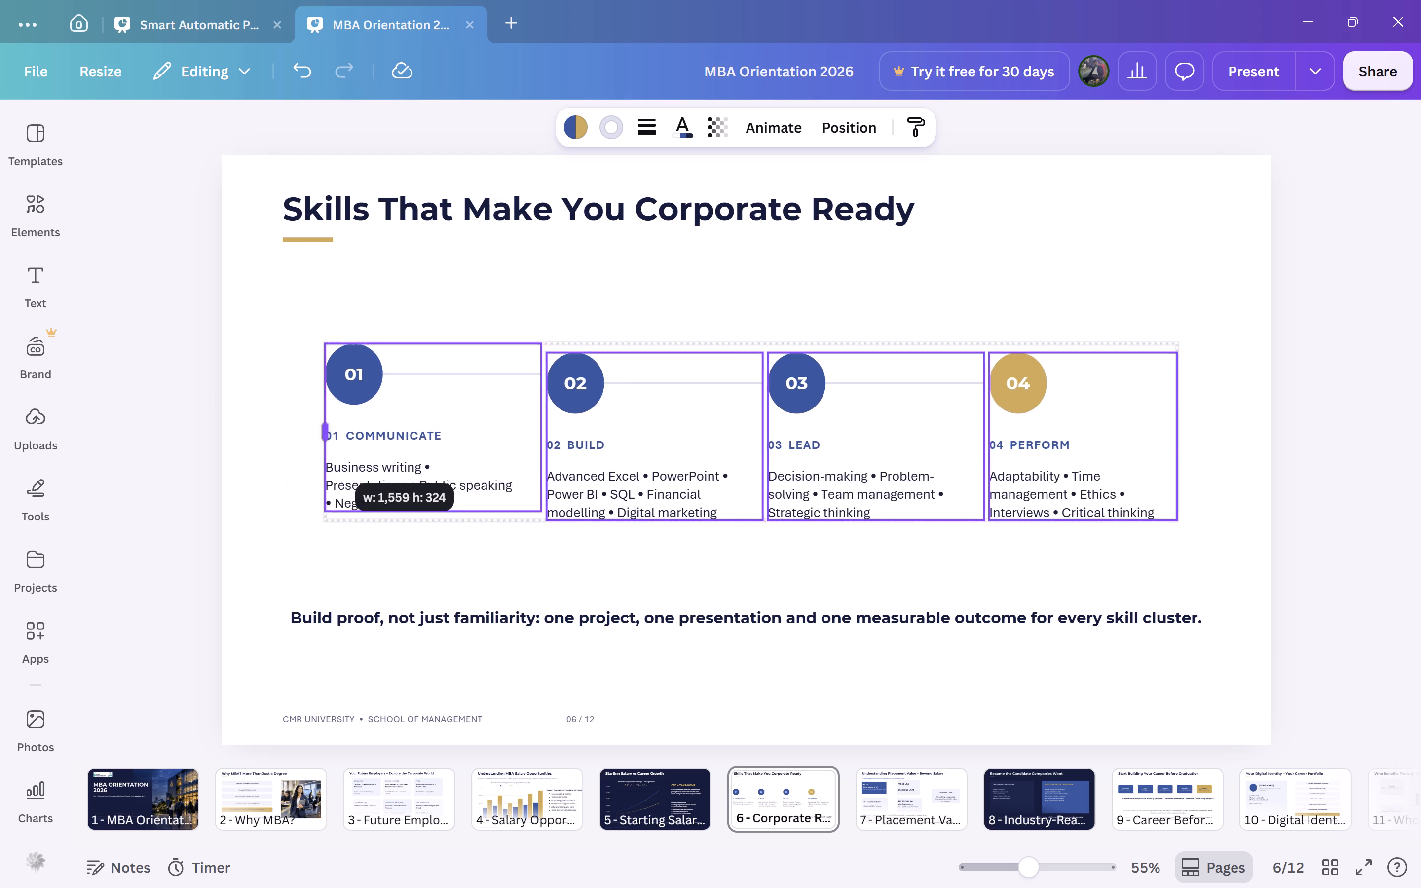
pyautogui.moveTo(336, 448); pyautogui.dragTo(390, 448)
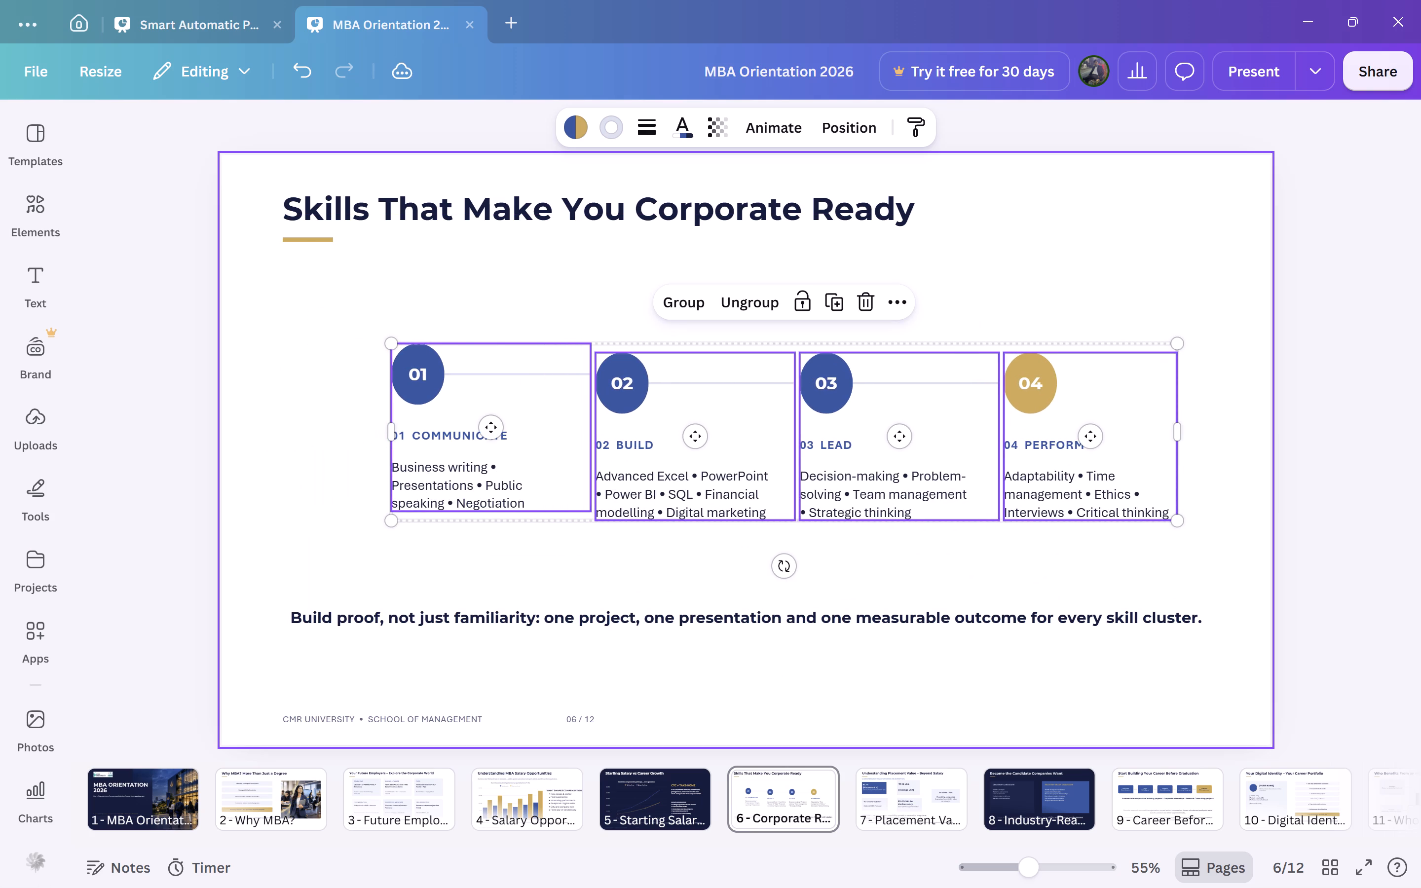
pyautogui.moveTo(1180, 518); pyautogui.dragTo(1202, 552)
pyautogui.click(1104, 553)
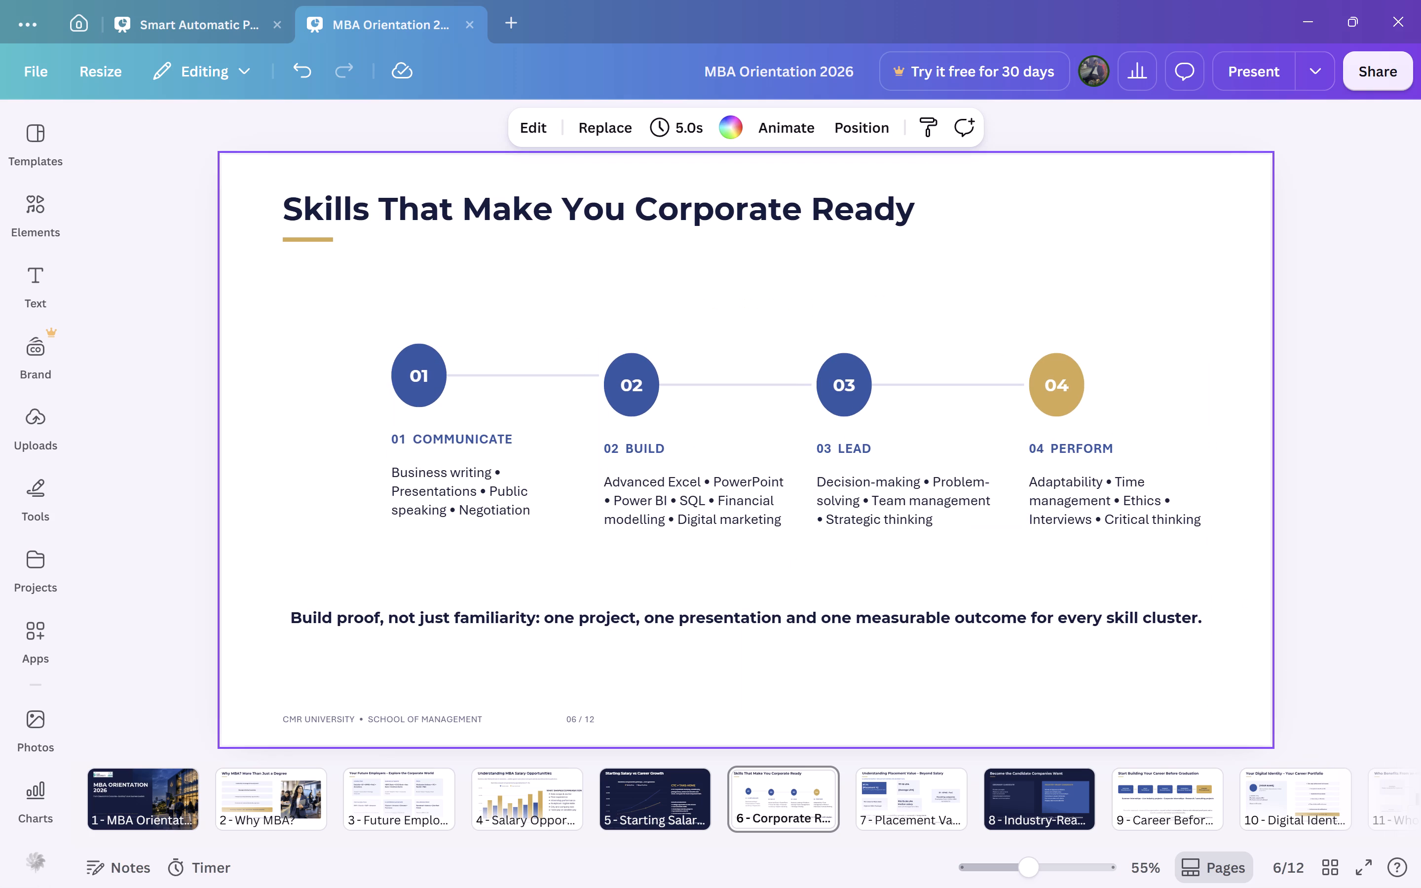
# Move the 01 COMMUNICATE and 02 BUILD groups individually up and left, placing them roughly in a row below the title.
pyautogui.moveTo(521, 464); pyautogui.dragTo(445, 417)
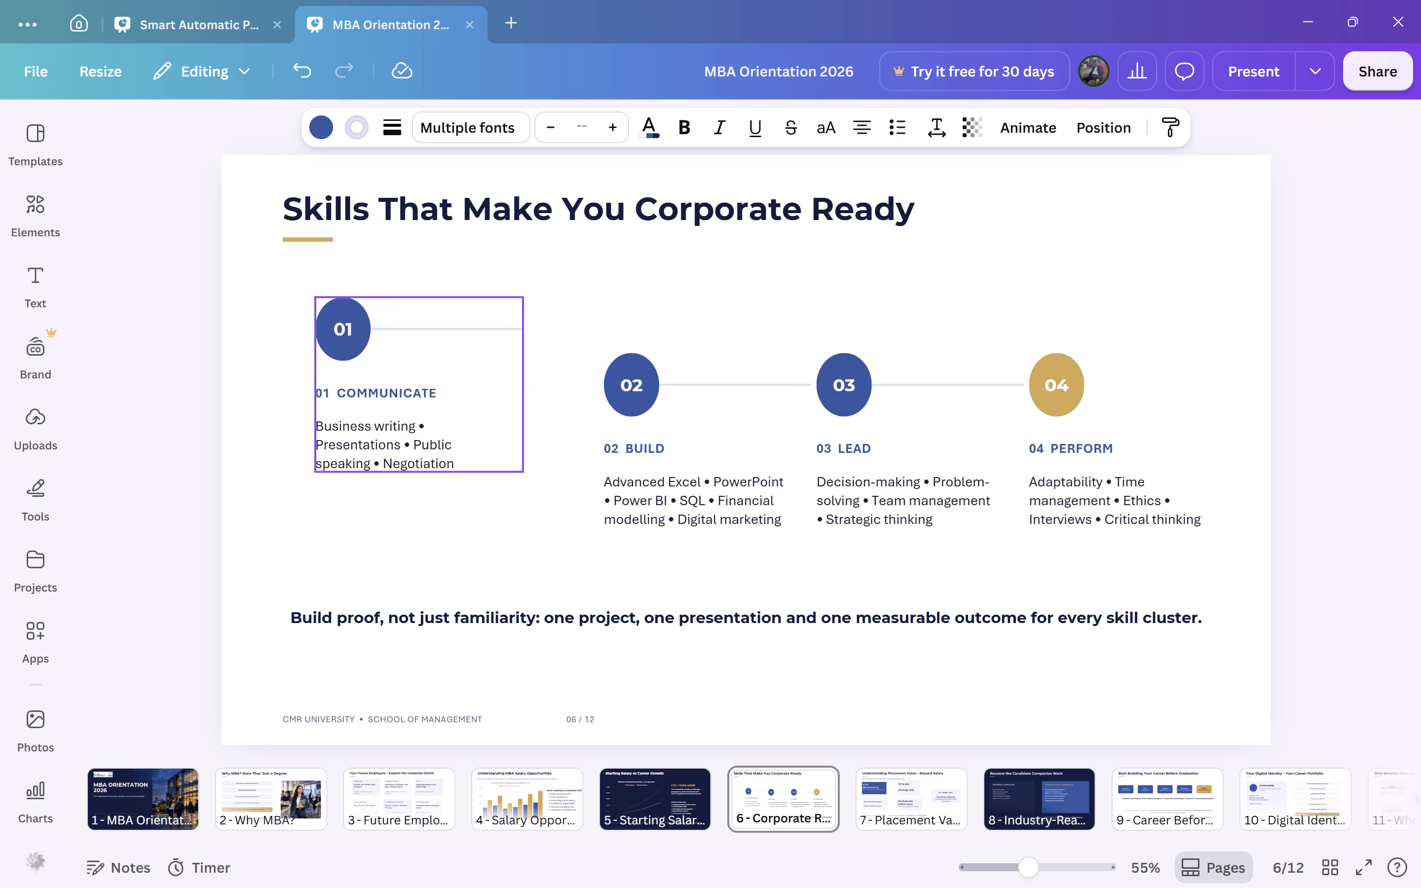
pyautogui.click(486, 331)
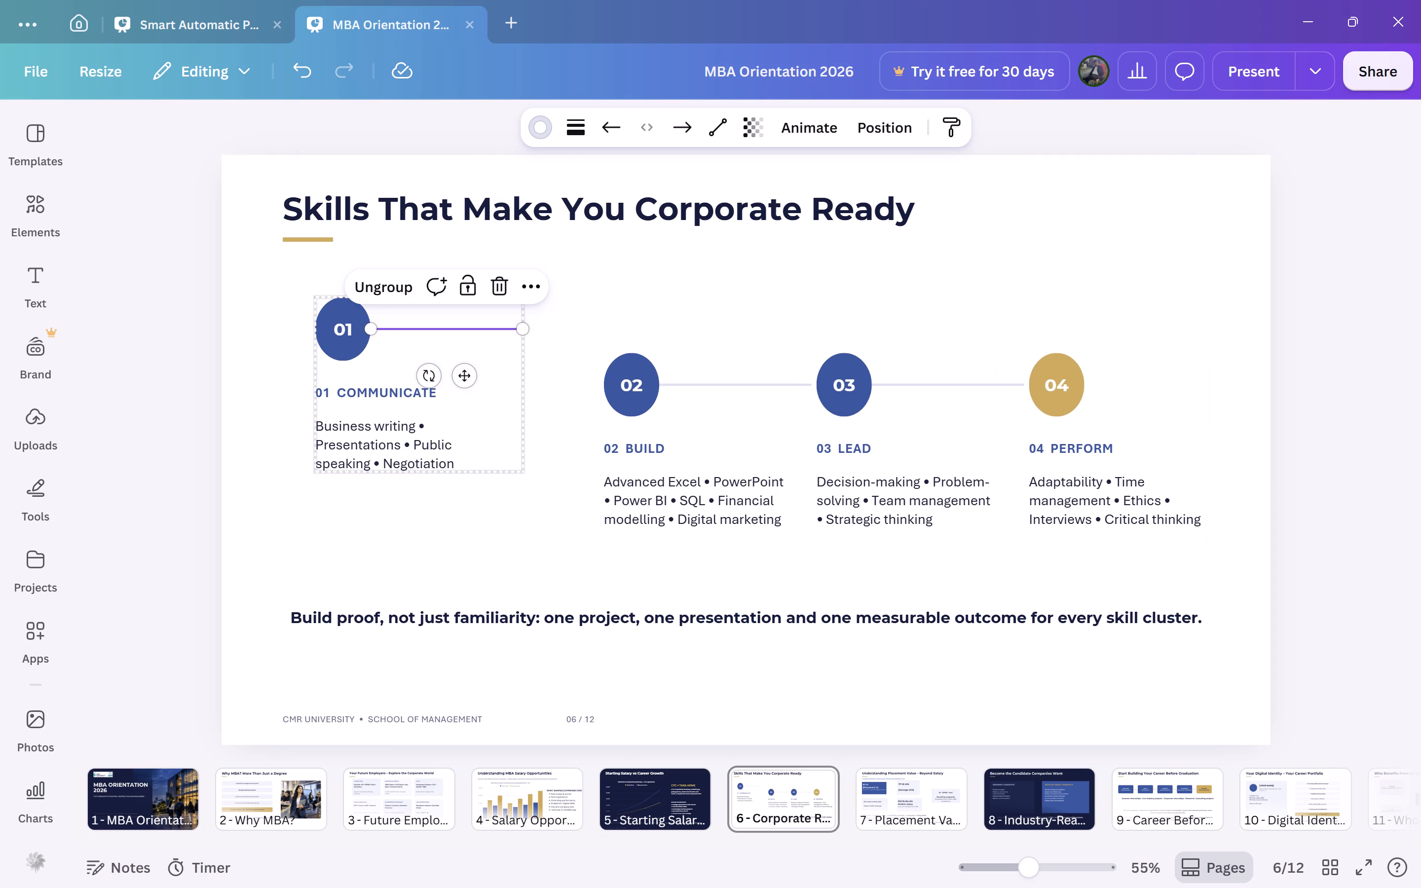
pyautogui.moveTo(672, 524); pyautogui.dragTo(651, 490)
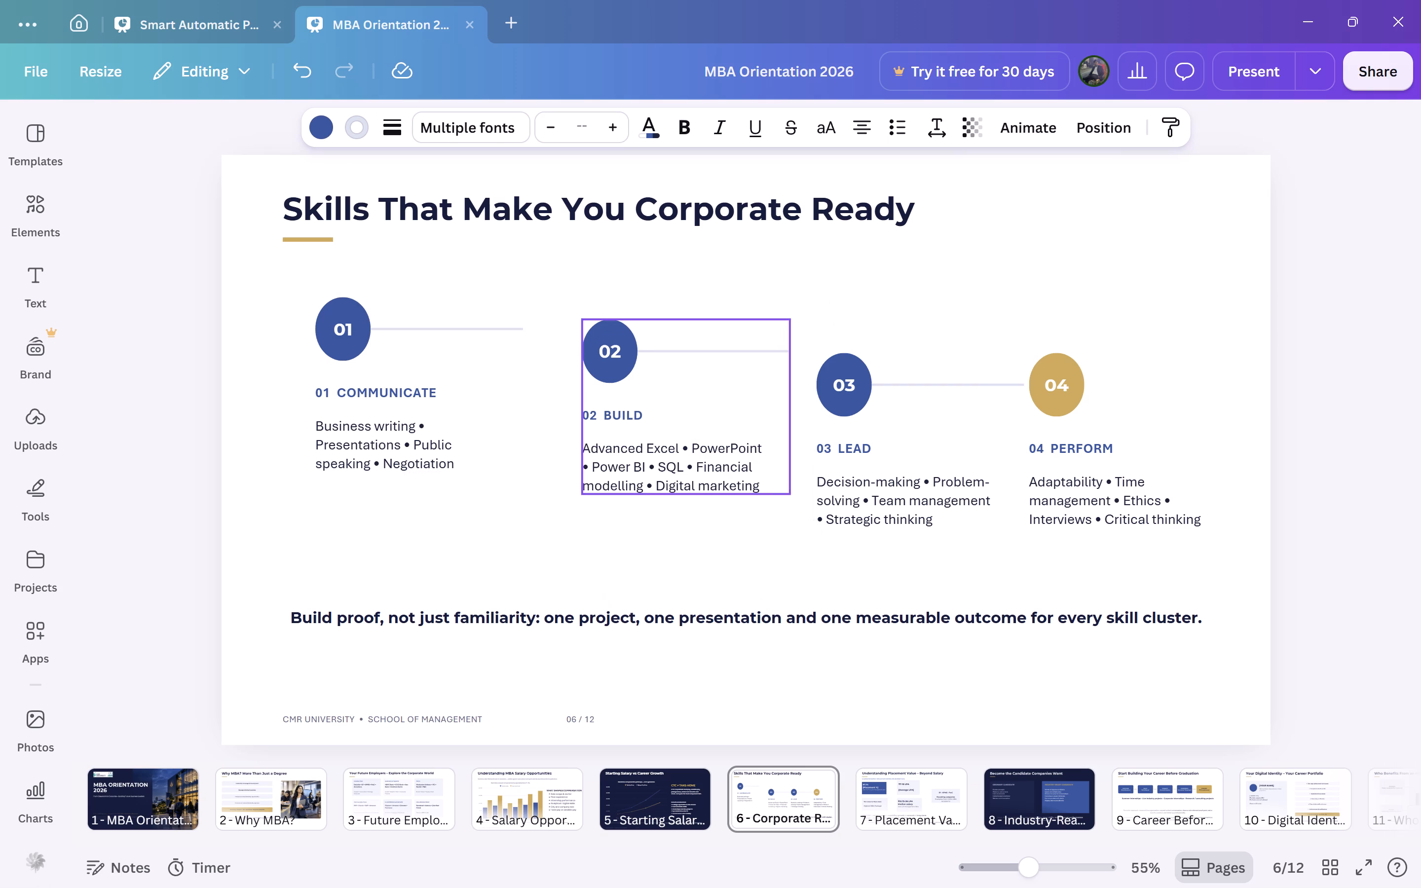
pyautogui.moveTo(651, 490); pyautogui.dragTo(658, 479)
# Stagger the skill groups: shift 02 BUILD right, put 03 LEAD at the slide's lower right, and place 04 PERFORM lower between 01 and 02.
pyautogui.moveTo(896, 467); pyautogui.dragTo(677, 546)
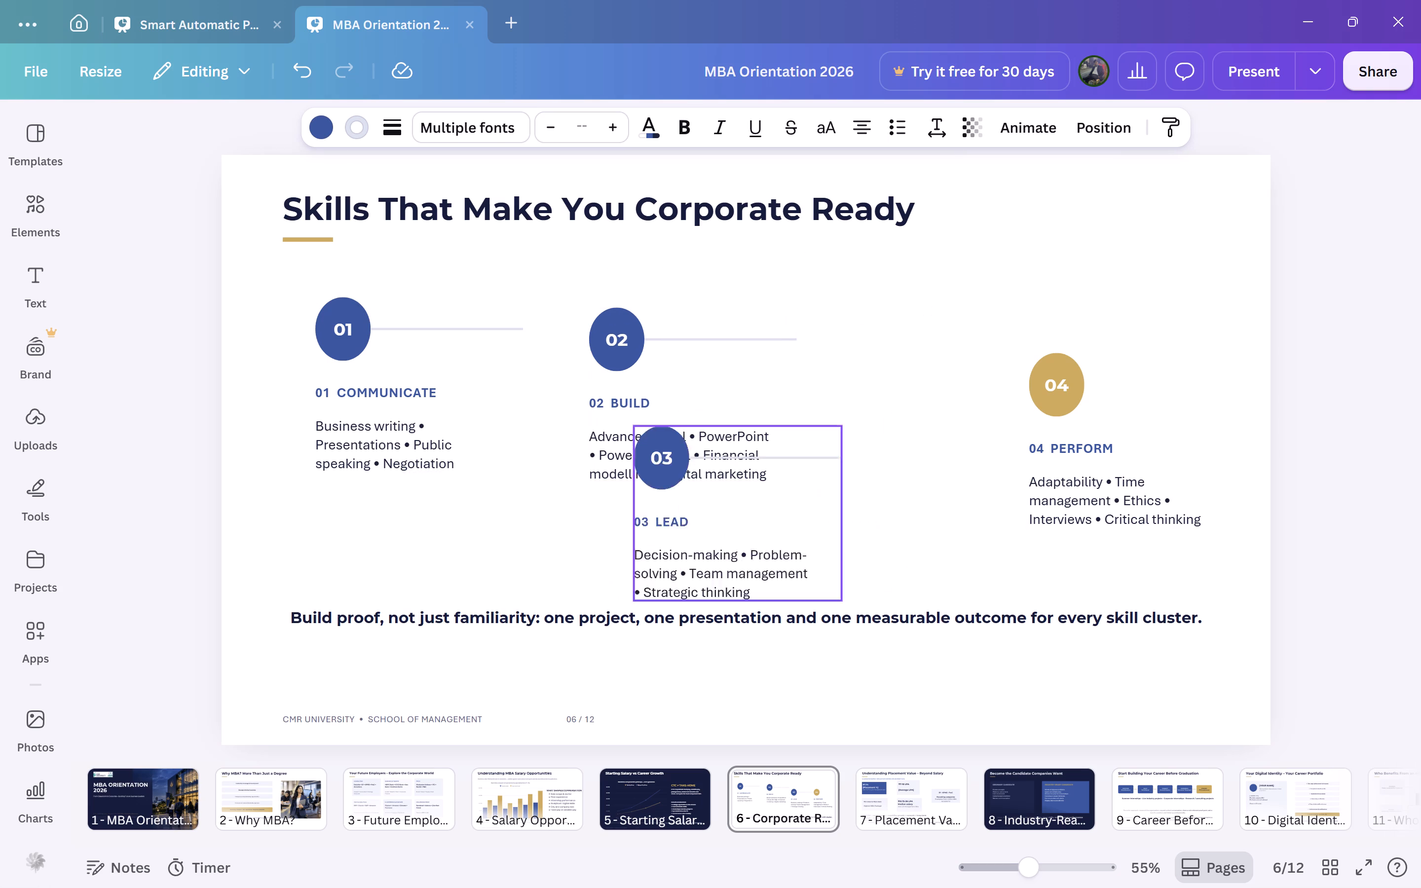
pyautogui.moveTo(677, 546); pyautogui.dragTo(559, 530)
pyautogui.moveTo(742, 404); pyautogui.dragTo(849, 387)
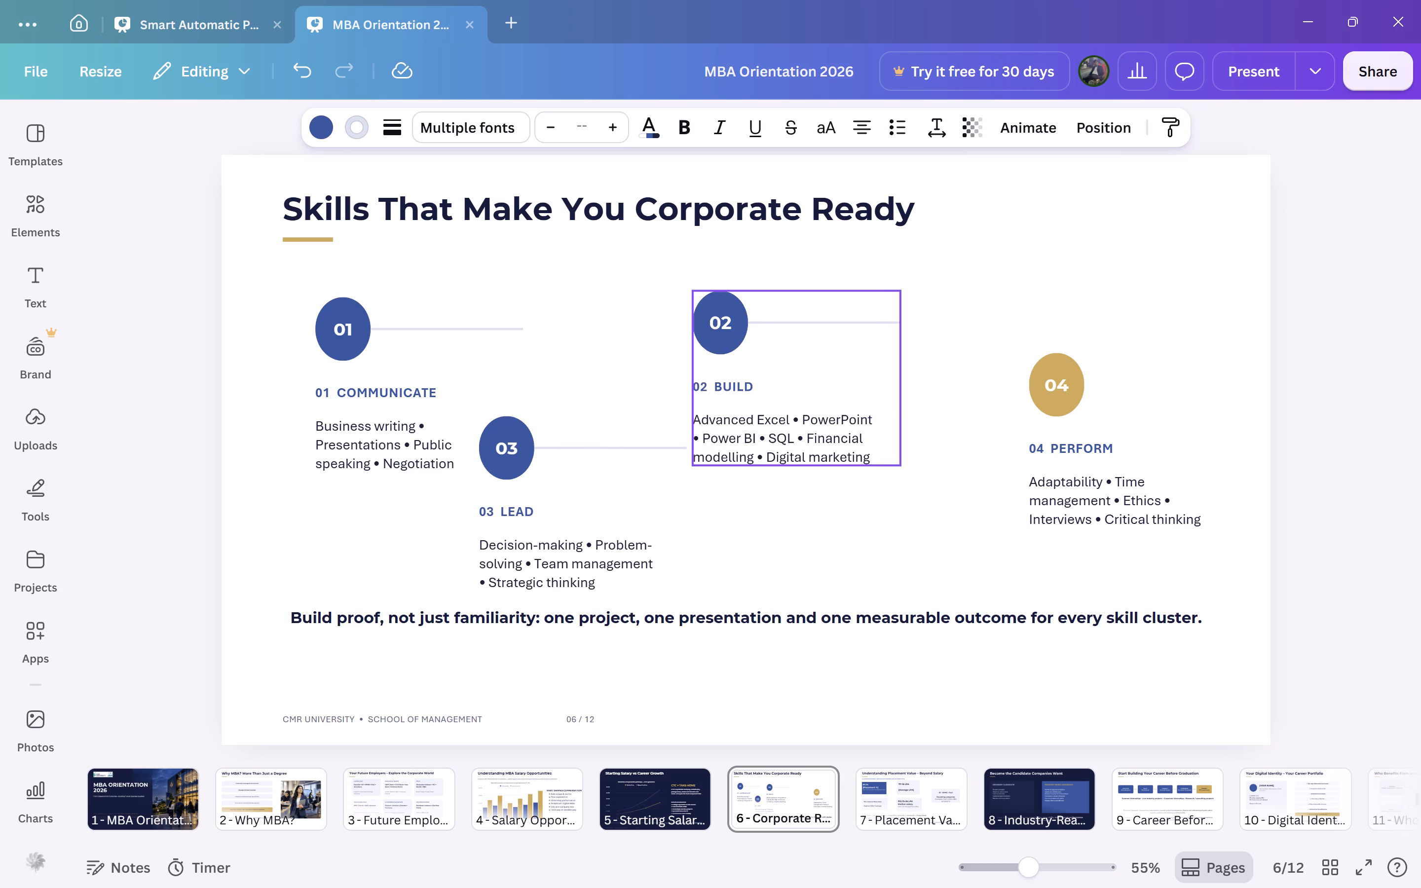
pyautogui.moveTo(849, 387); pyautogui.dragTo(872, 386)
pyautogui.moveTo(1085, 467); pyautogui.dragTo(526, 511)
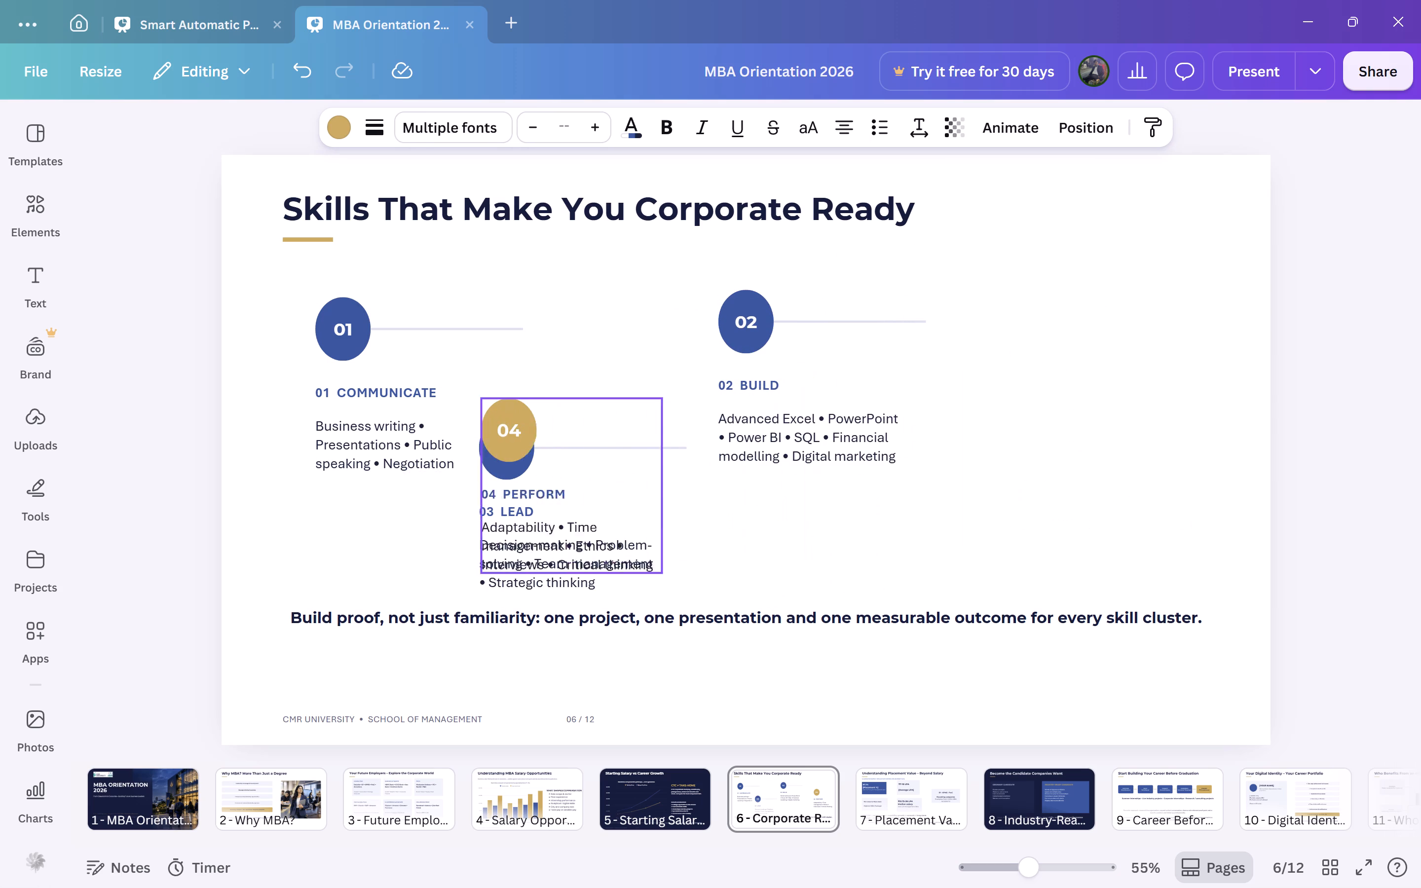
pyautogui.moveTo(526, 511); pyautogui.dragTo(502, 506)
pyautogui.moveTo(676, 521); pyautogui.dragTo(1155, 518)
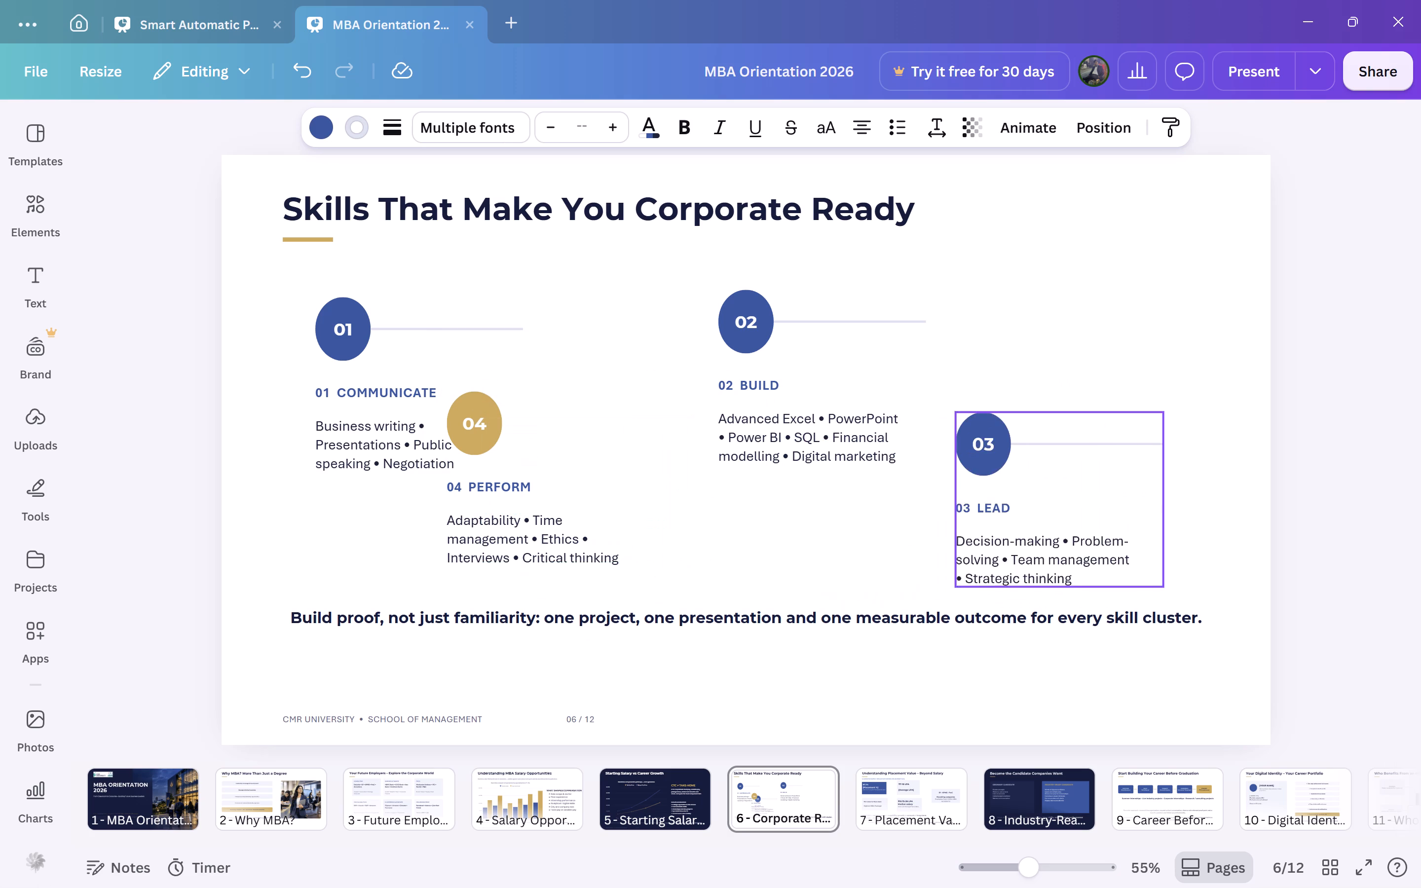
pyautogui.moveTo(1155, 518); pyautogui.dragTo(1180, 523)
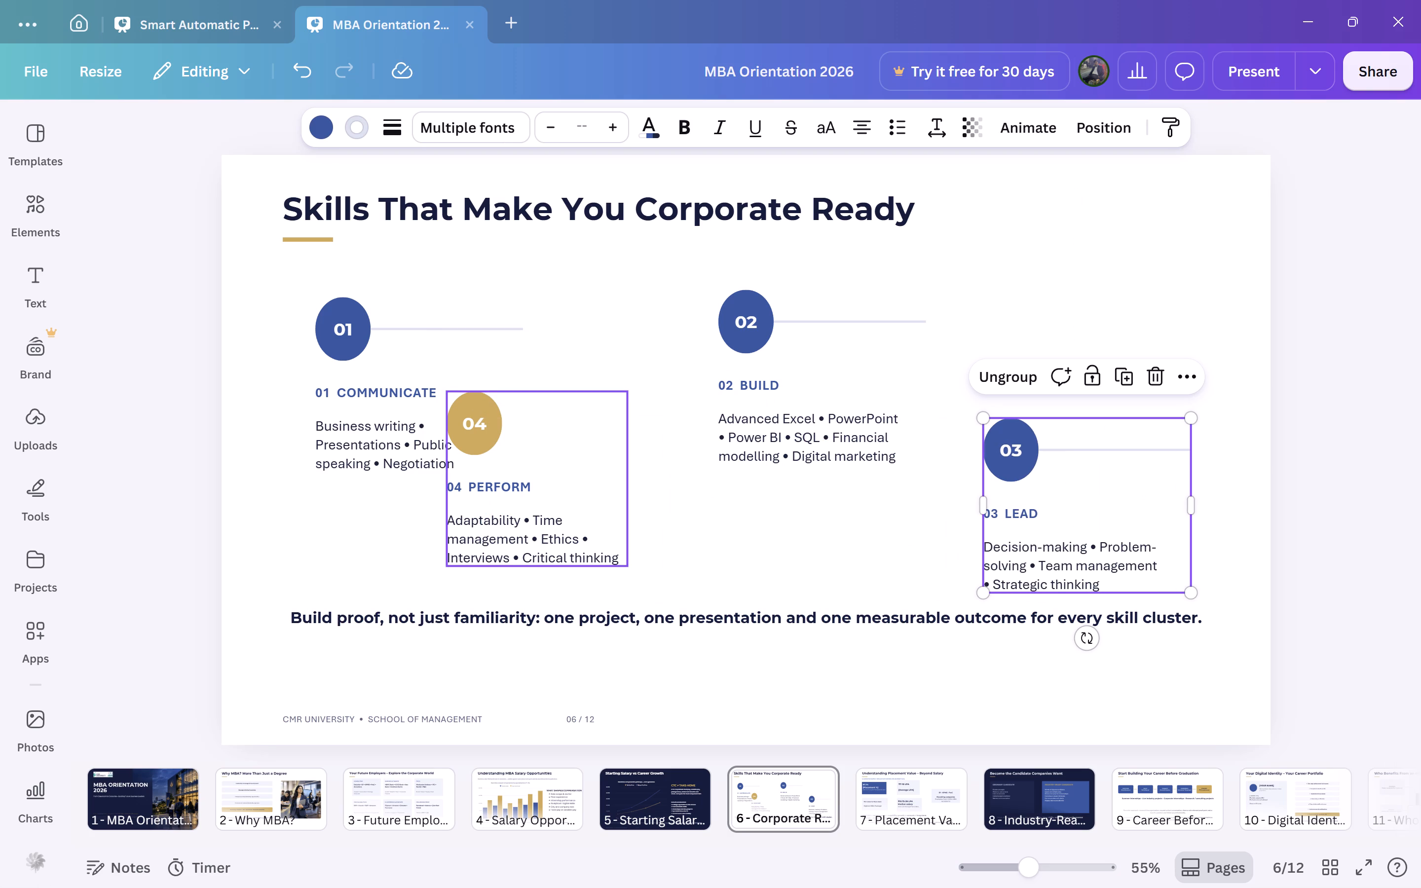
pyautogui.moveTo(478, 518); pyautogui.dragTo(538, 541)
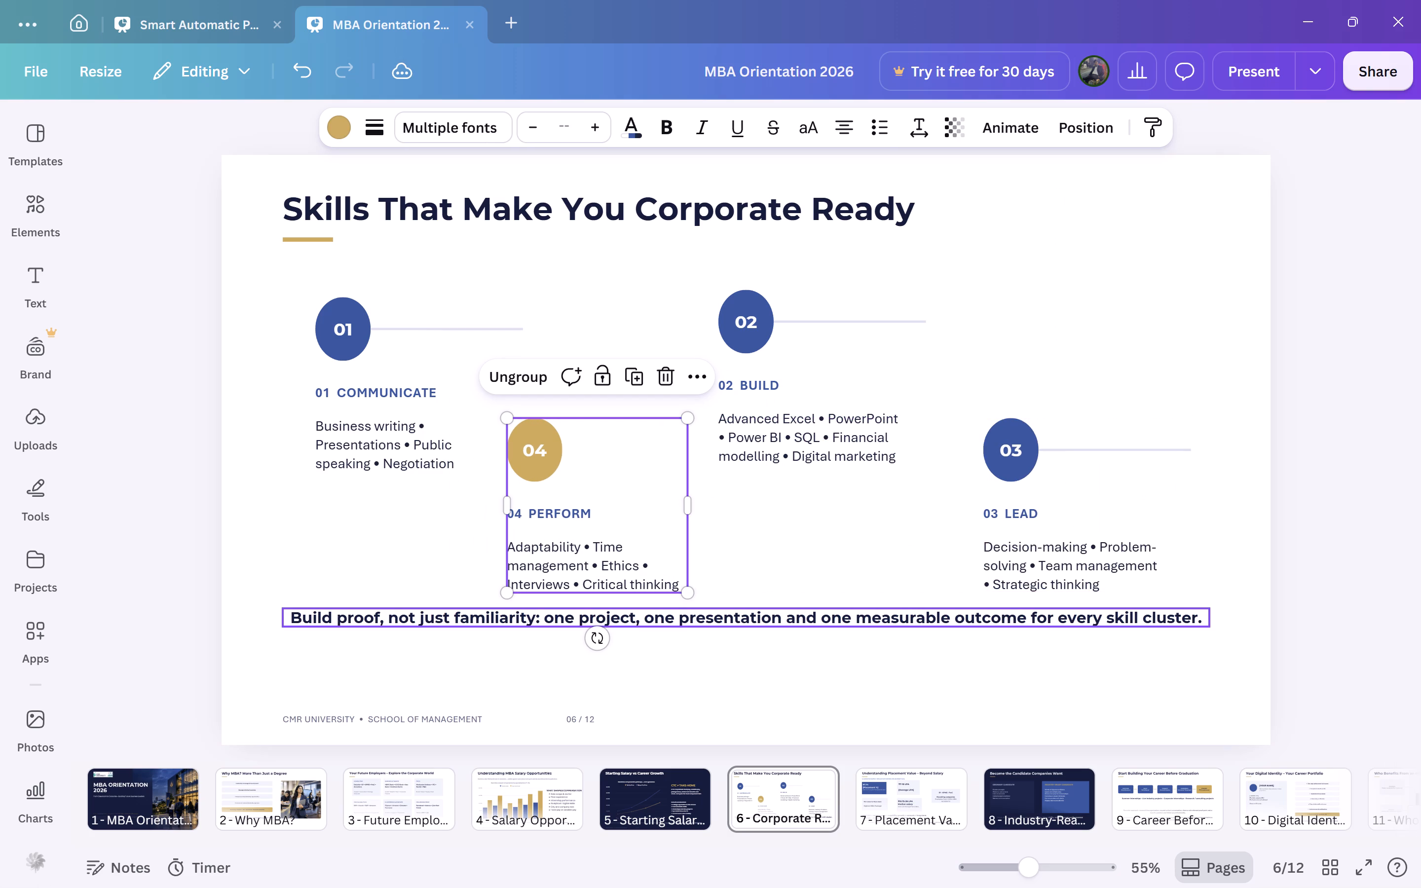
# Open up the slide's vertical spacing by lowering the closing "Build proof" sentence and 04 PERFORM slightly and raising 02 BUILD.
pyautogui.moveTo(740, 620); pyautogui.dragTo(734, 669)
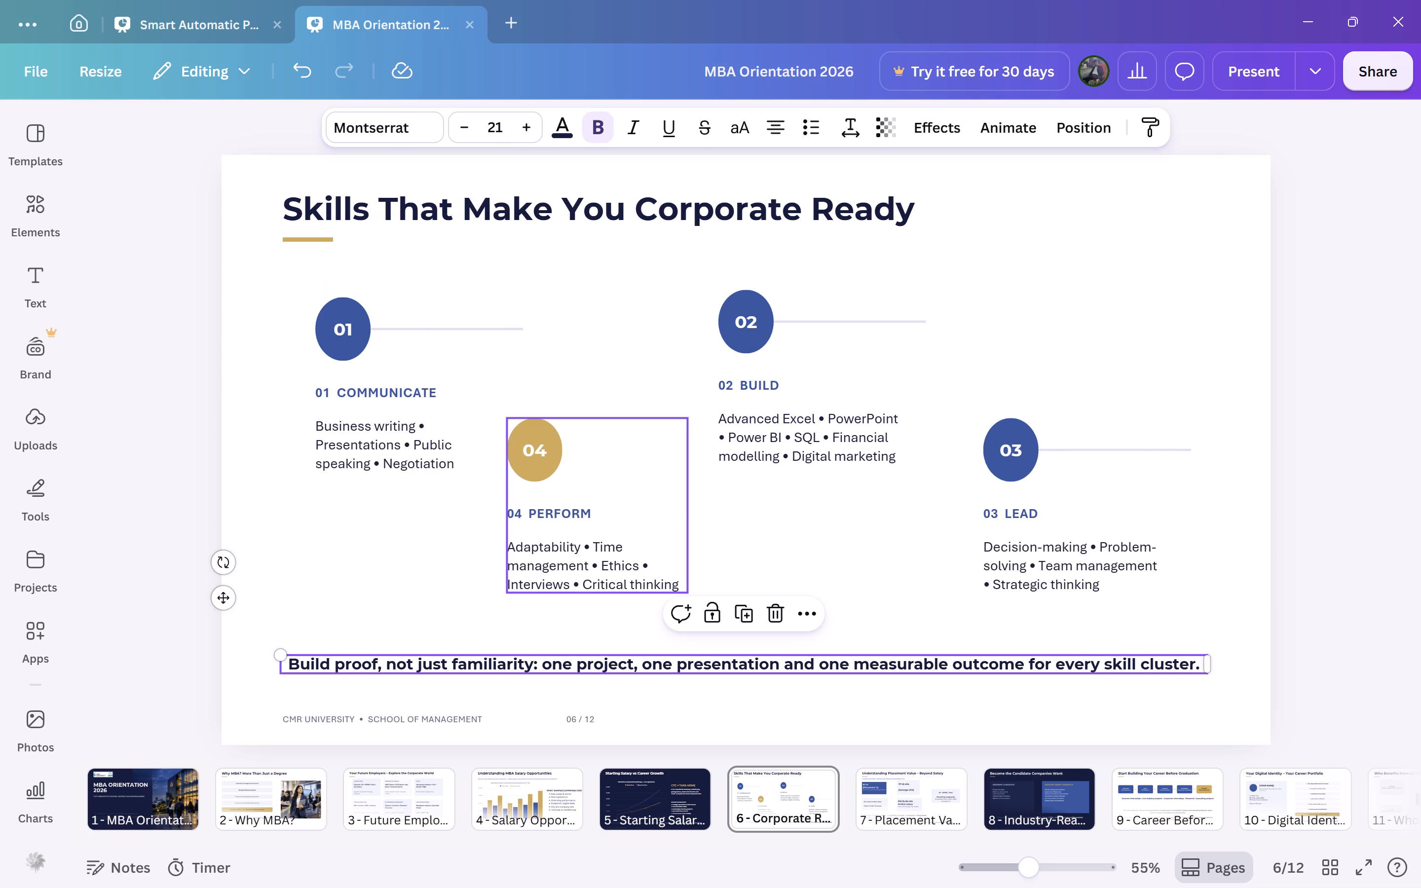
pyautogui.moveTo(580, 518); pyautogui.dragTo(578, 538)
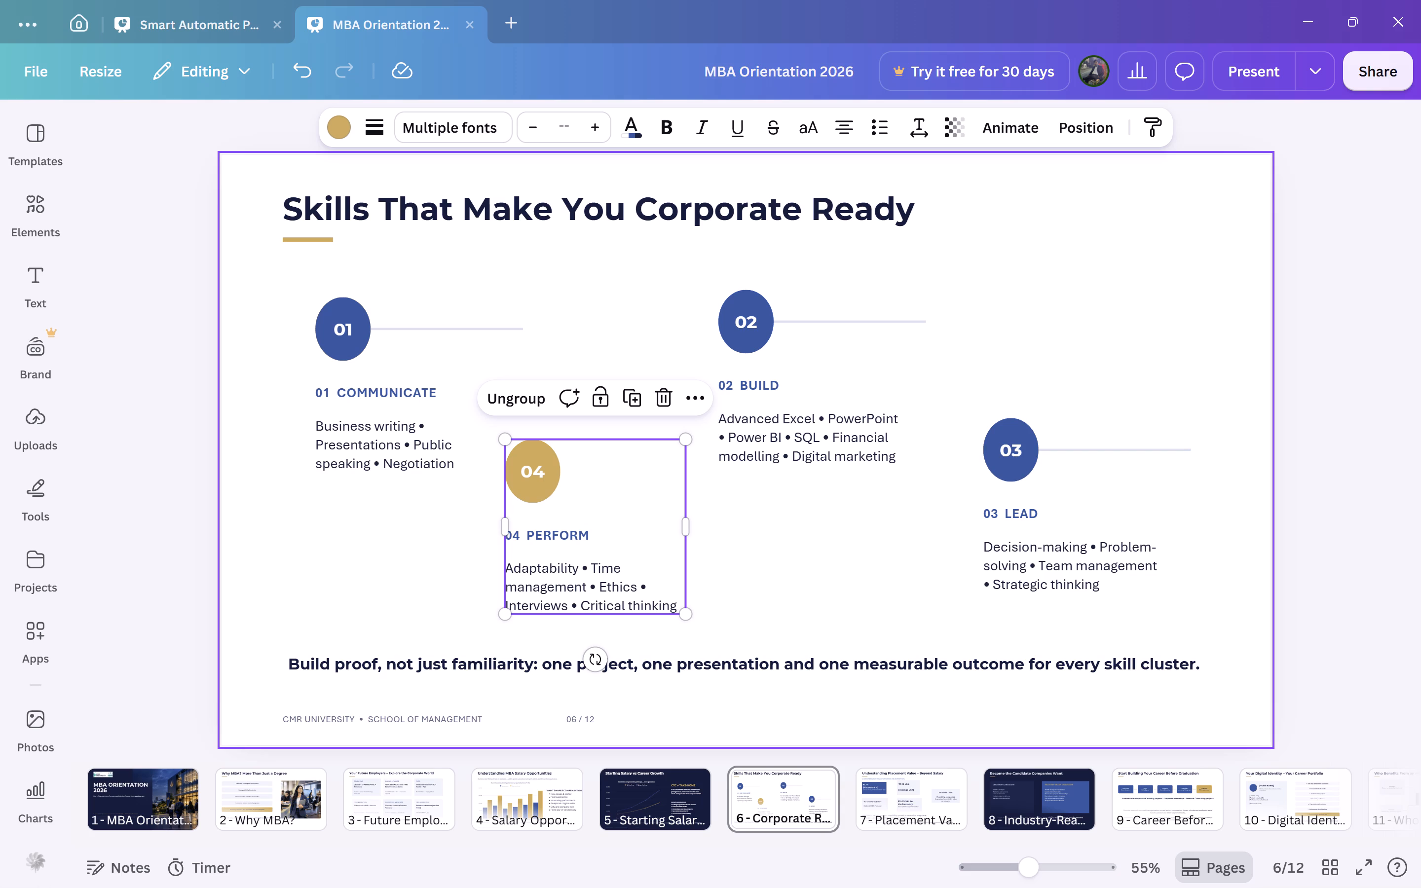
pyautogui.moveTo(801, 398); pyautogui.dragTo(821, 357)
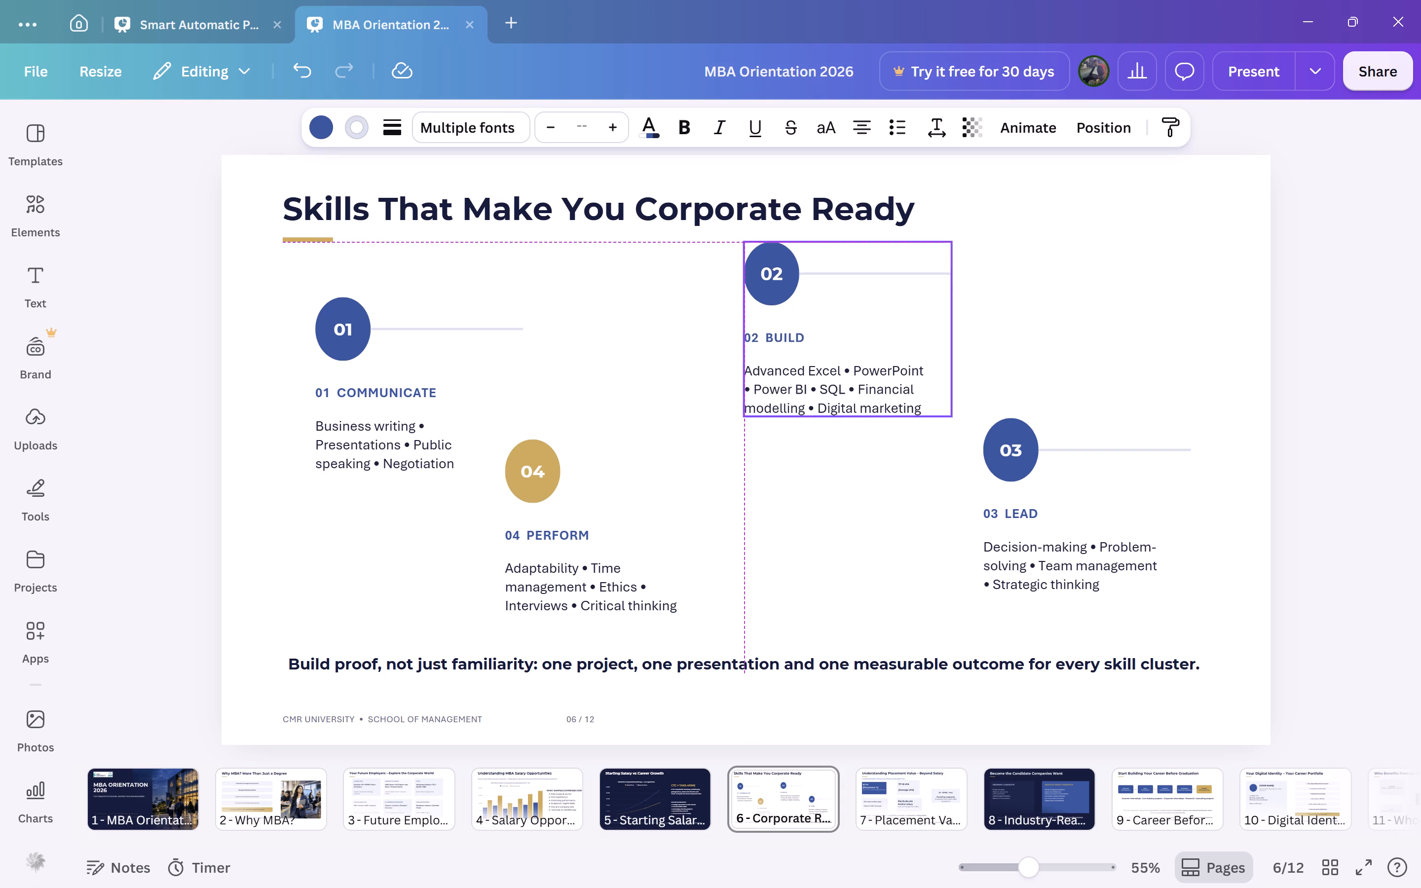
pyautogui.moveTo(821, 357); pyautogui.dragTo(820, 368)
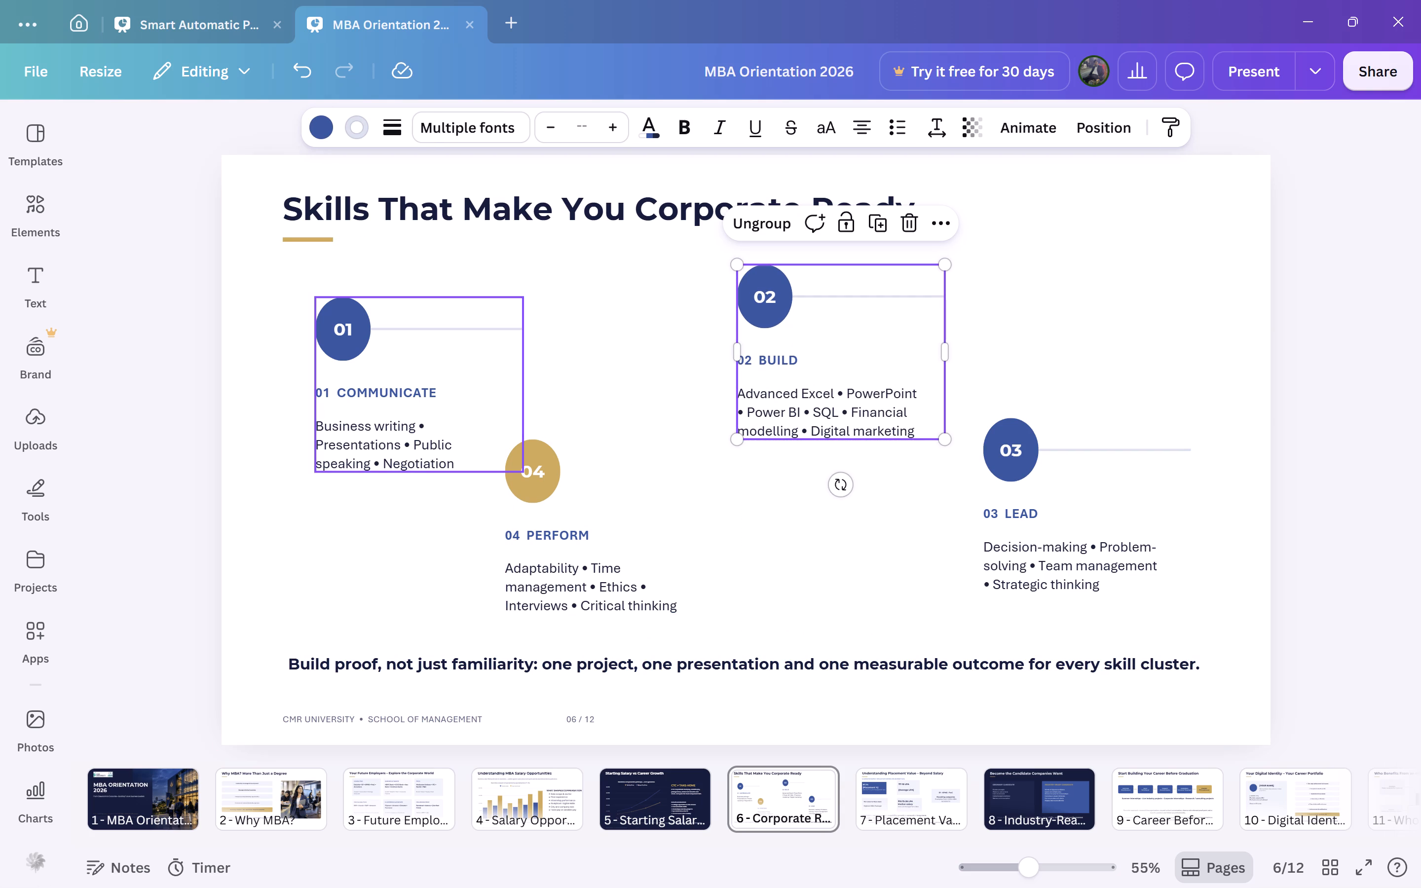
# Change the line type of the connector beside the 01 circle to Elbowed.
pyautogui.click(412, 327)
pyautogui.click(412, 327)
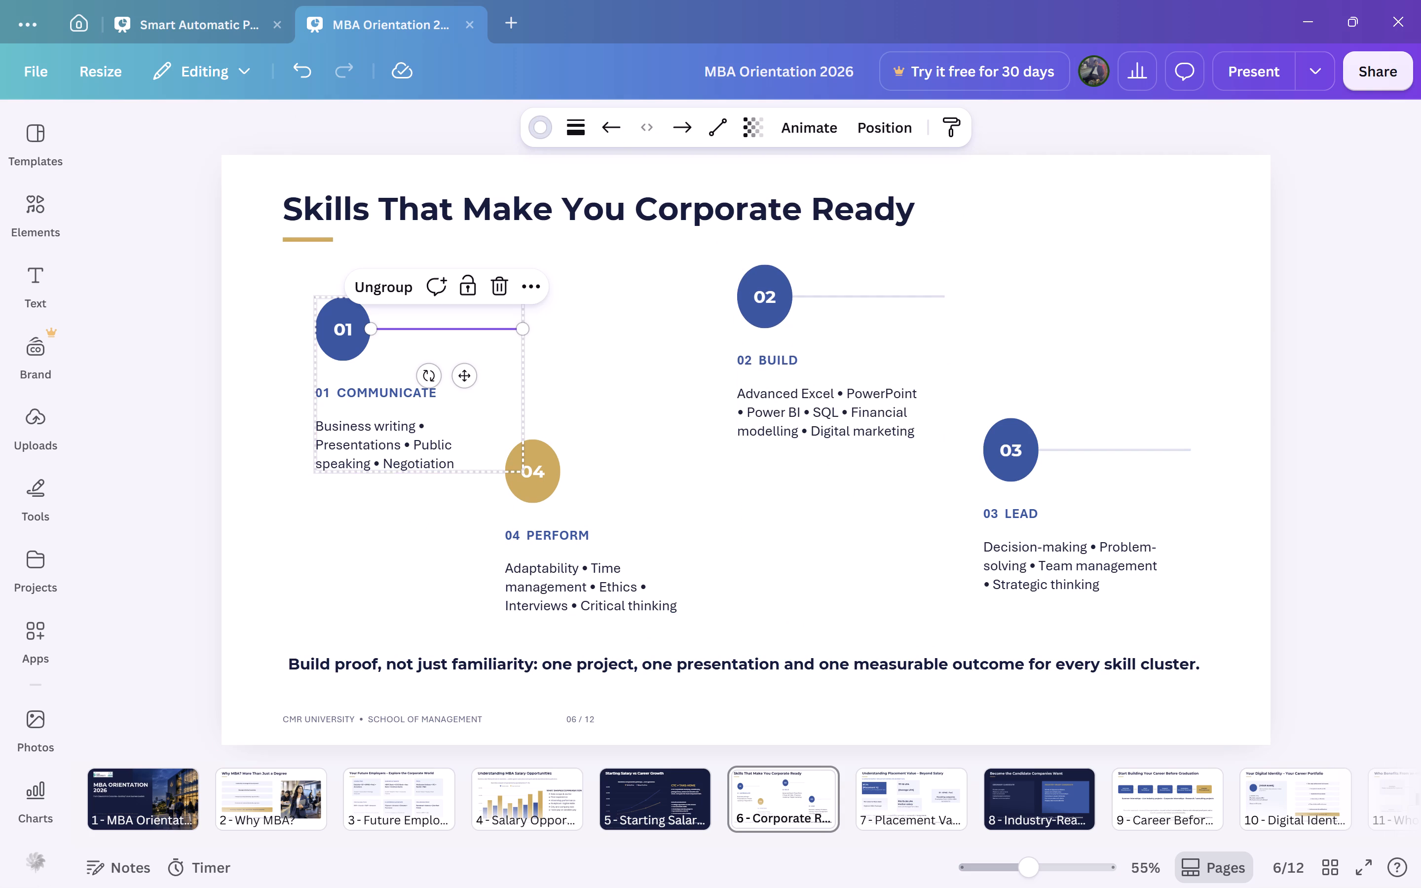
pyautogui.click(713, 128)
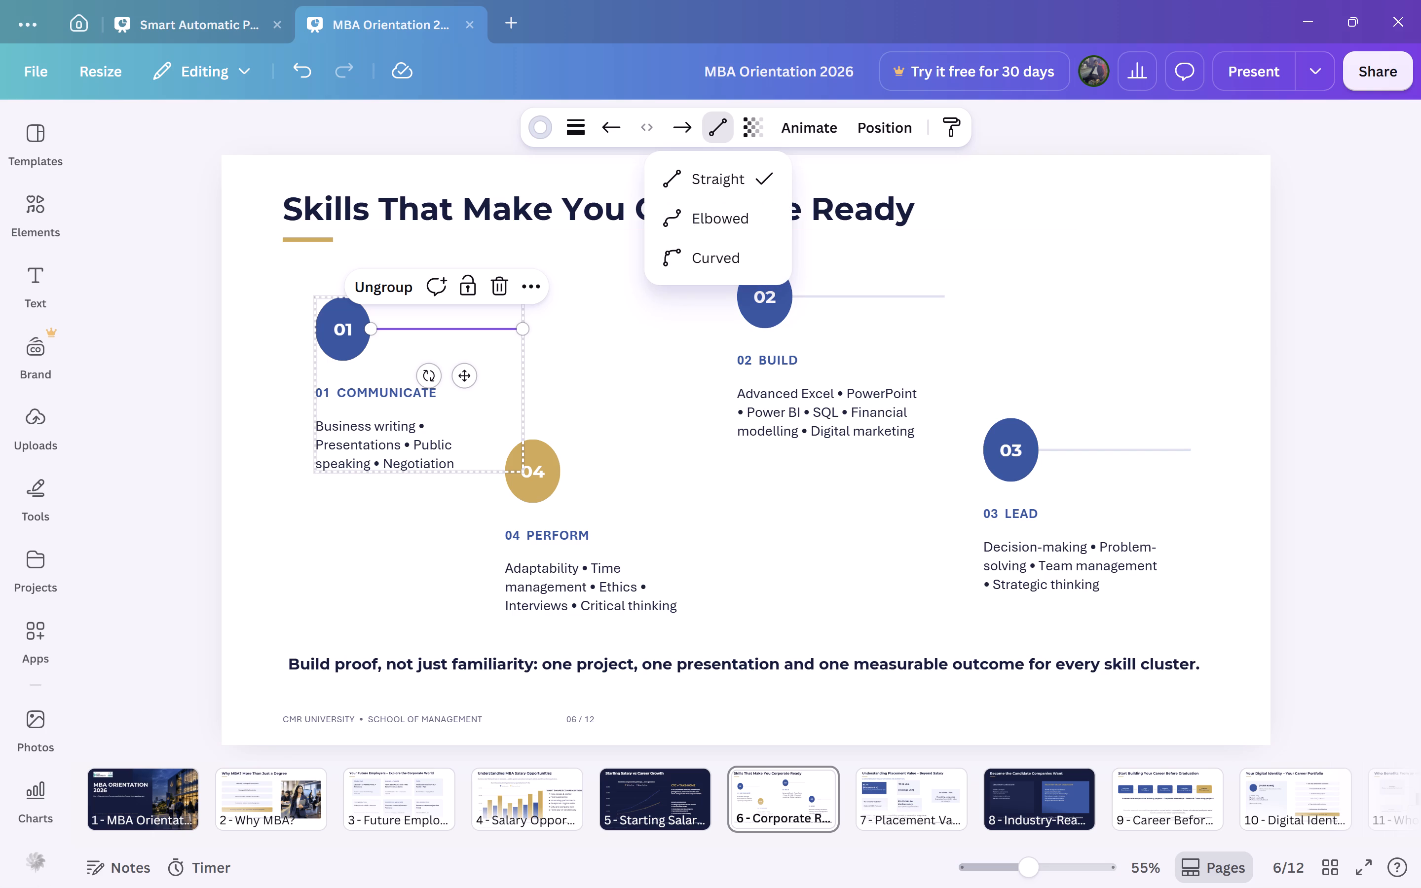
pyautogui.click(703, 211)
pyautogui.click(607, 345)
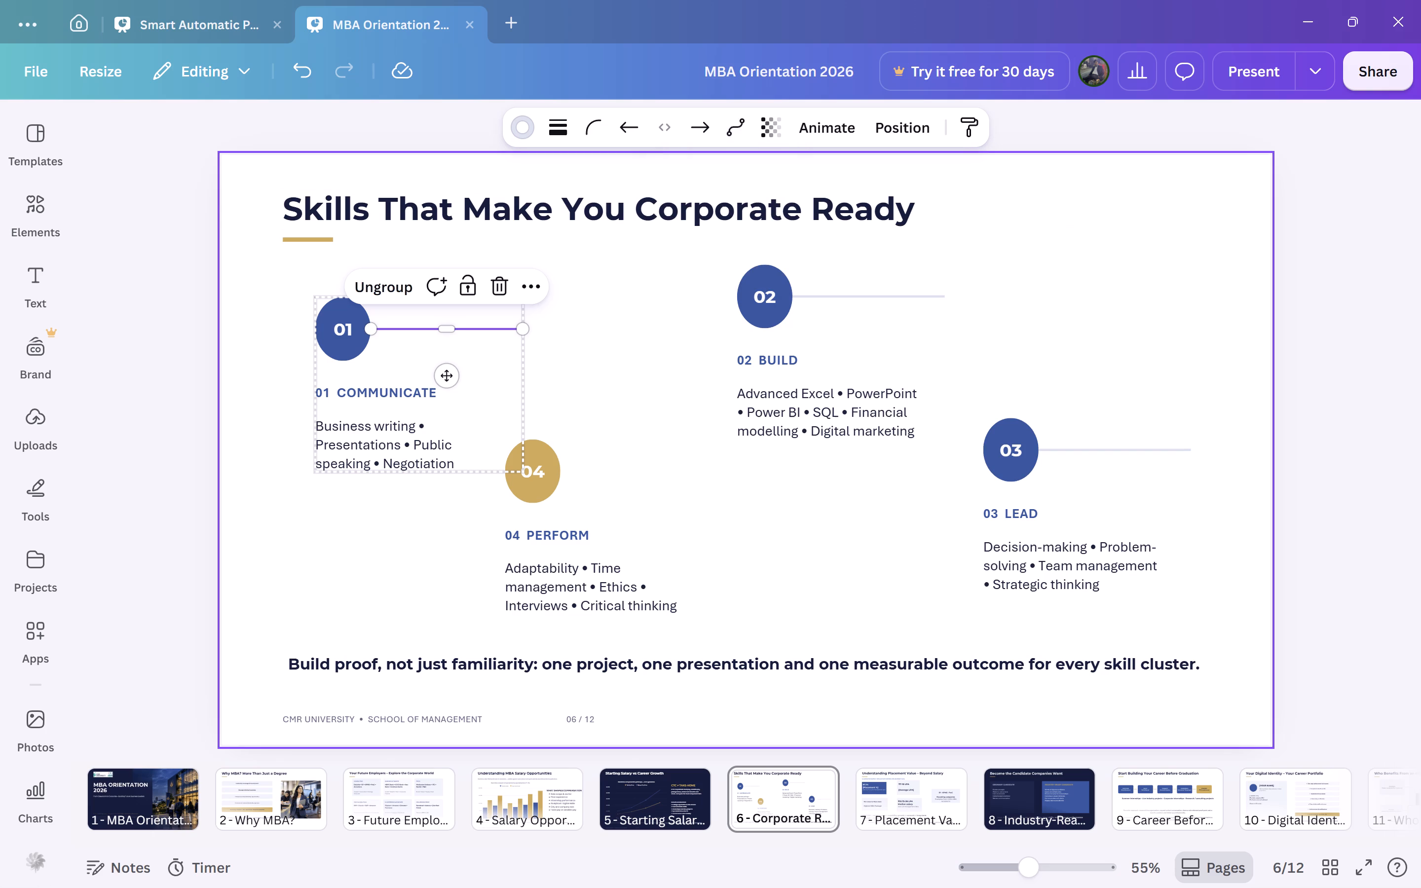
# Extend the free end of the 01 connector up and across to the edge of the 02 circle.
pyautogui.click(515, 329)
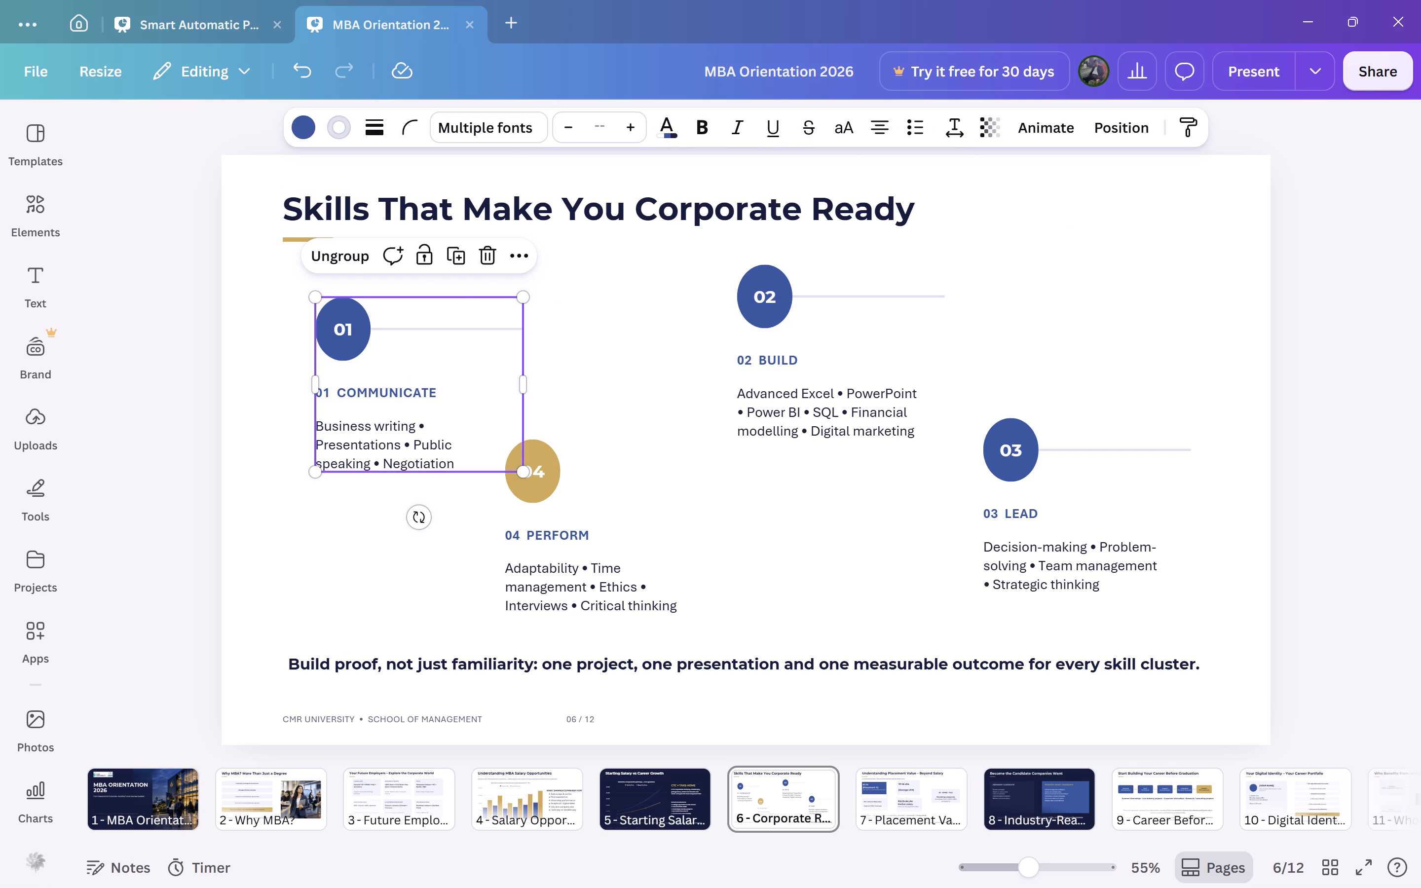
pyautogui.click(507, 327)
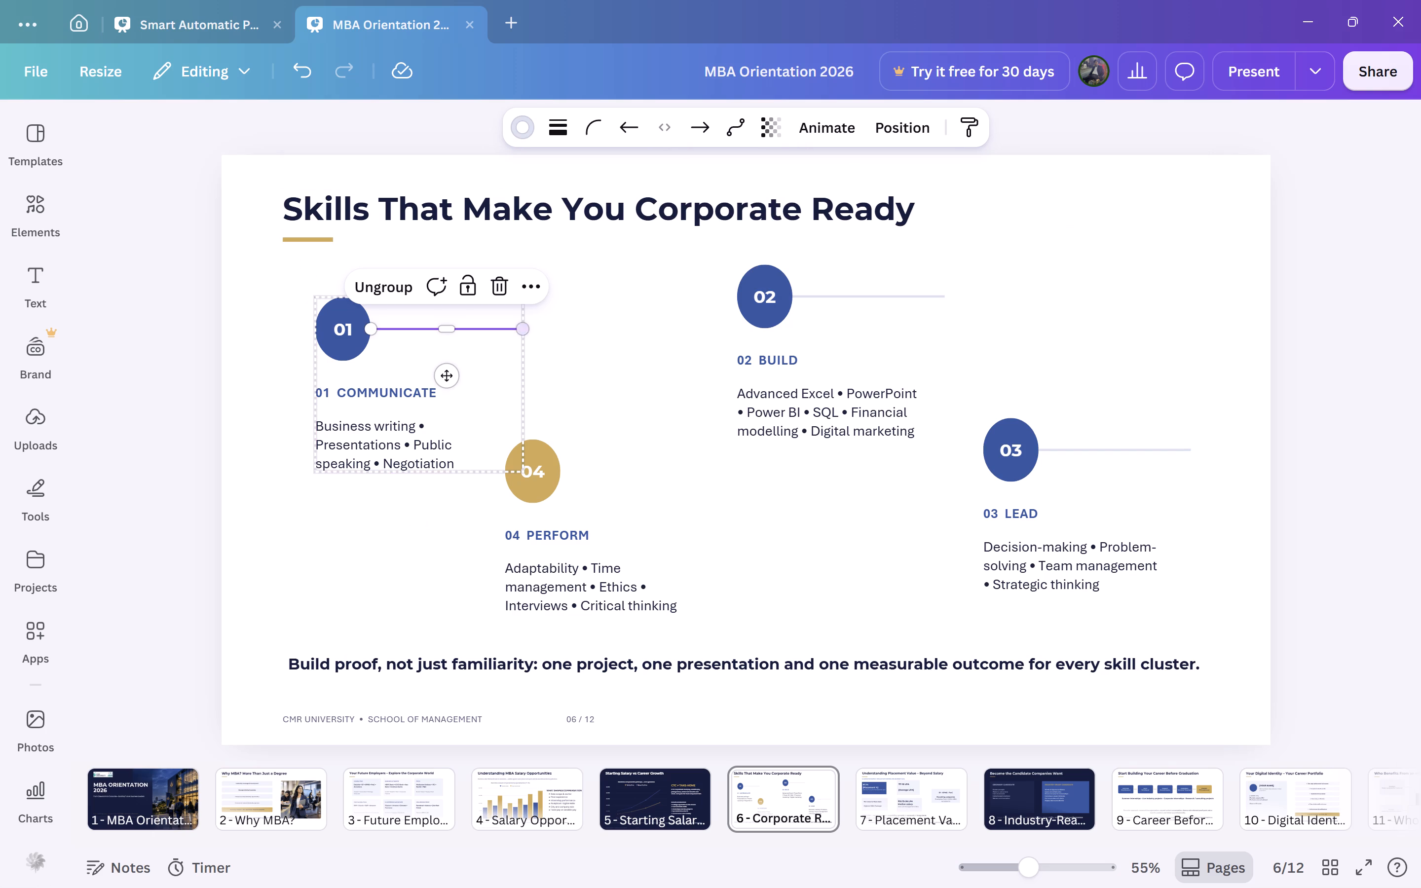
pyautogui.moveTo(520, 327); pyautogui.dragTo(667, 298)
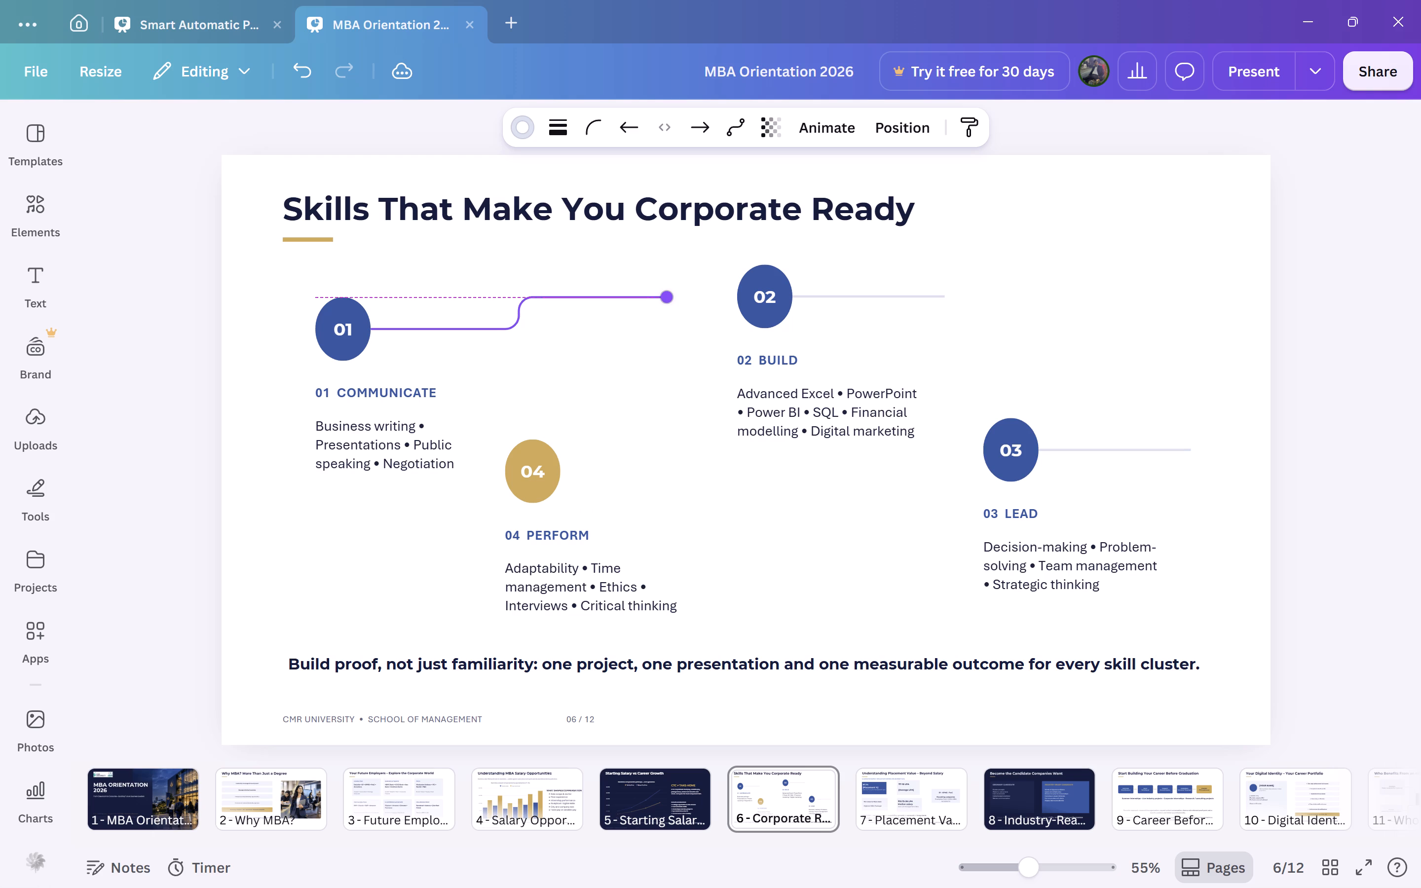
pyautogui.moveTo(667, 298); pyautogui.dragTo(733, 293)
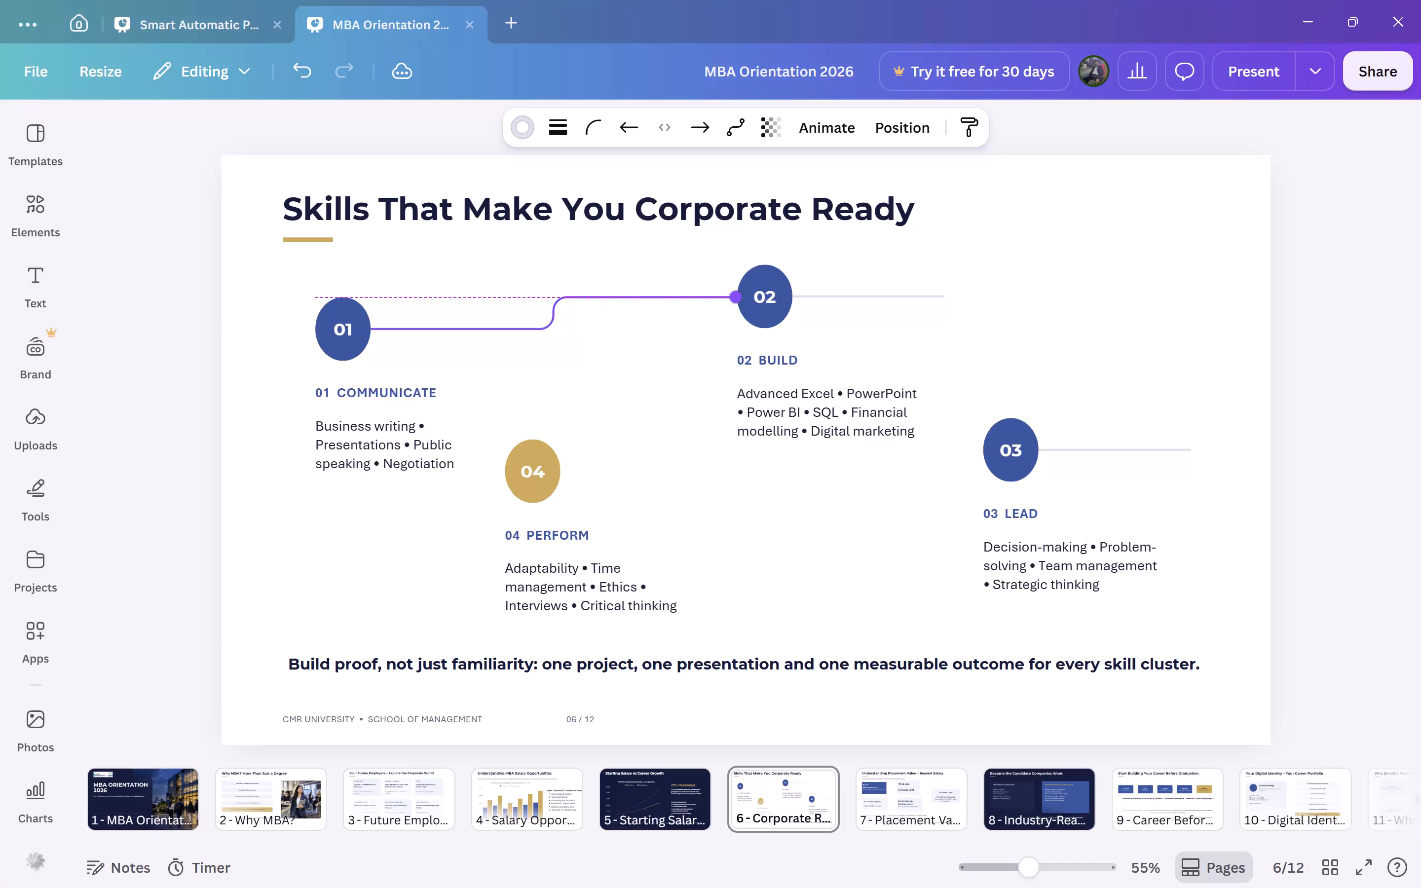
pyautogui.moveTo(733, 293); pyautogui.dragTo(731, 289)
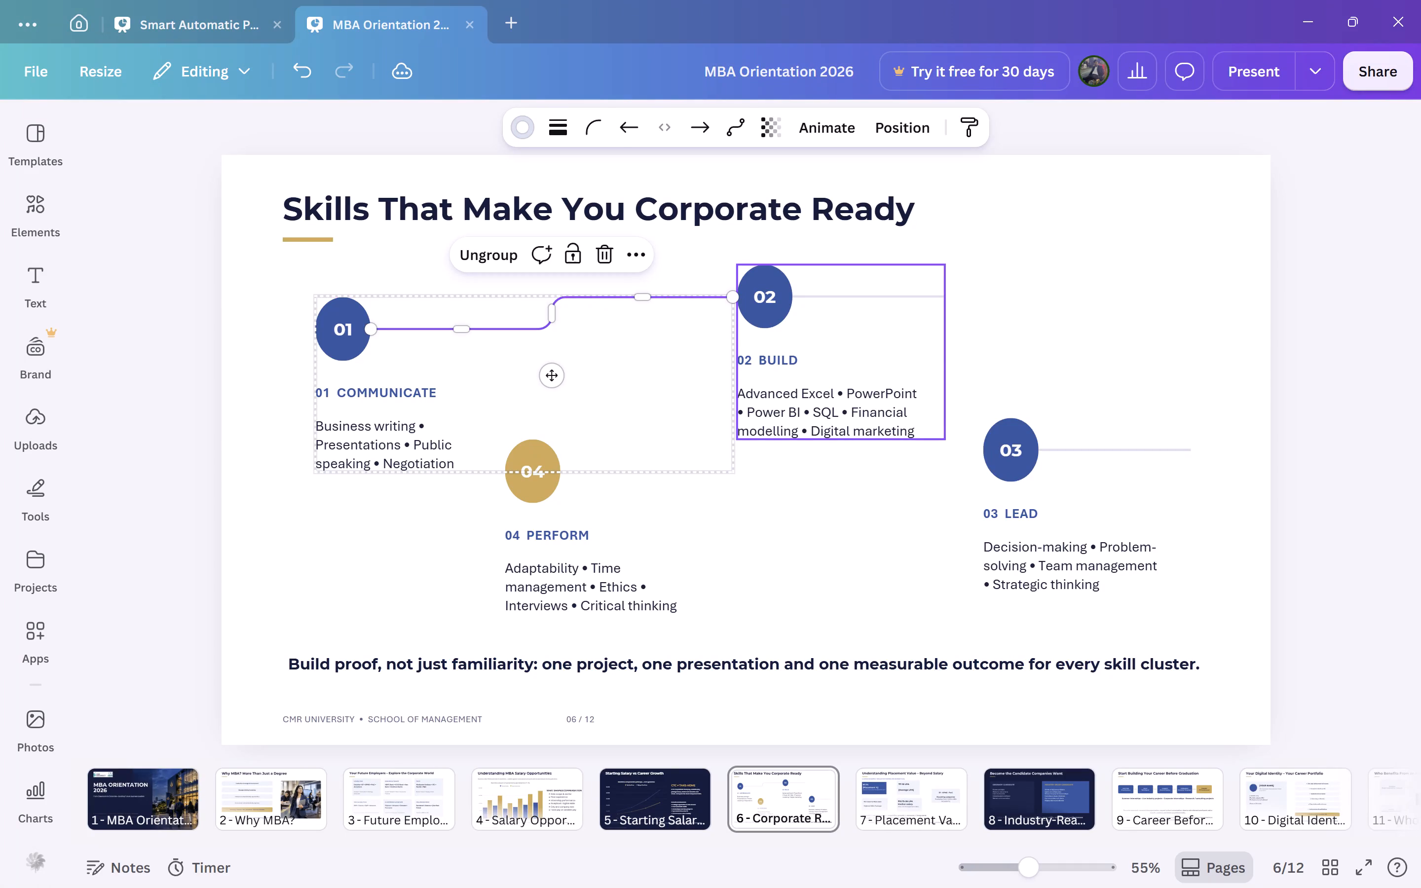
# Reselect the 01 connector and fine-tune its end so that it touches the 02 circle without a gap.
pyautogui.click(759, 291)
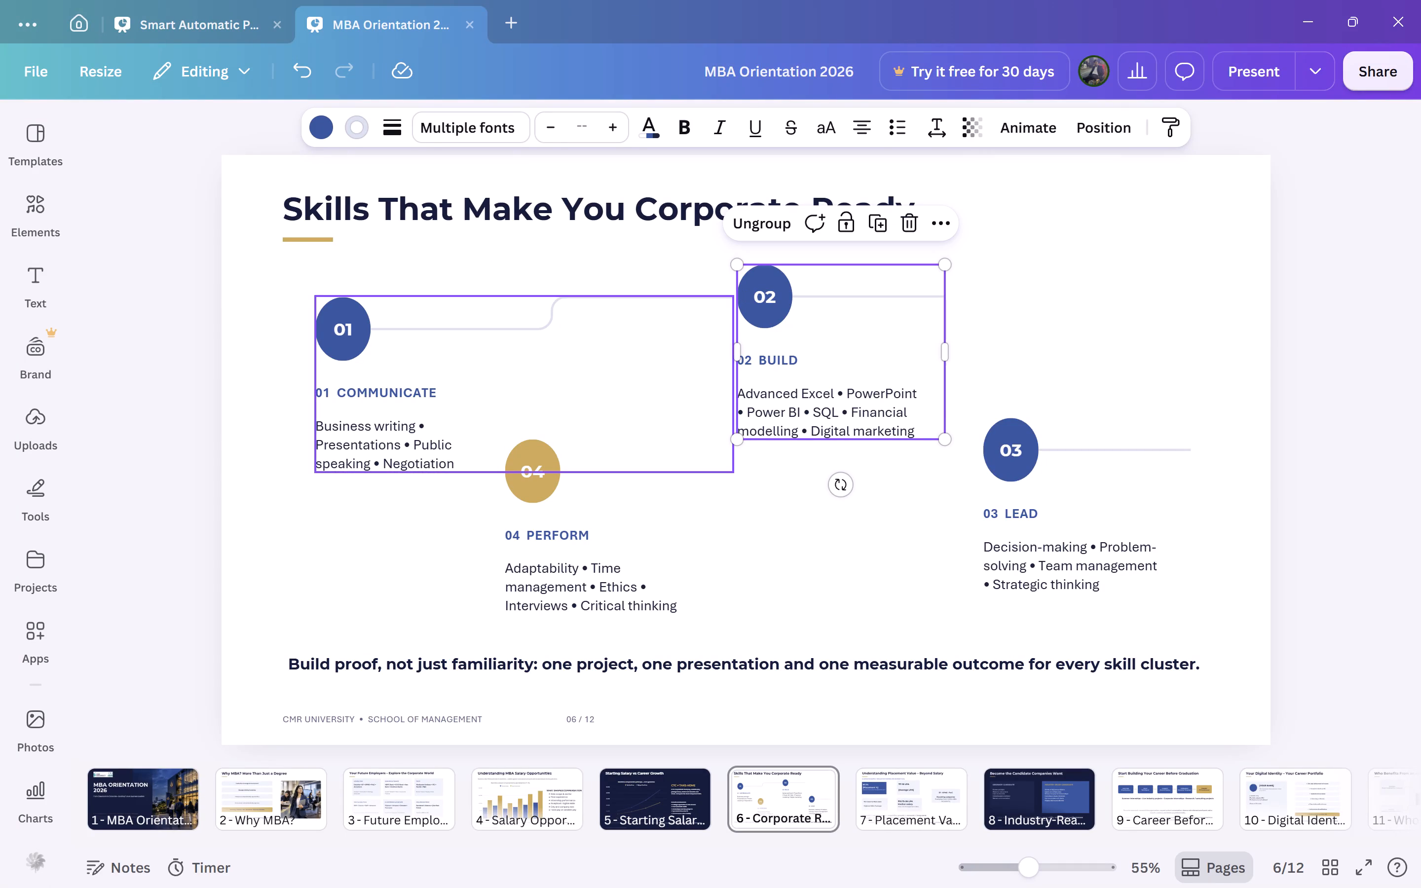
pyautogui.click(695, 317)
pyautogui.click(543, 321)
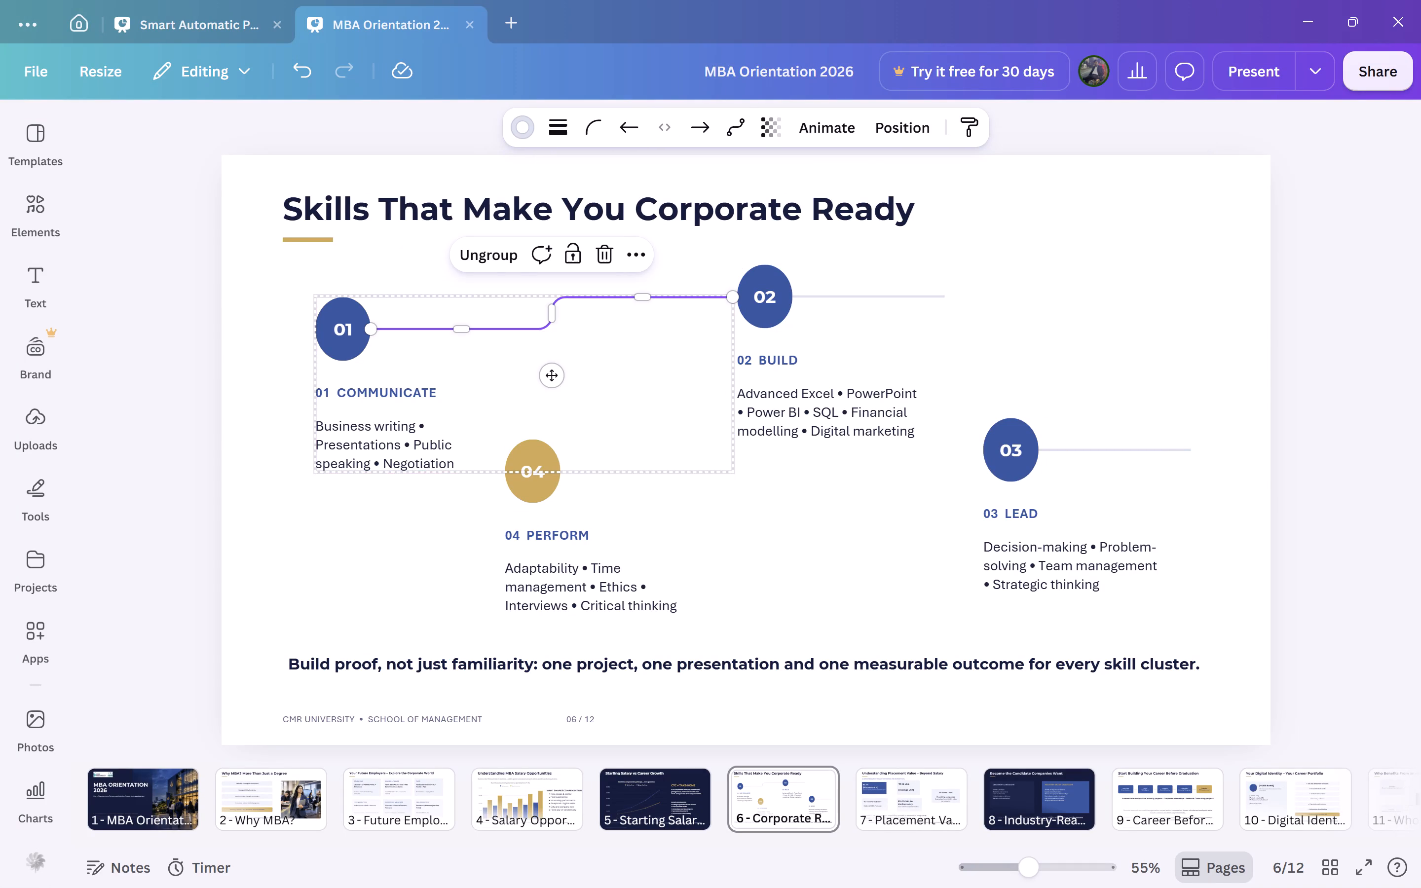
pyautogui.click(543, 321)
pyautogui.click(700, 273)
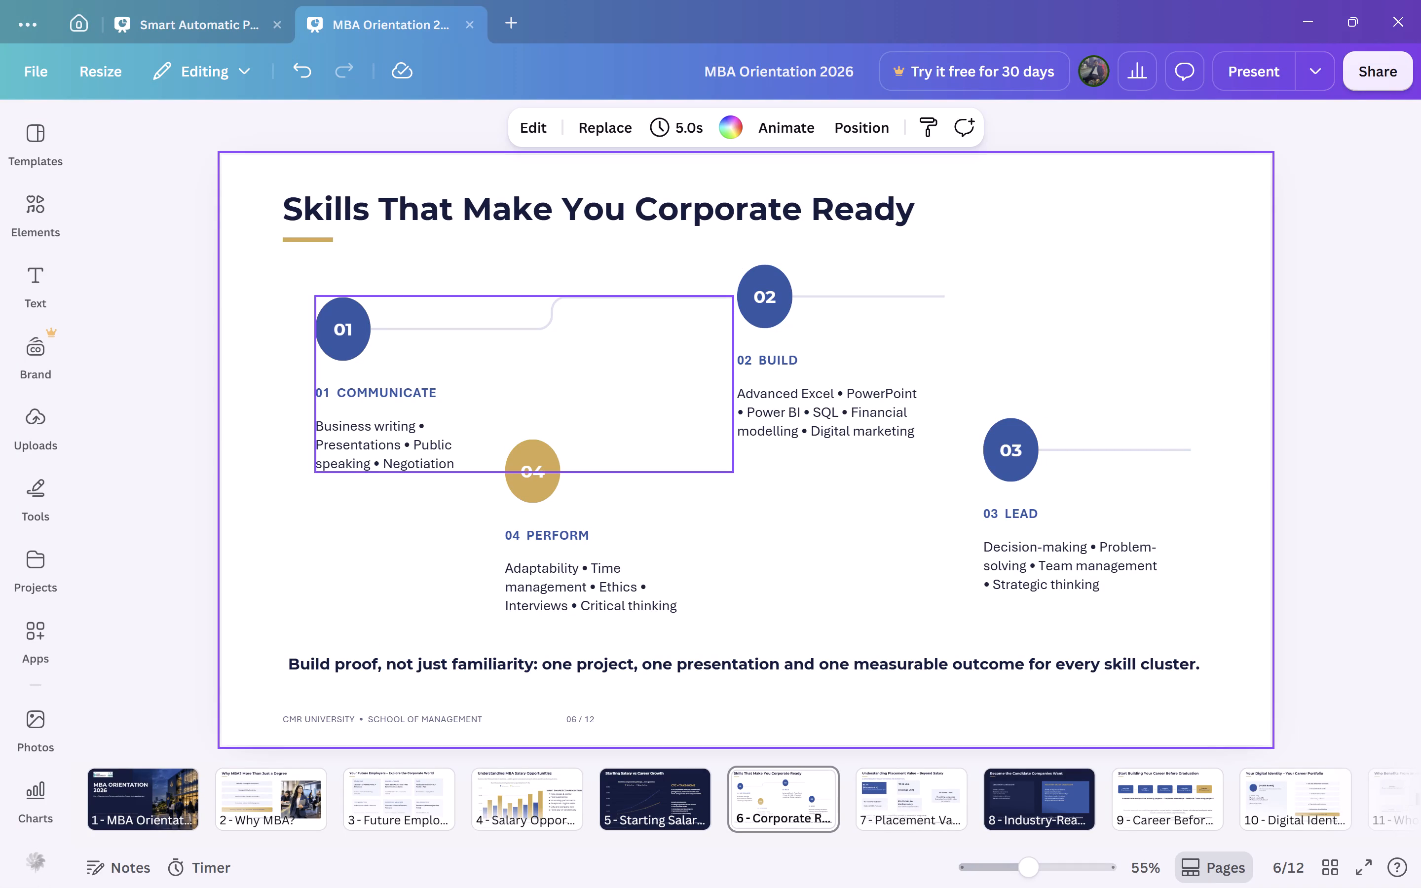
pyautogui.click(549, 315)
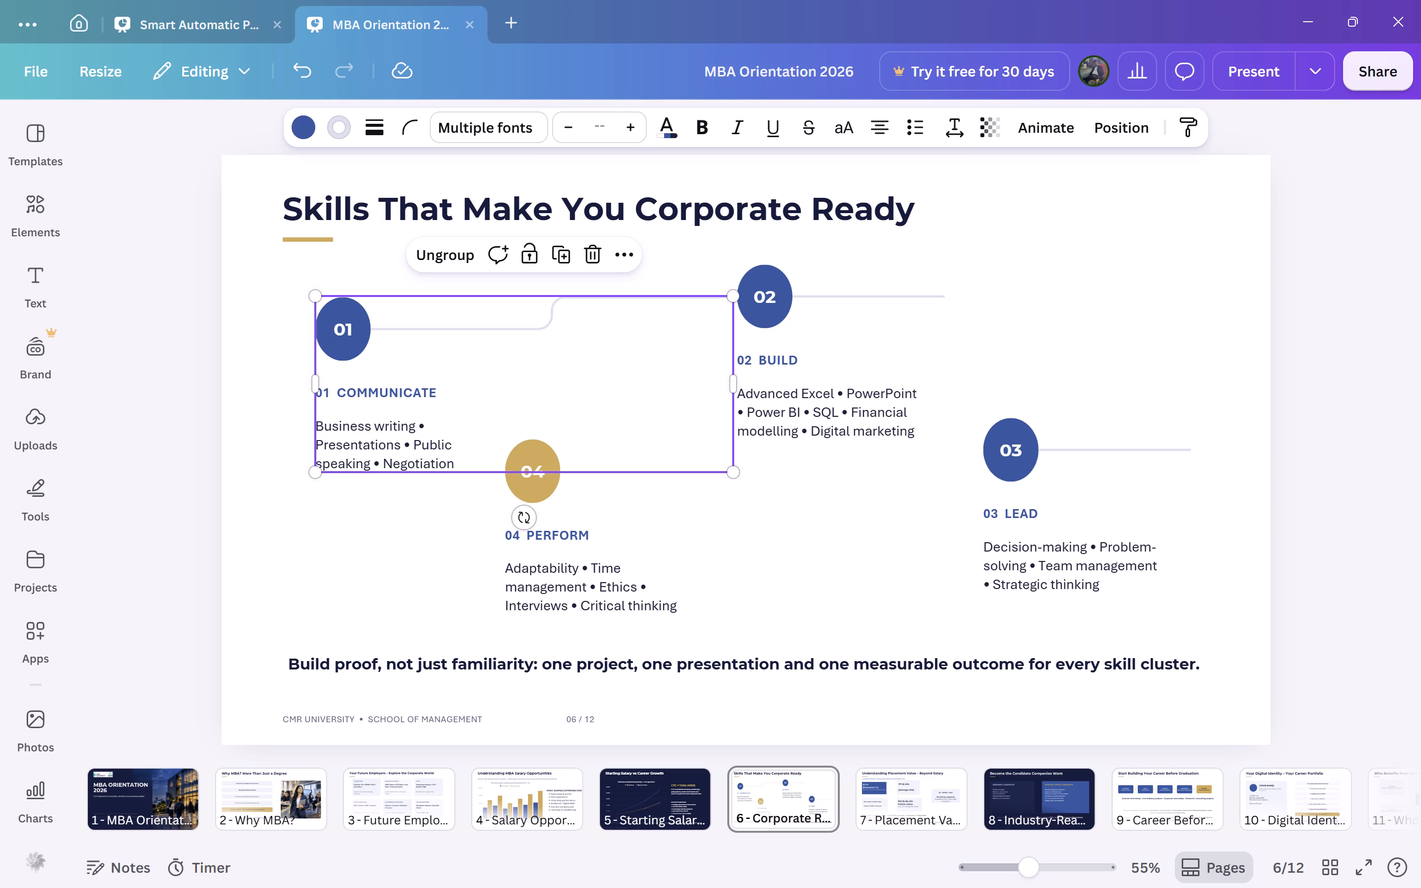
pyautogui.click(547, 320)
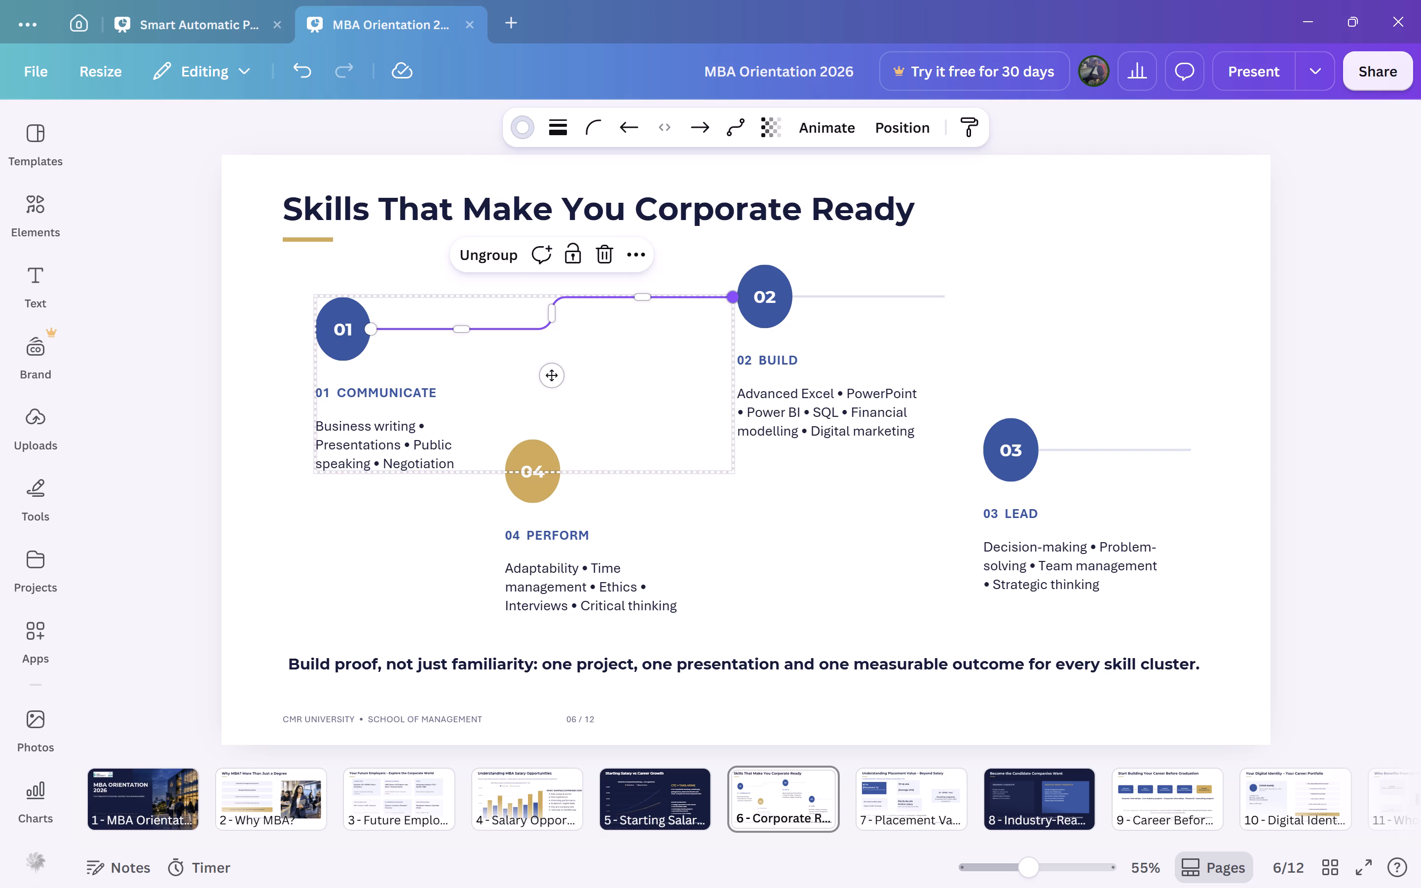
pyautogui.moveTo(729, 298); pyautogui.dragTo(716, 304)
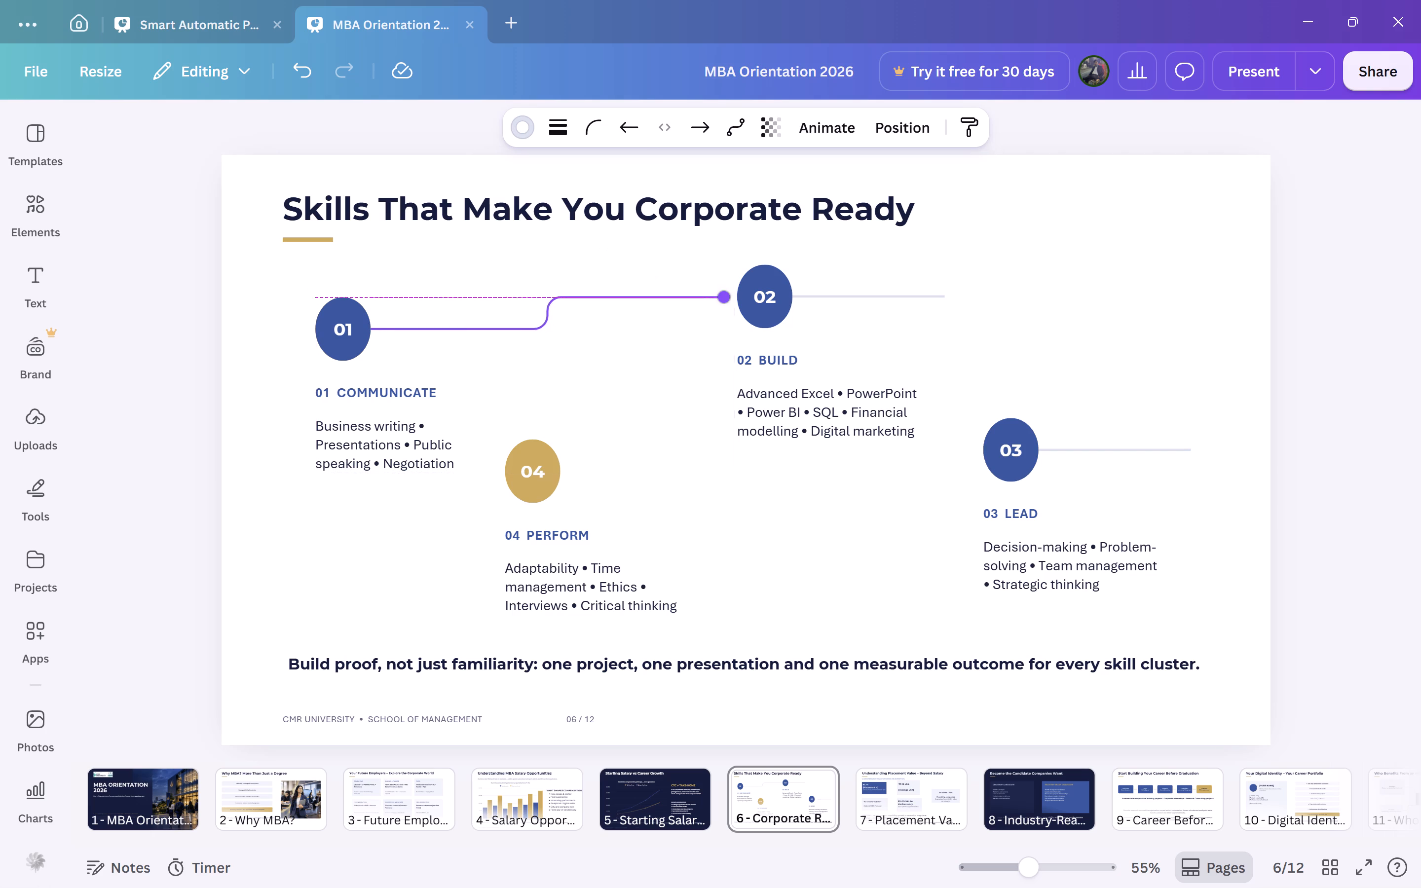
pyautogui.moveTo(716, 304); pyautogui.dragTo(732, 299)
pyautogui.moveTo(732, 299); pyautogui.dragTo(735, 293)
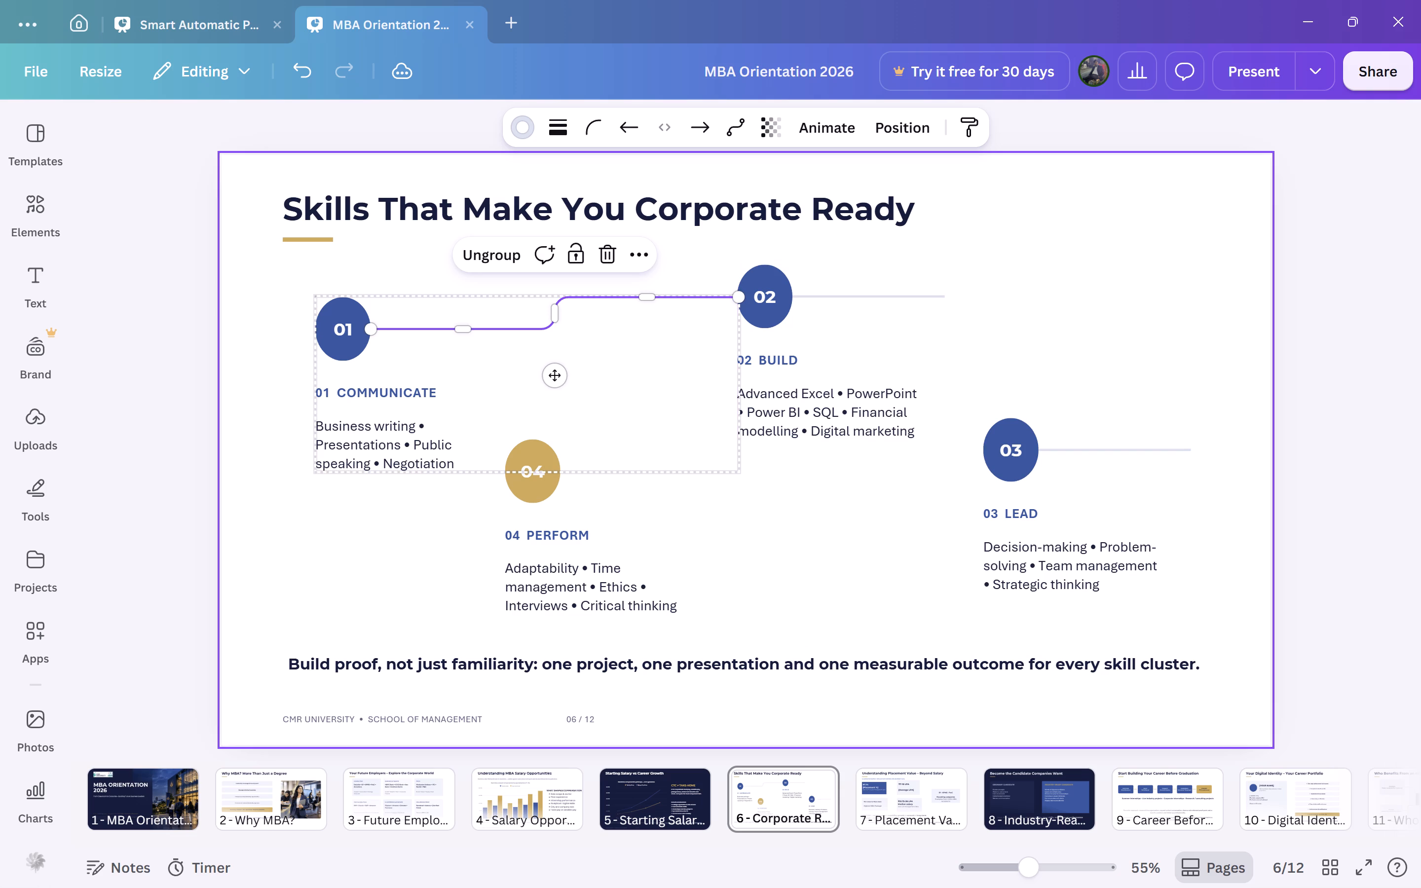
pyautogui.click(1038, 308)
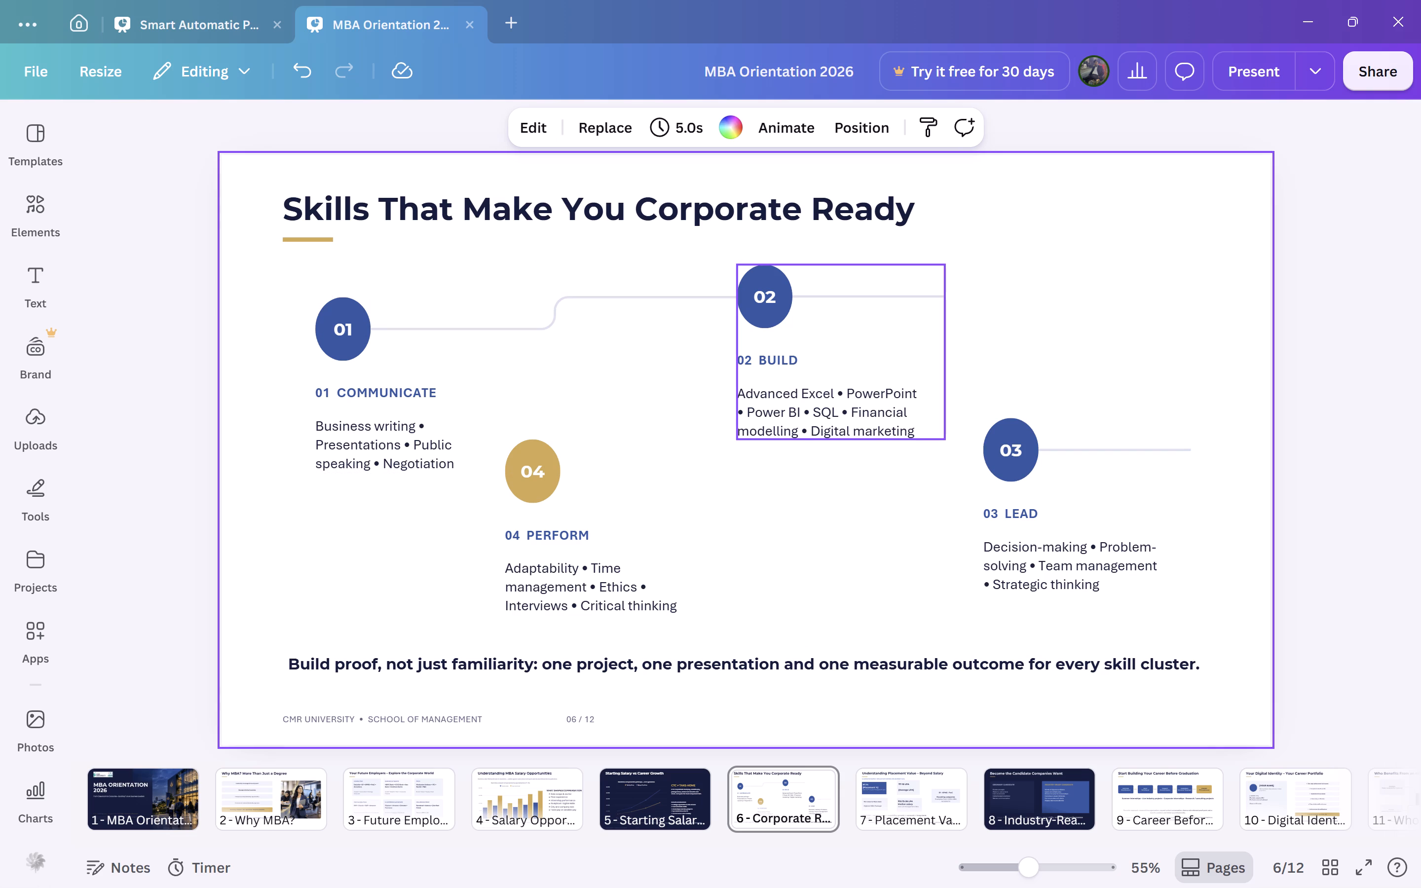
# Change the line type of the connector beside the 02 circle to Elbowed.
pyautogui.click(940, 295)
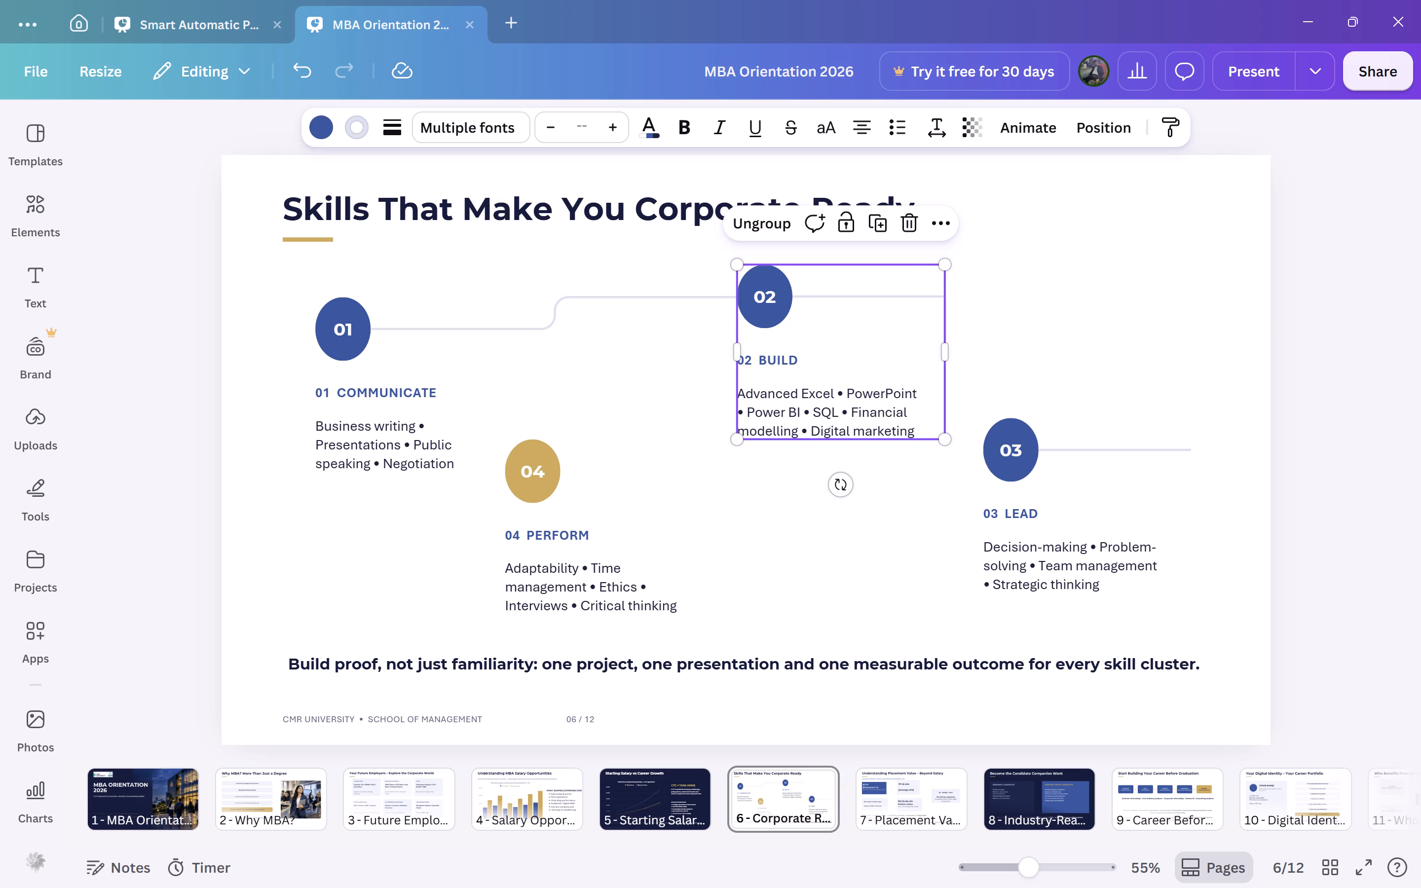
pyautogui.click(858, 298)
pyautogui.click(723, 125)
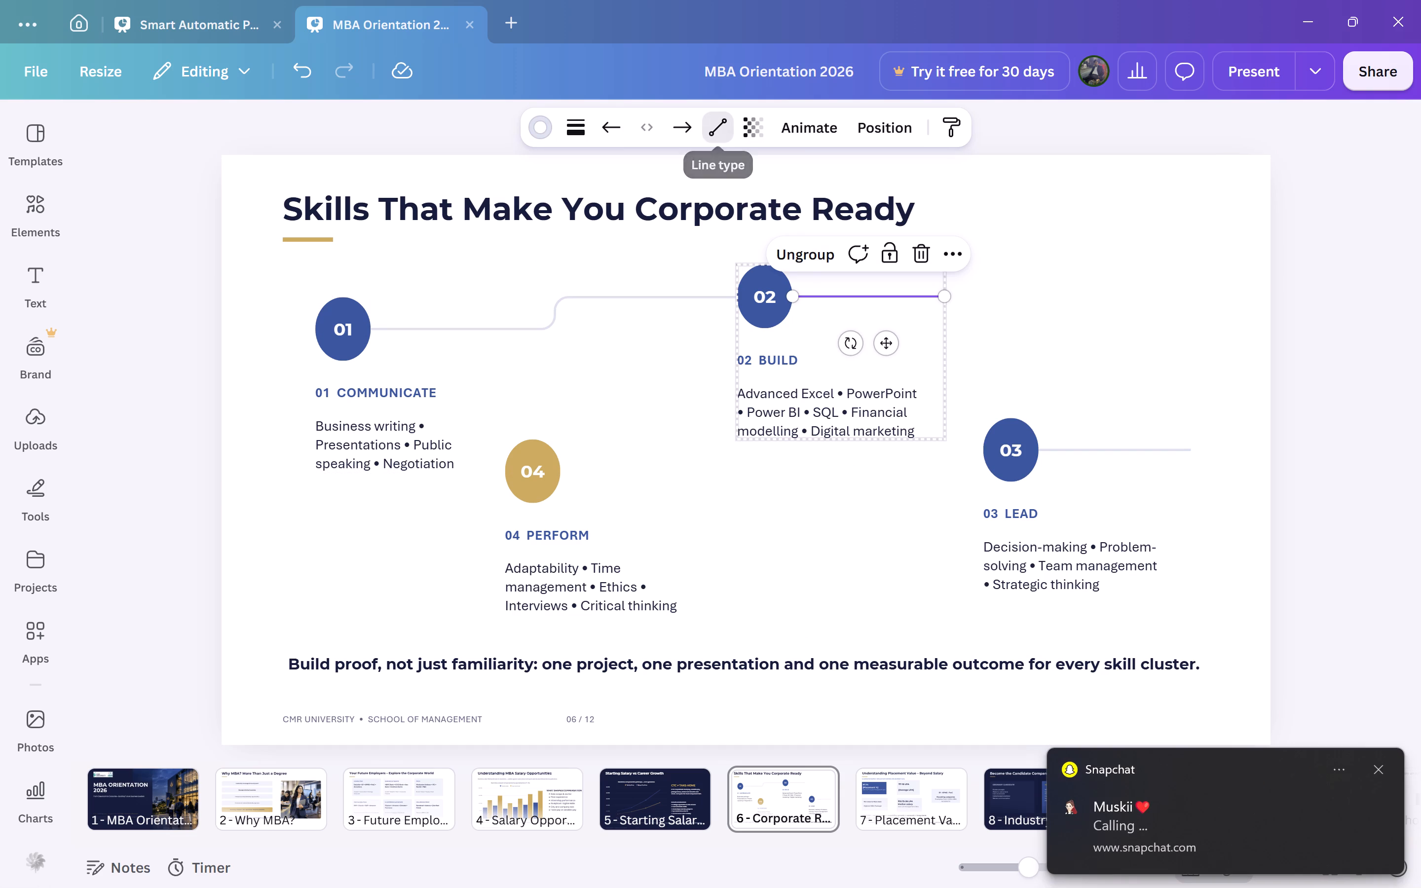
pyautogui.click(732, 214)
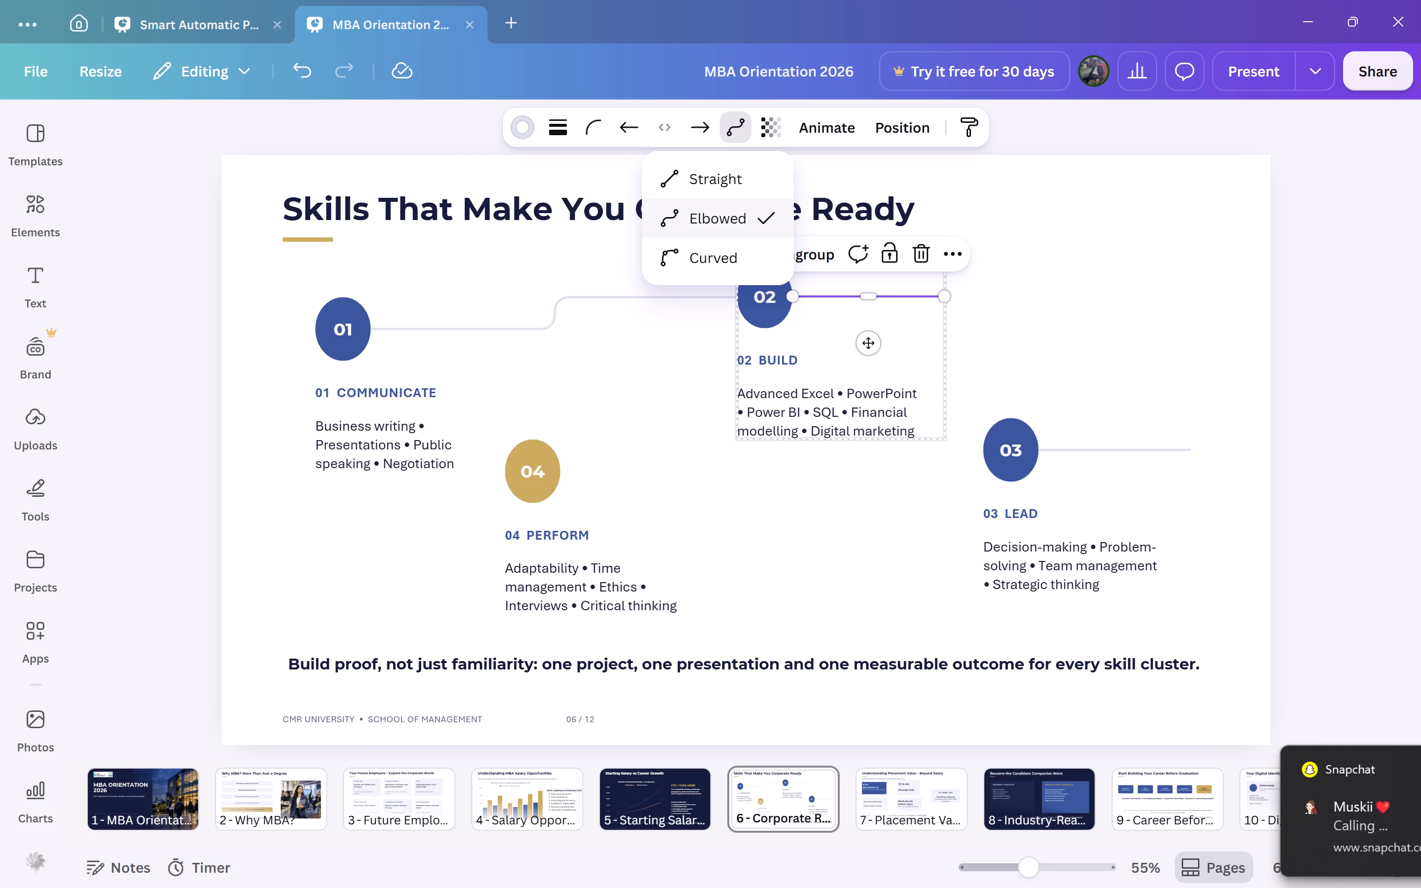
pyautogui.click(1099, 312)
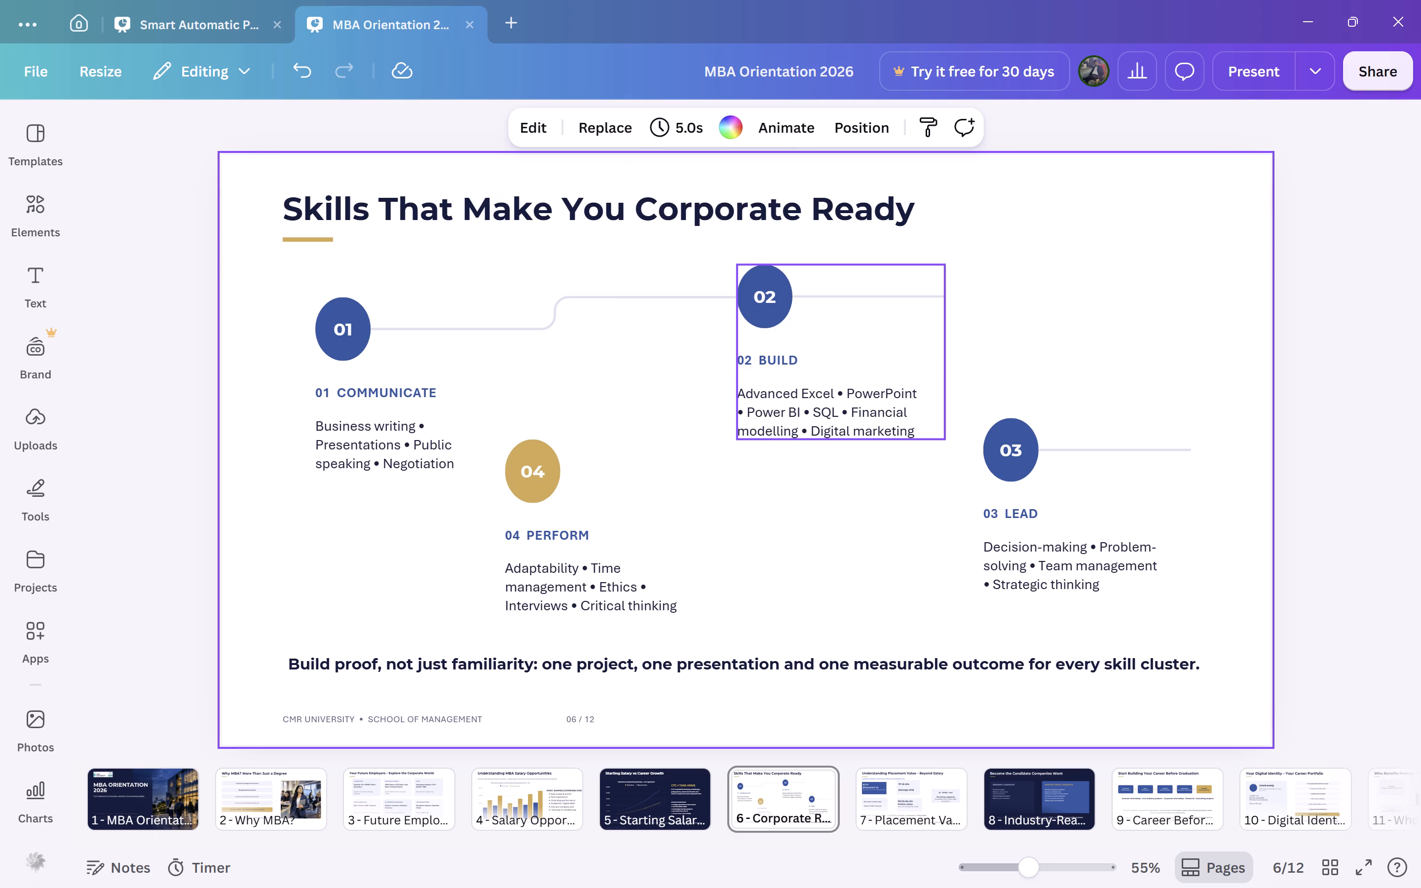
# Extend the 02 connector to the top of the 03 circle and shift its bend so it runs across, then straight down.
pyautogui.click(891, 296)
pyautogui.click(891, 296)
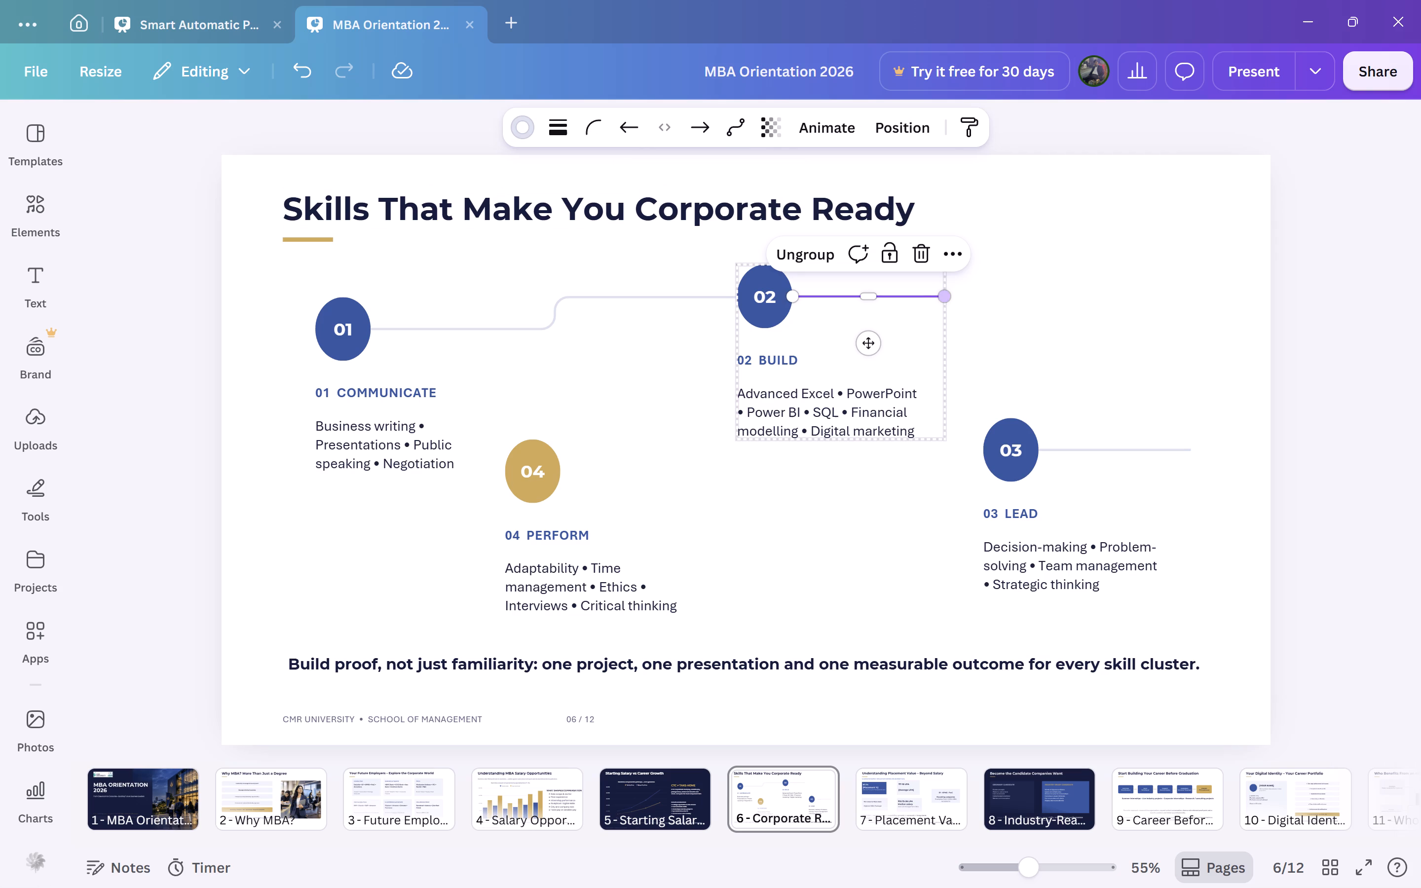
pyautogui.moveTo(948, 296); pyautogui.dragTo(1020, 401)
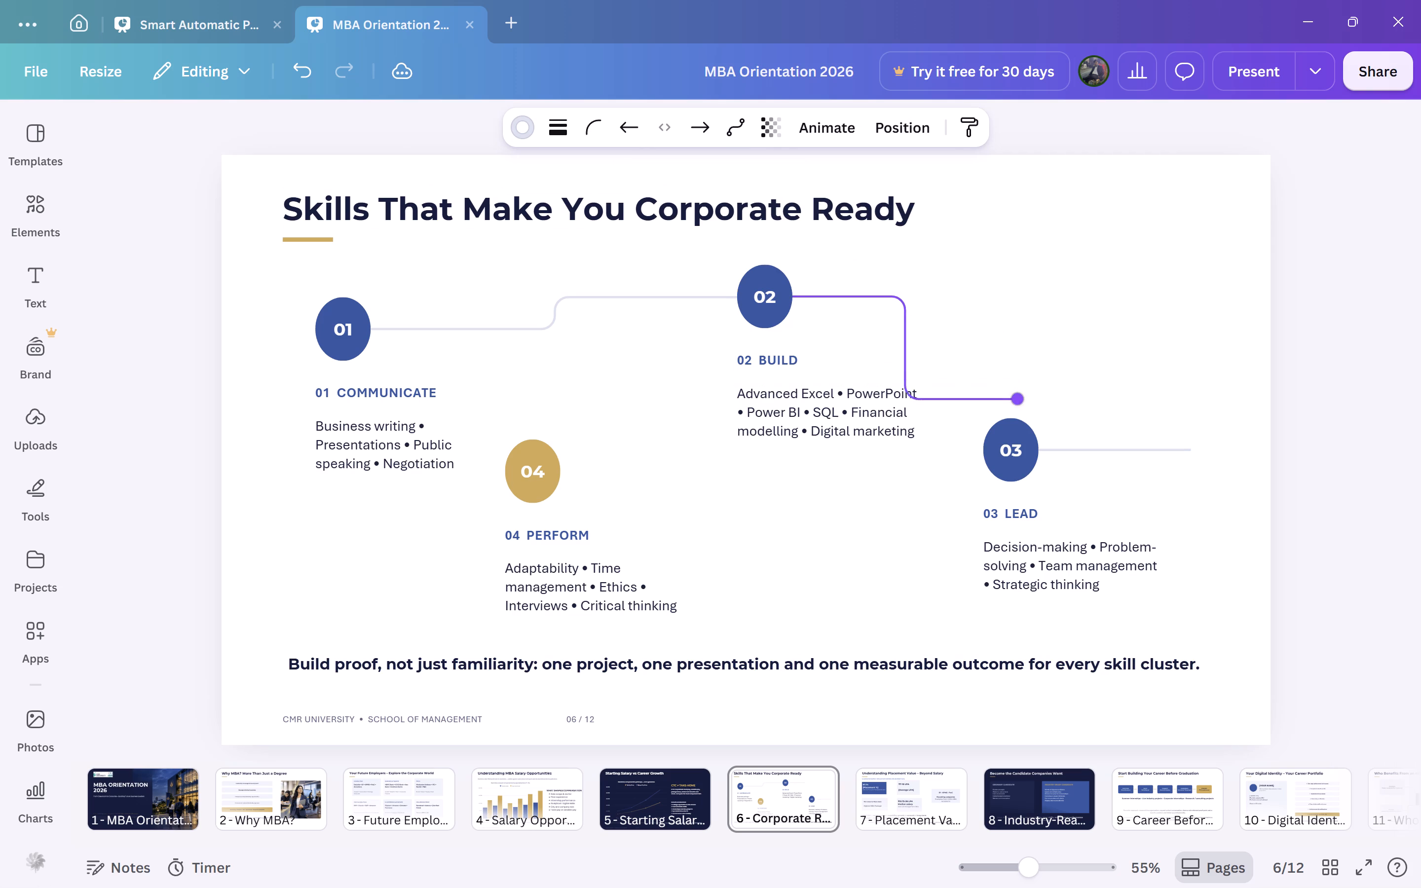
pyautogui.moveTo(1020, 401); pyautogui.dragTo(1017, 415)
pyautogui.moveTo(909, 356); pyautogui.dragTo(915, 354)
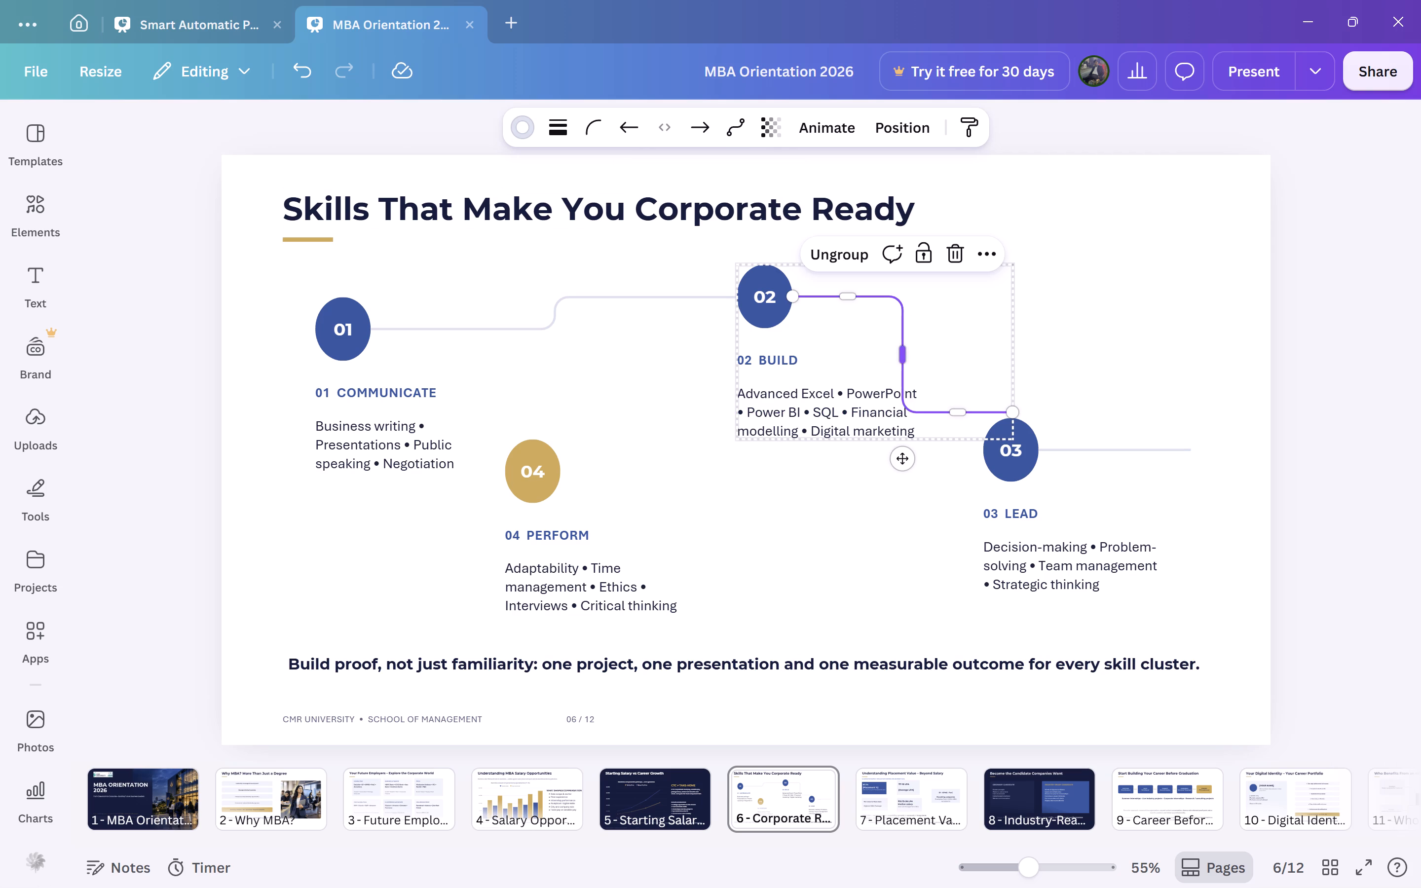
pyautogui.moveTo(915, 354); pyautogui.dragTo(1016, 329)
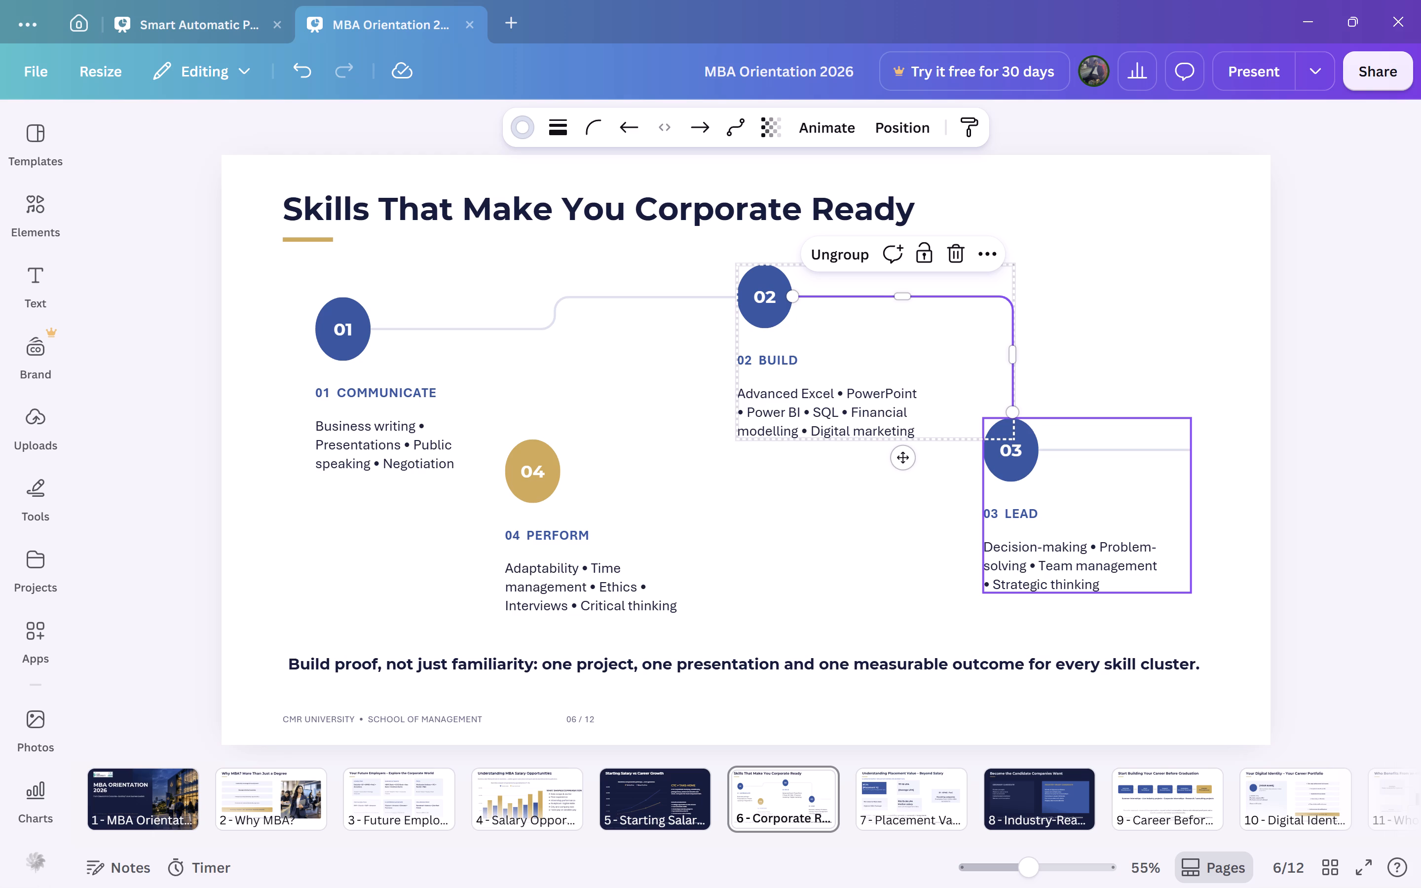
# Move the straight line beside the 03 circle into the gap between 04 and 03 and stretch its ends to both circles' edges.
pyautogui.click(1115, 450)
pyautogui.click(1115, 450)
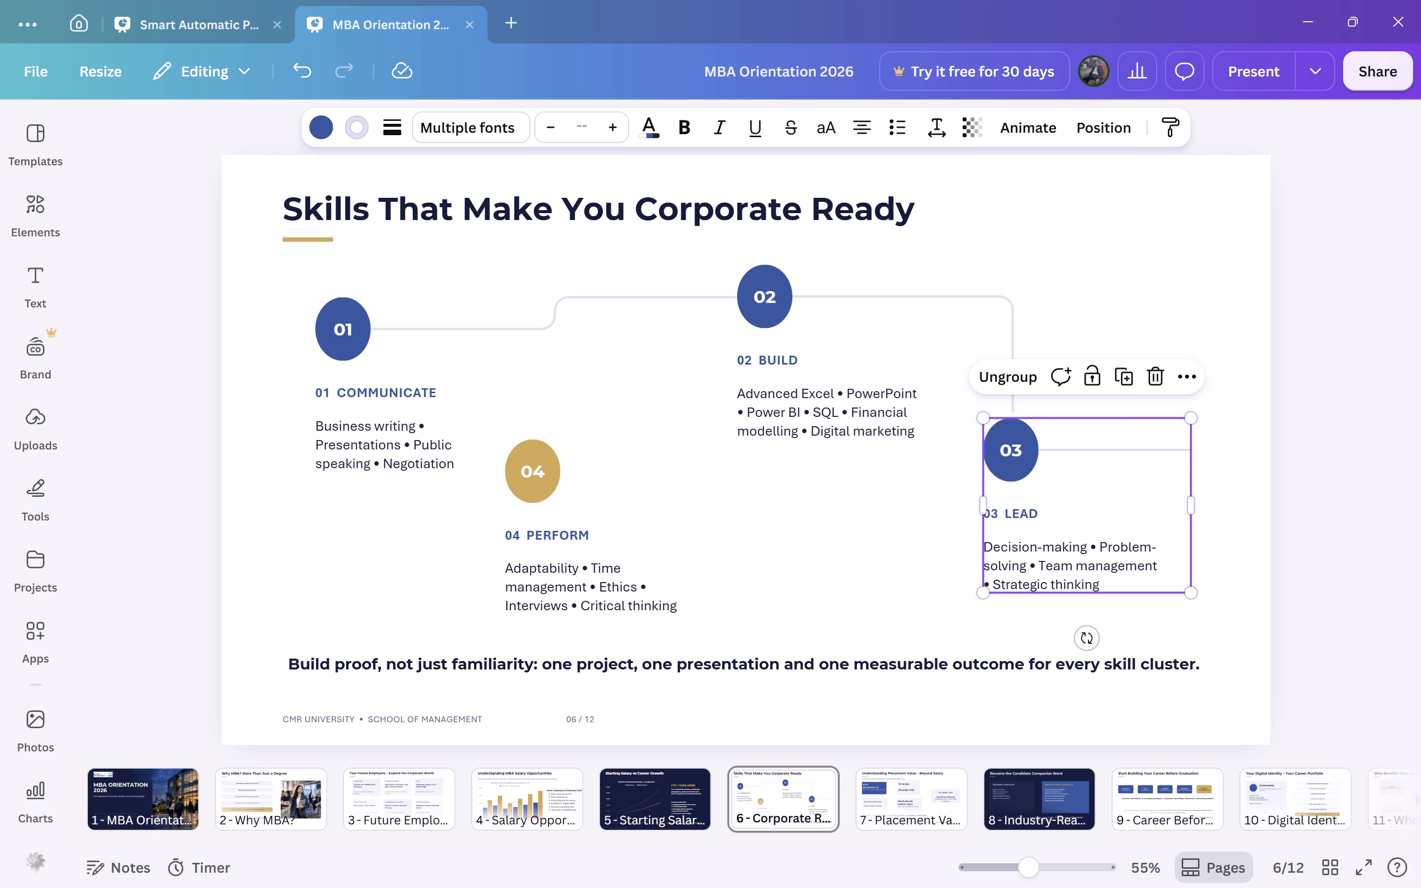
pyautogui.moveTo(1115, 450); pyautogui.dragTo(651, 476)
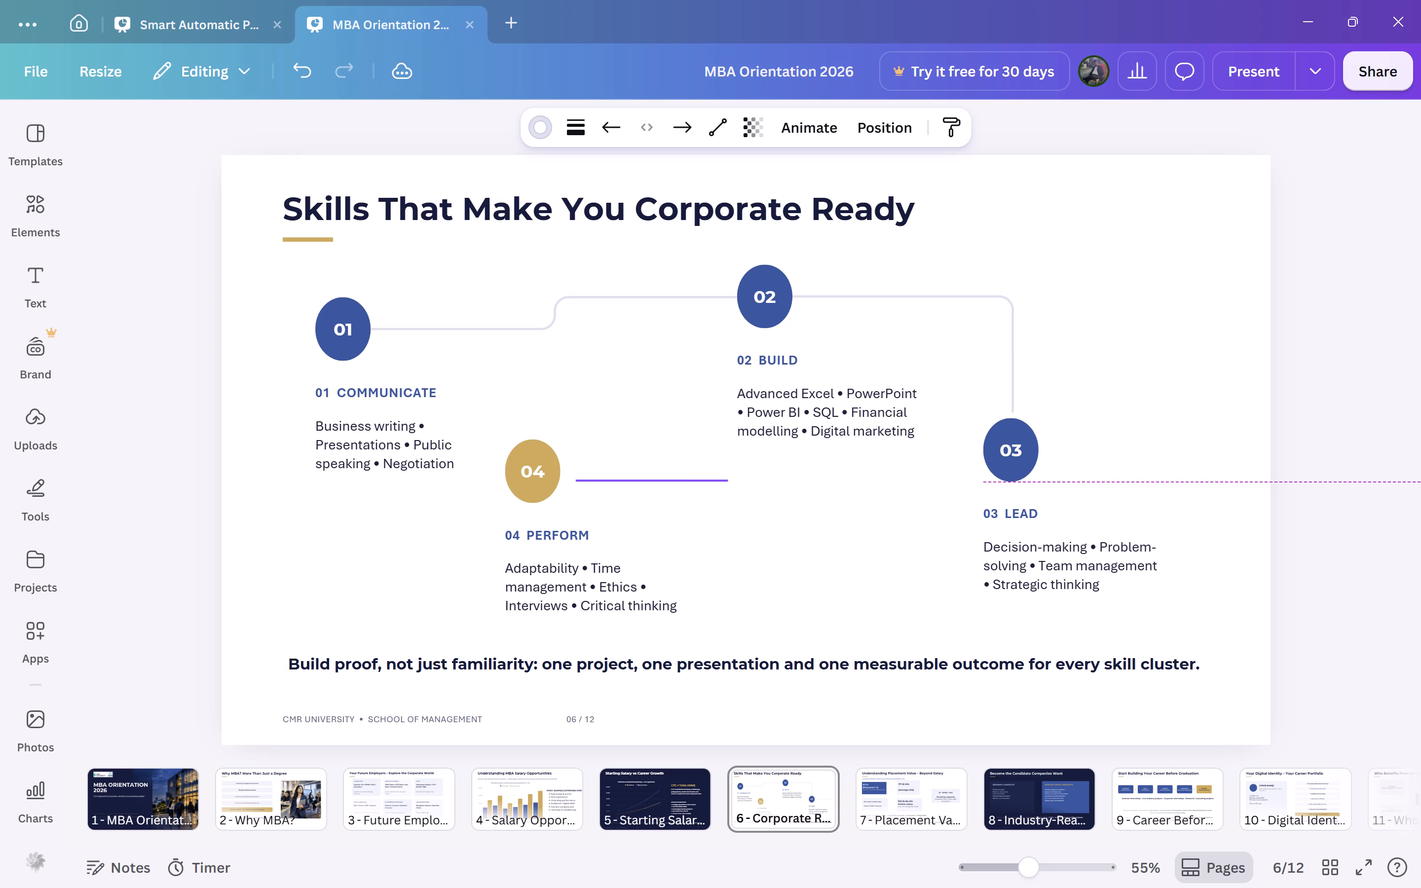
pyautogui.moveTo(651, 476); pyautogui.dragTo(649, 476)
pyautogui.moveTo(728, 476); pyautogui.dragTo(873, 464)
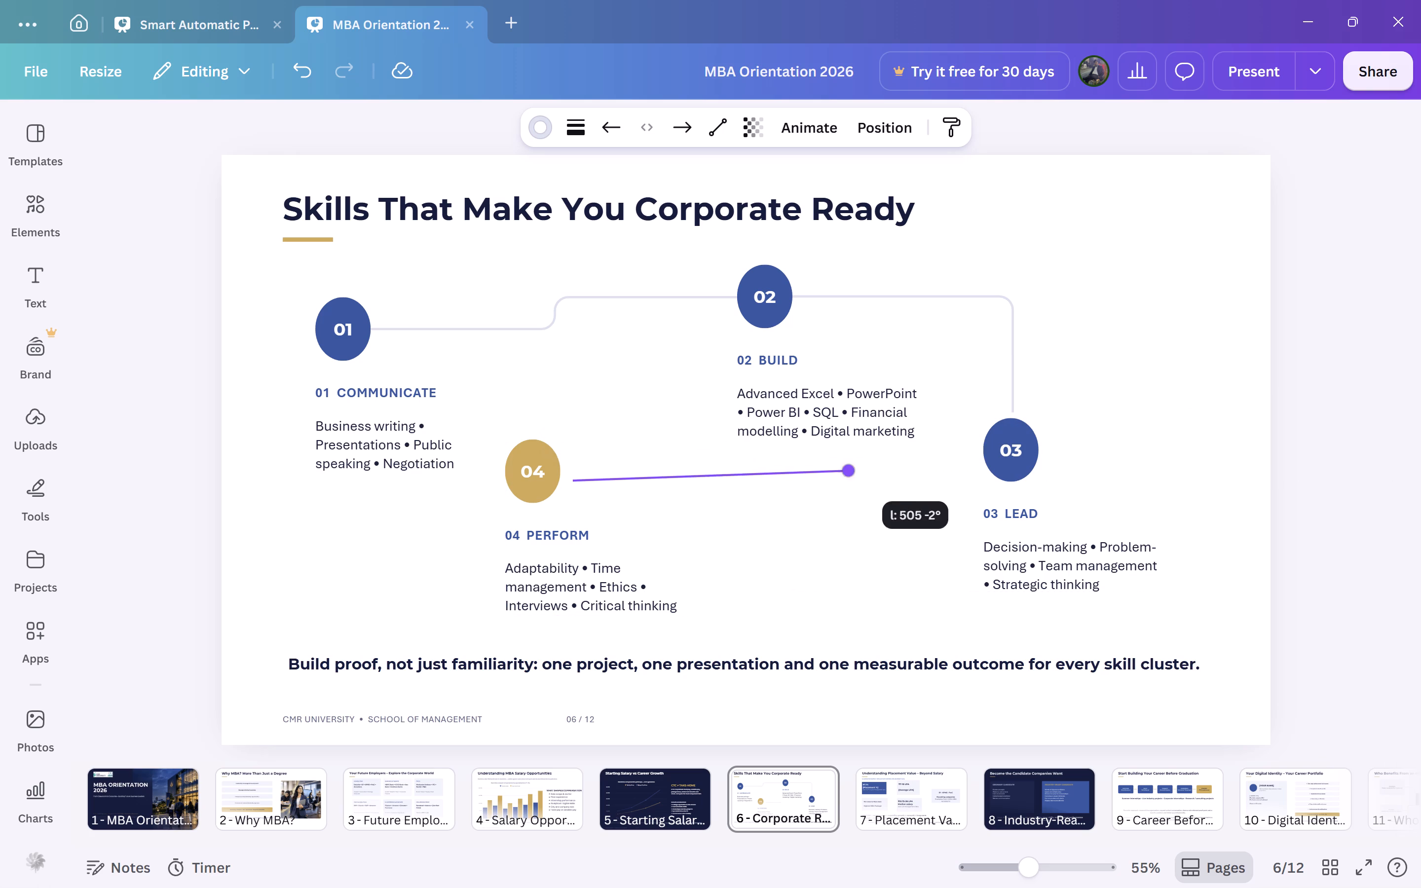
pyautogui.moveTo(873, 464); pyautogui.dragTo(976, 454)
pyautogui.moveTo(976, 454); pyautogui.dragTo(970, 460)
pyautogui.click(970, 460)
pyautogui.click(970, 460)
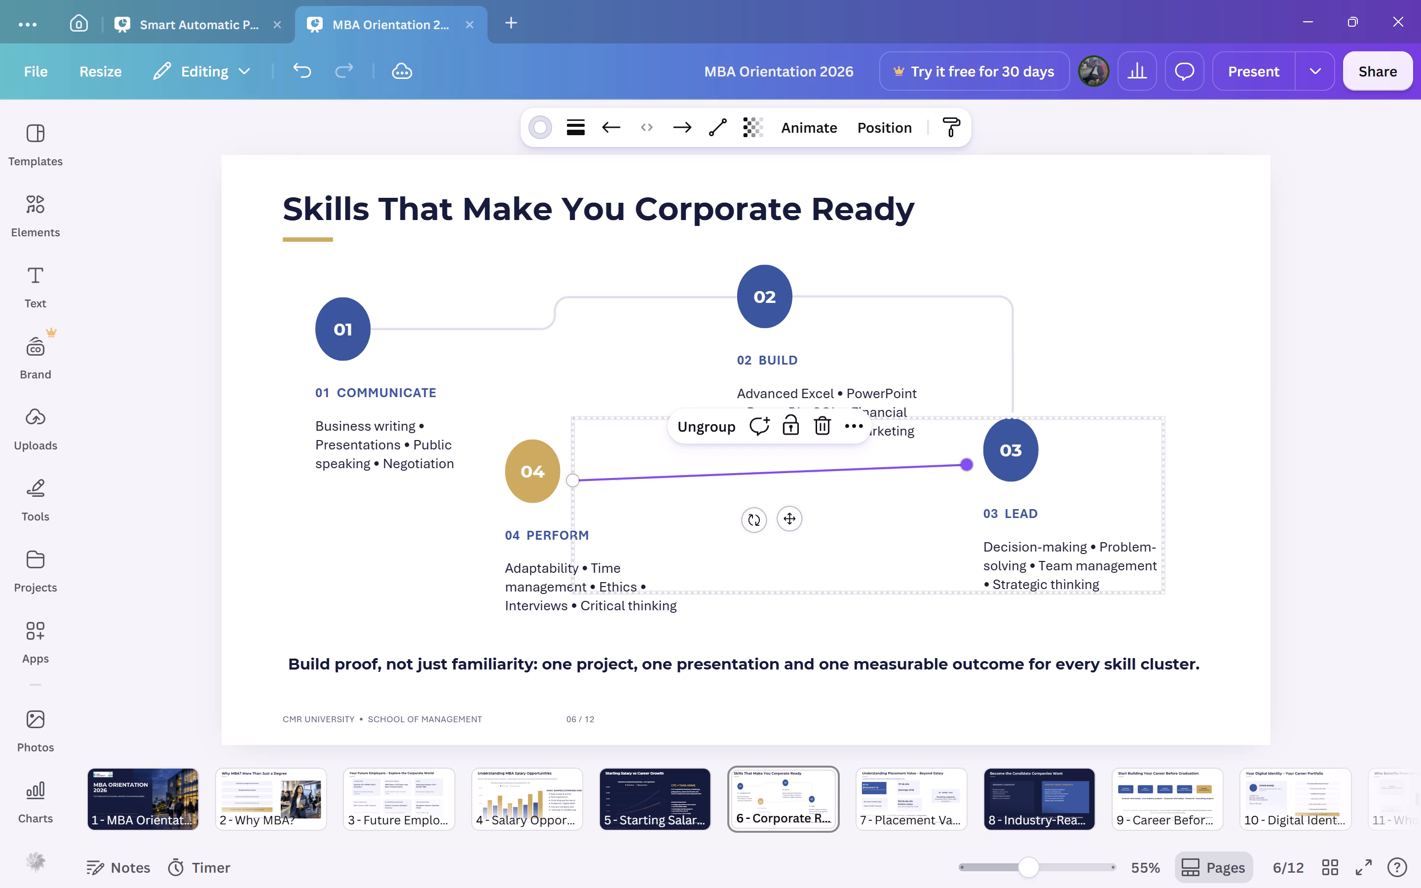
pyautogui.moveTo(963, 465); pyautogui.dragTo(979, 454)
pyautogui.moveTo(577, 481); pyautogui.dragTo(572, 470)
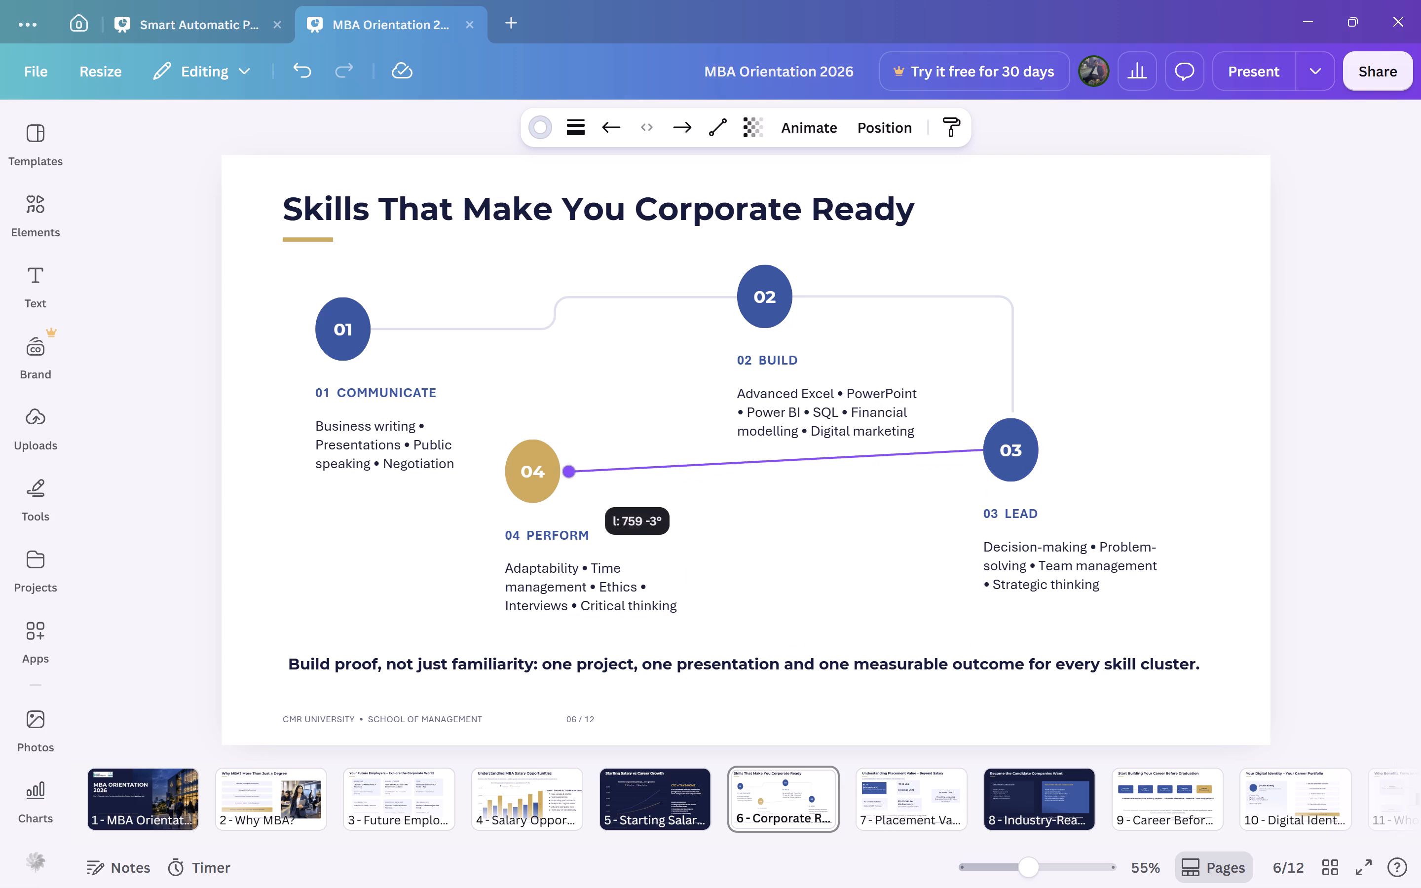
pyautogui.moveTo(572, 470); pyautogui.dragTo(607, 474)
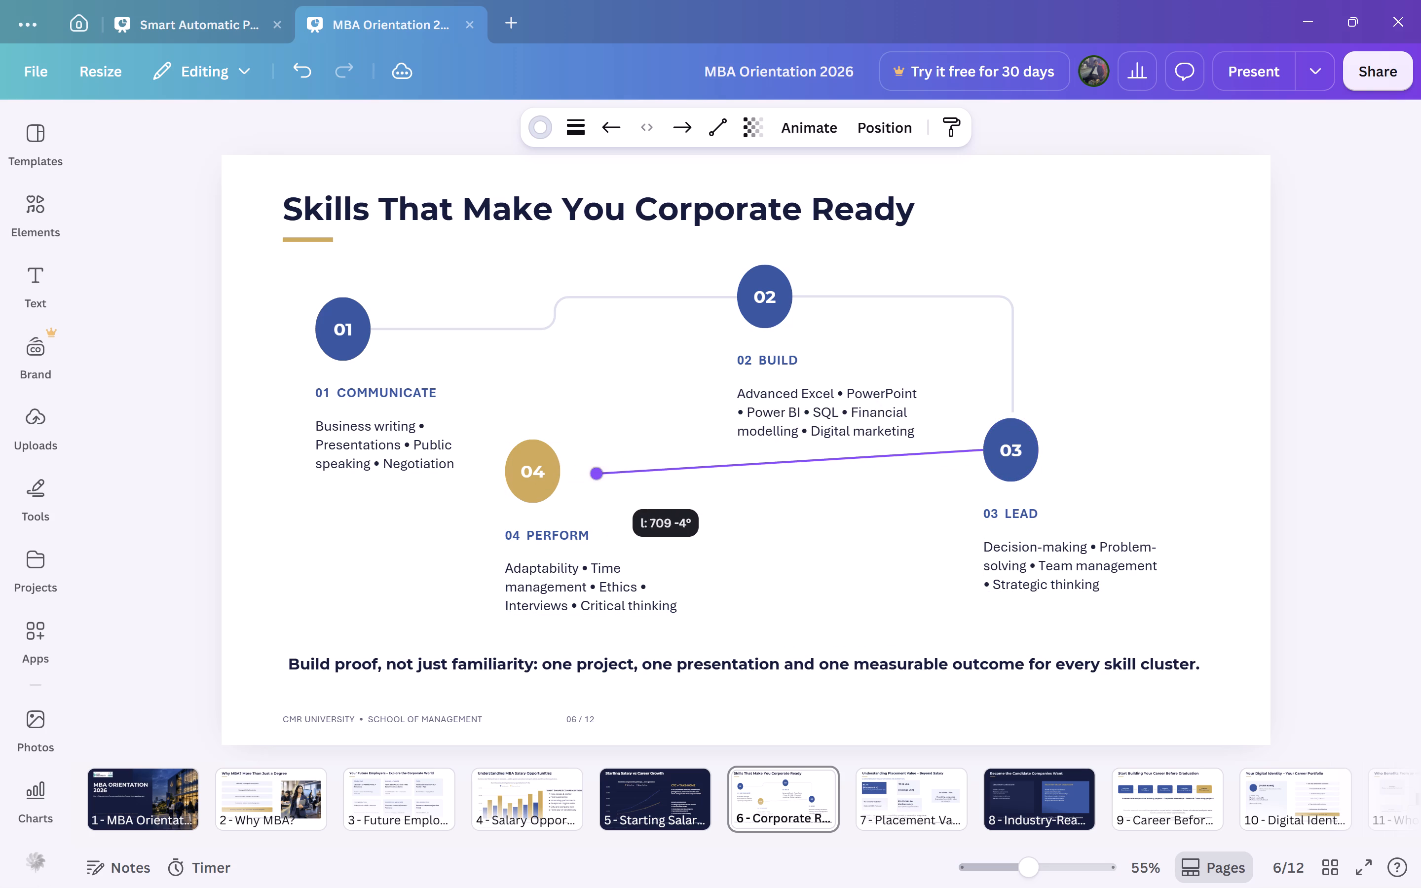
pyautogui.moveTo(607, 474); pyautogui.dragTo(567, 469)
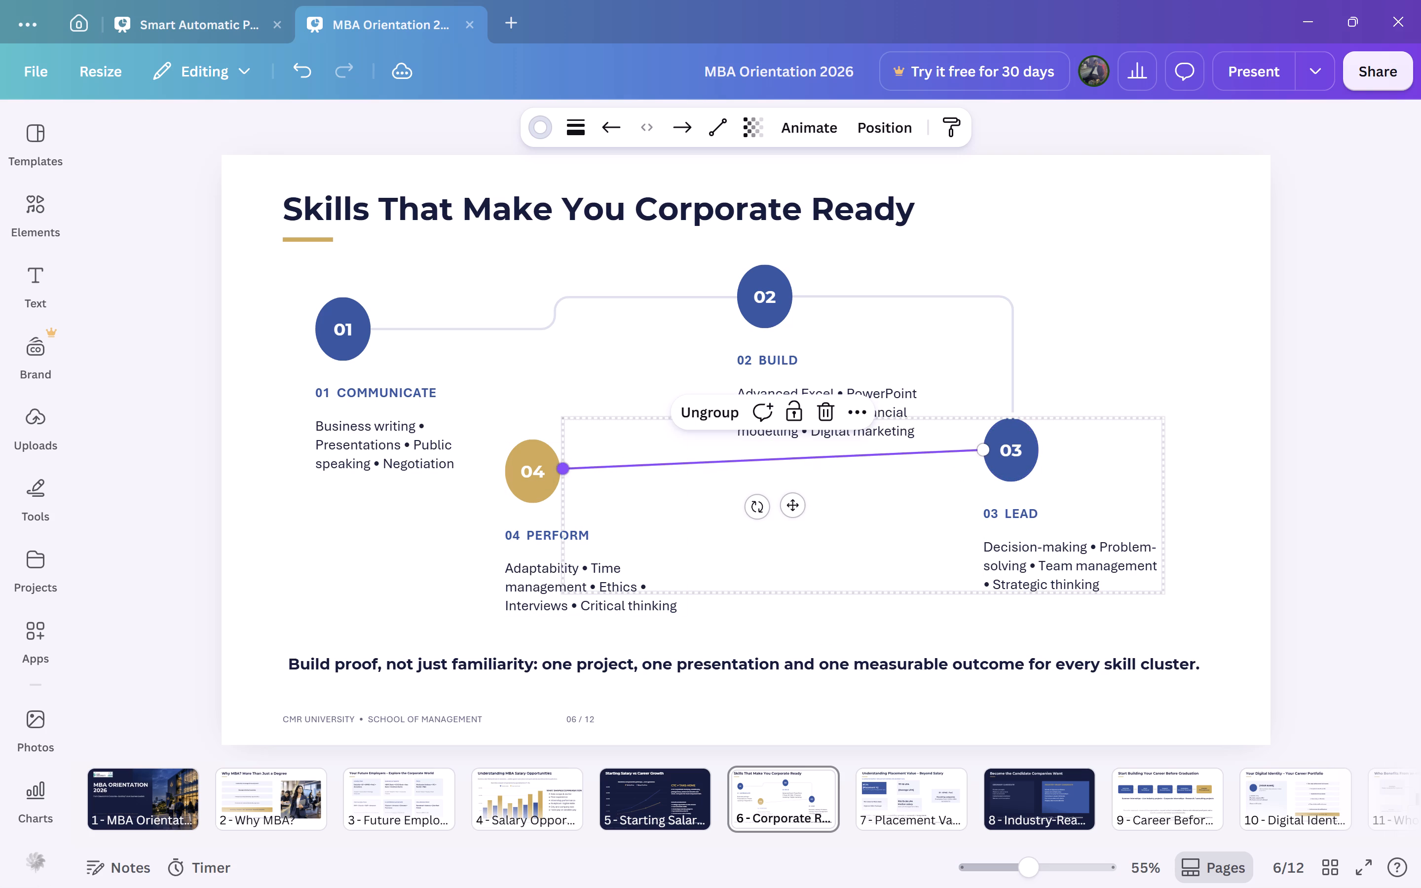
# Change the line between 04 and 03 to Elbowed and shape it to run level from 04, stepping up just before 03.
pyautogui.click(720, 132)
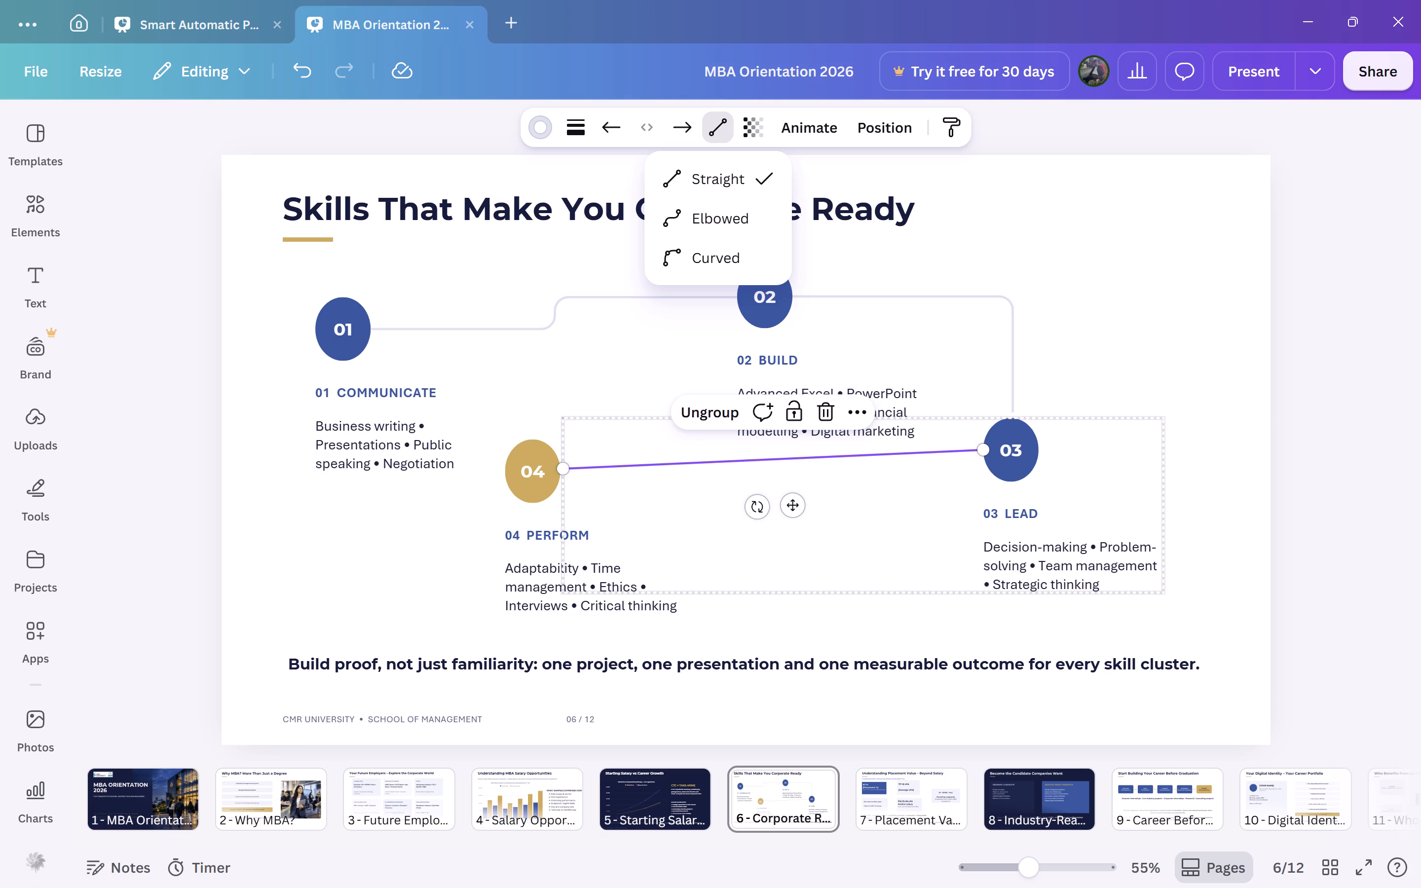
pyautogui.click(726, 214)
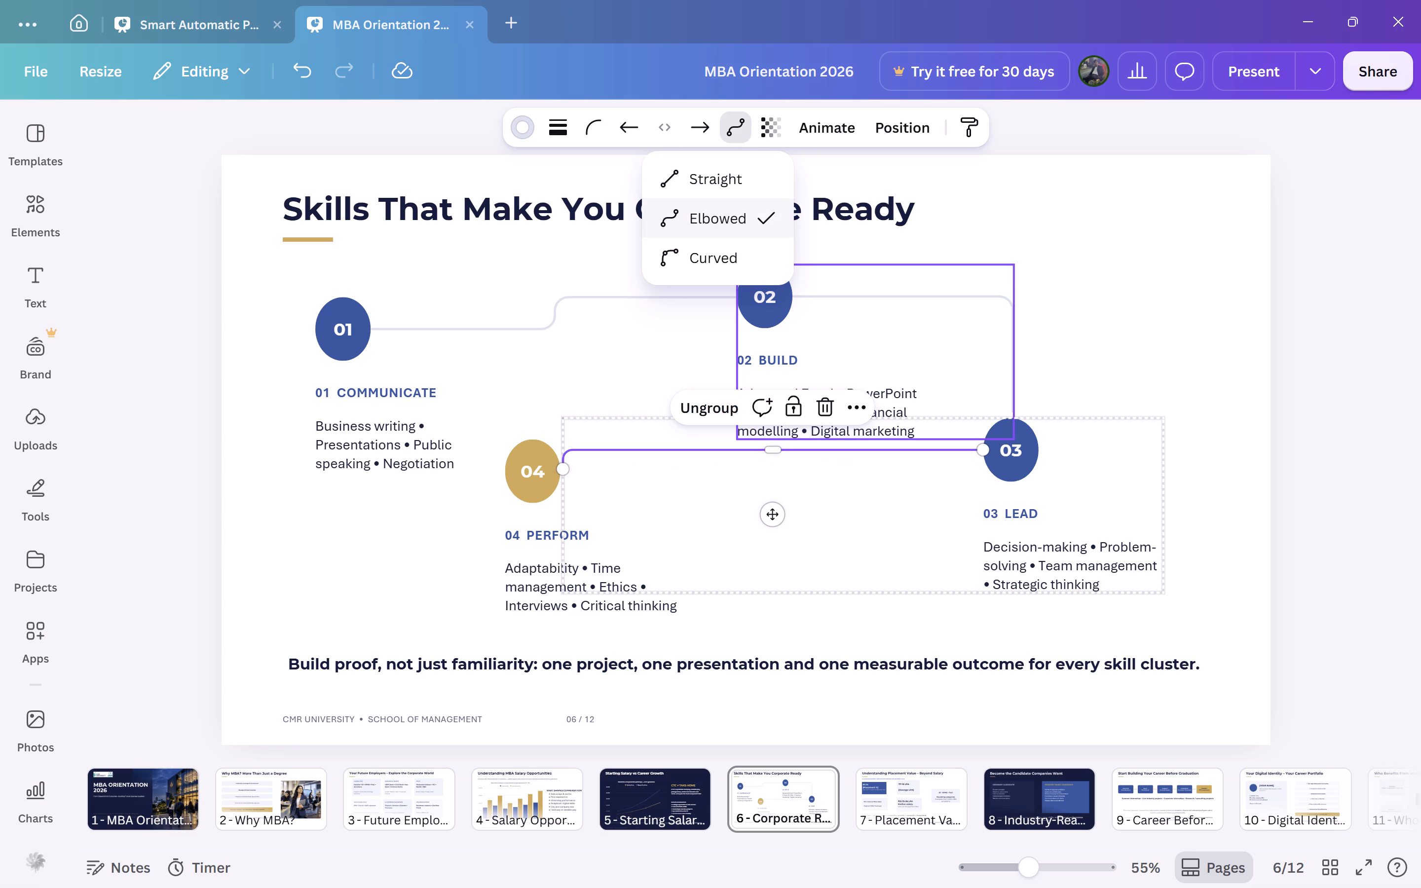
pyautogui.moveTo(777, 447); pyautogui.dragTo(782, 474)
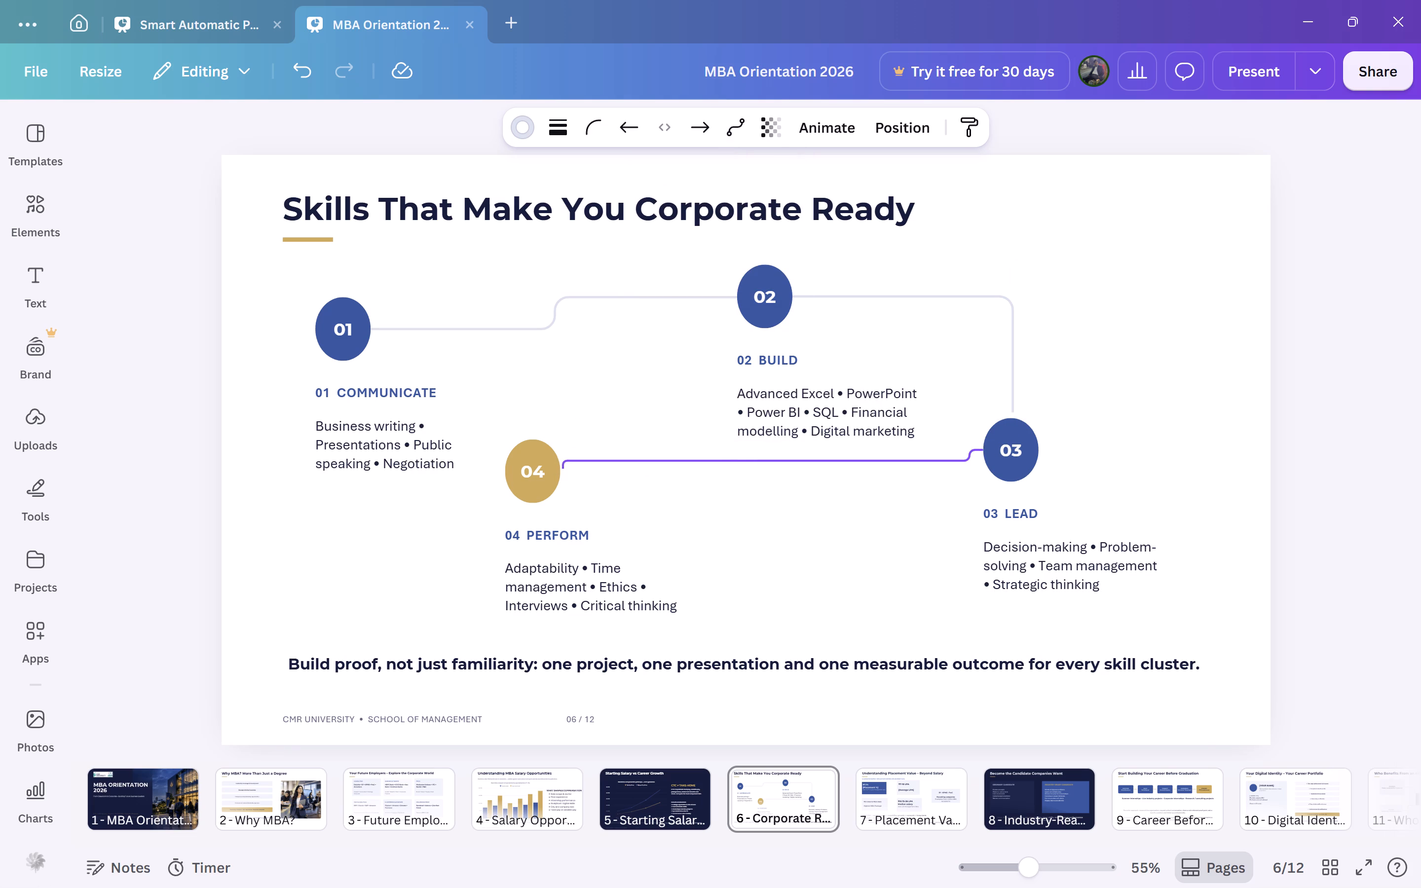
pyautogui.moveTo(782, 474); pyautogui.dragTo(749, 488)
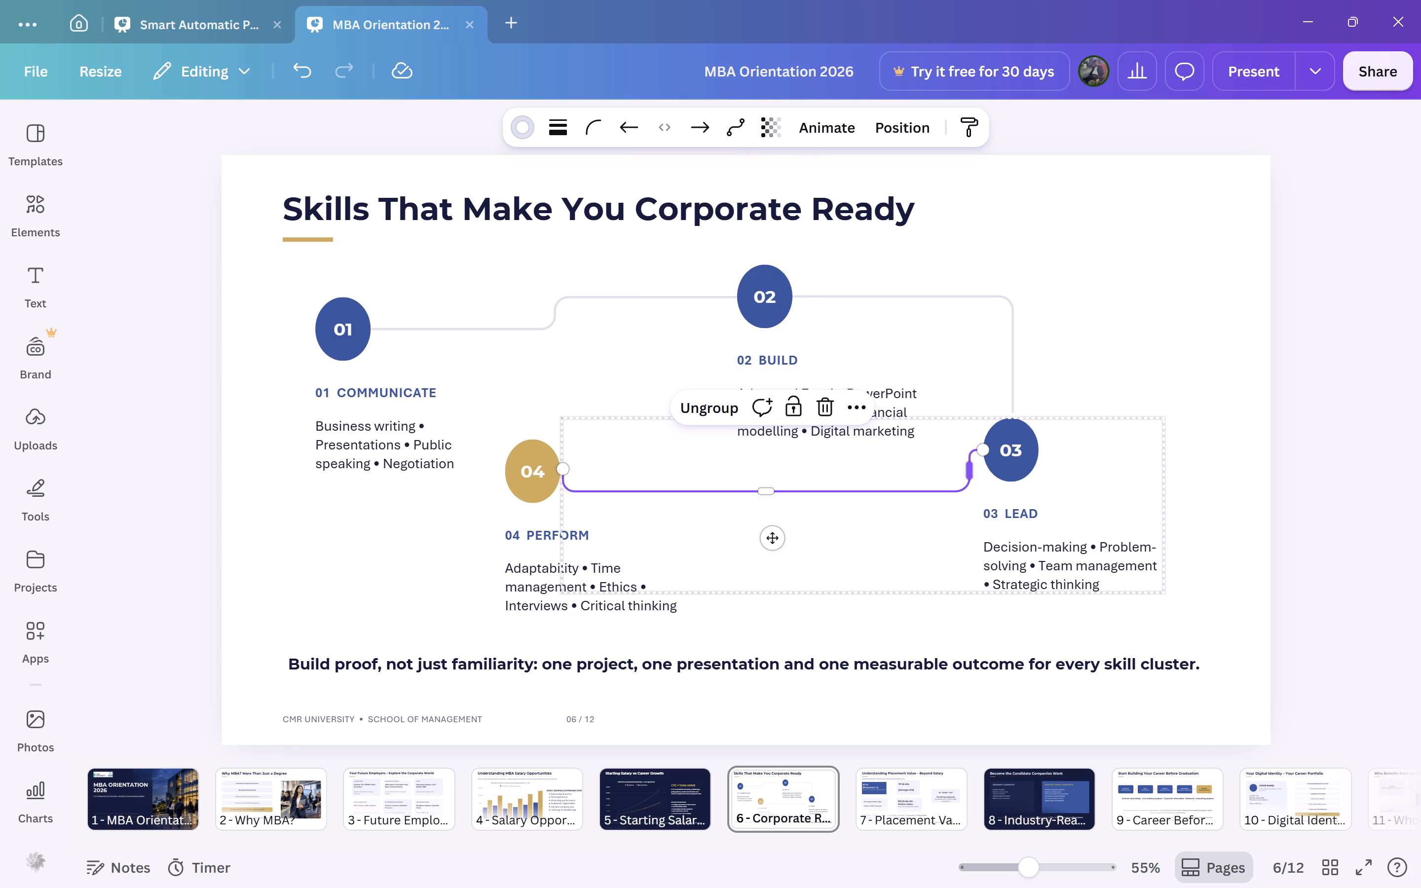
pyautogui.moveTo(971, 470); pyautogui.dragTo(877, 474)
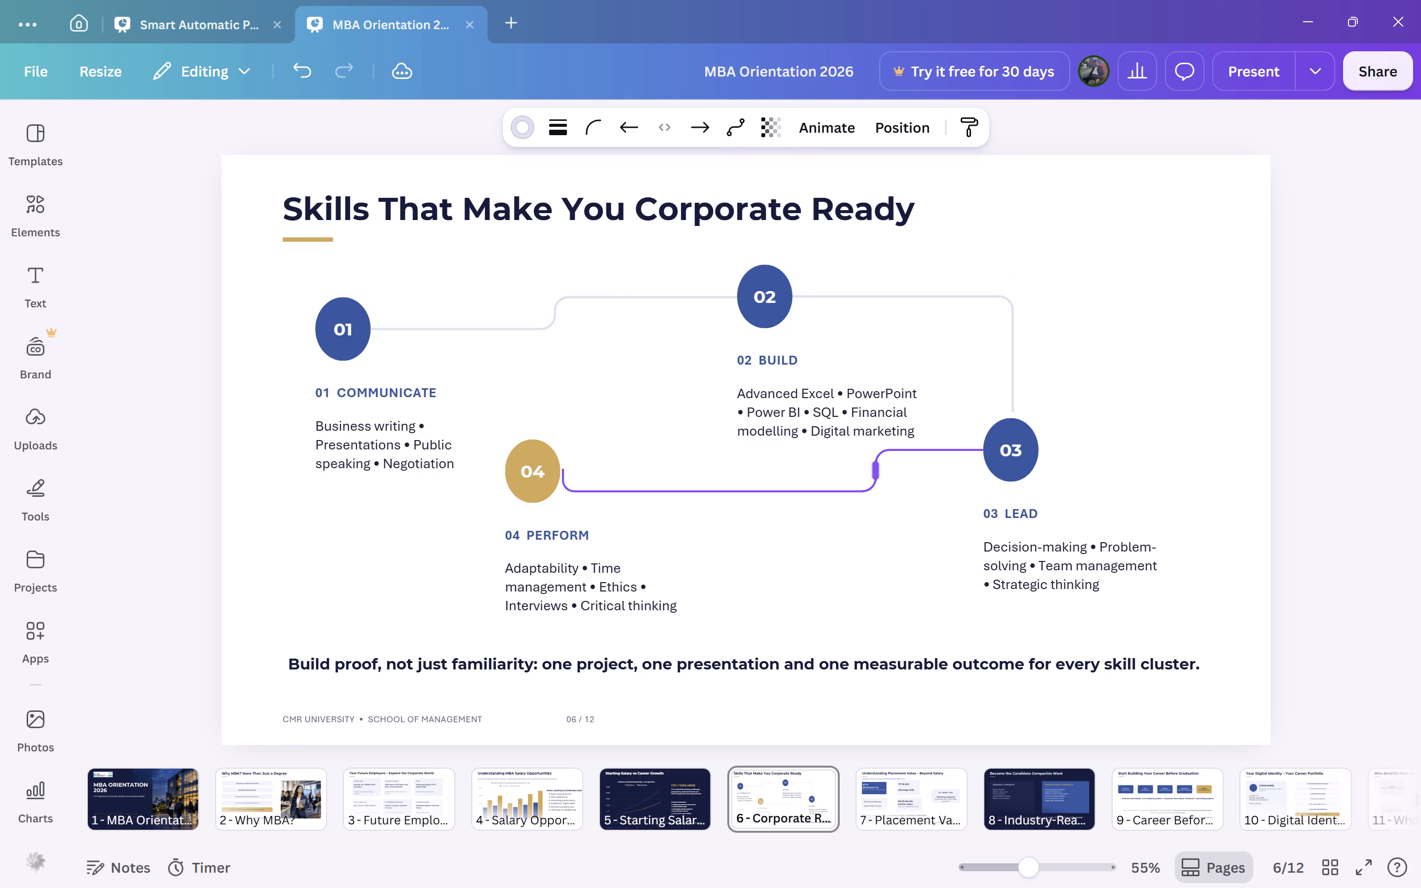
pyautogui.moveTo(877, 474); pyautogui.dragTo(944, 480)
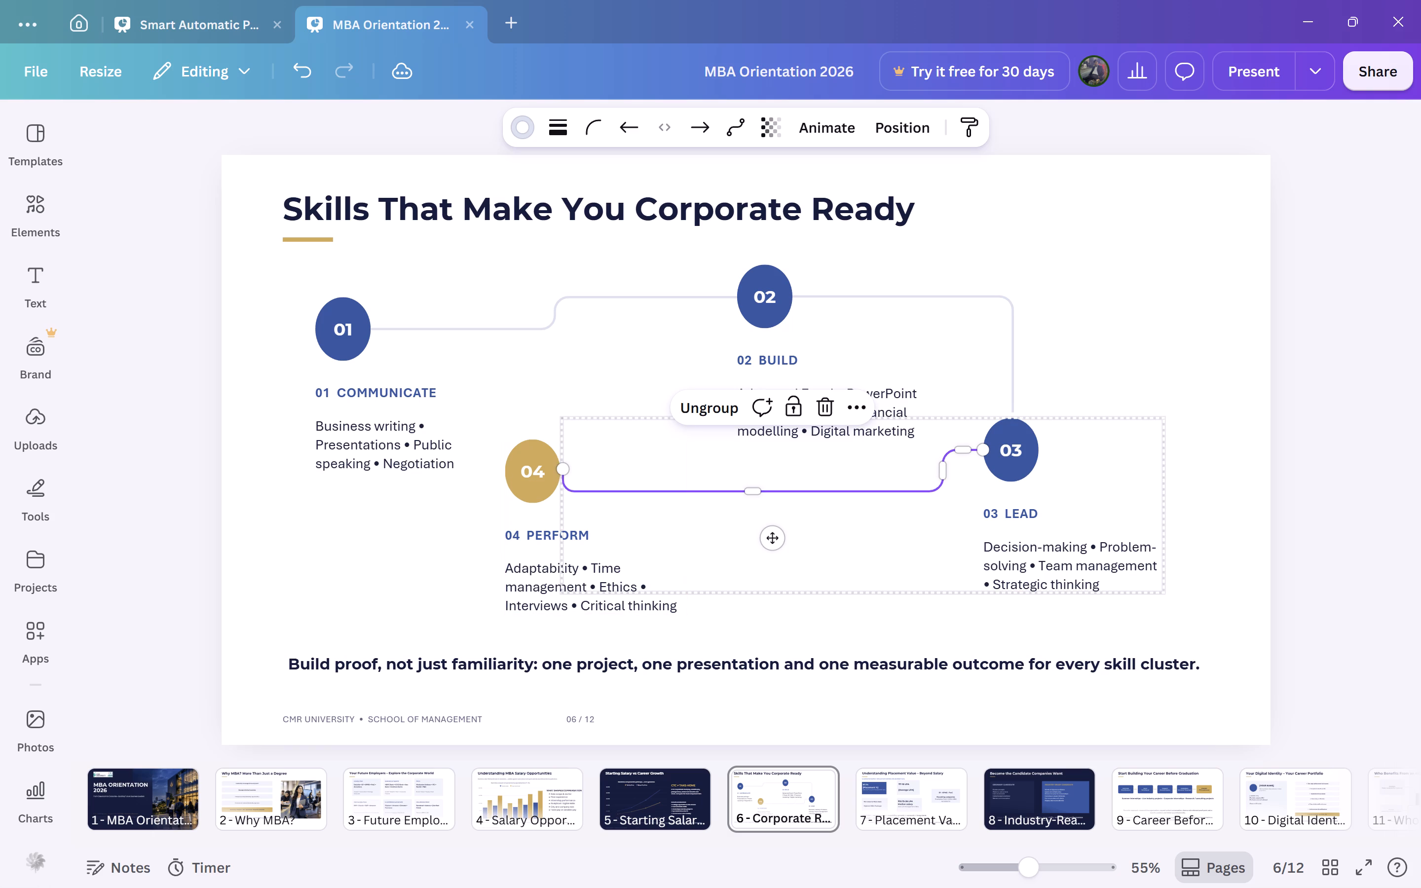
pyautogui.moveTo(749, 487); pyautogui.dragTo(759, 471)
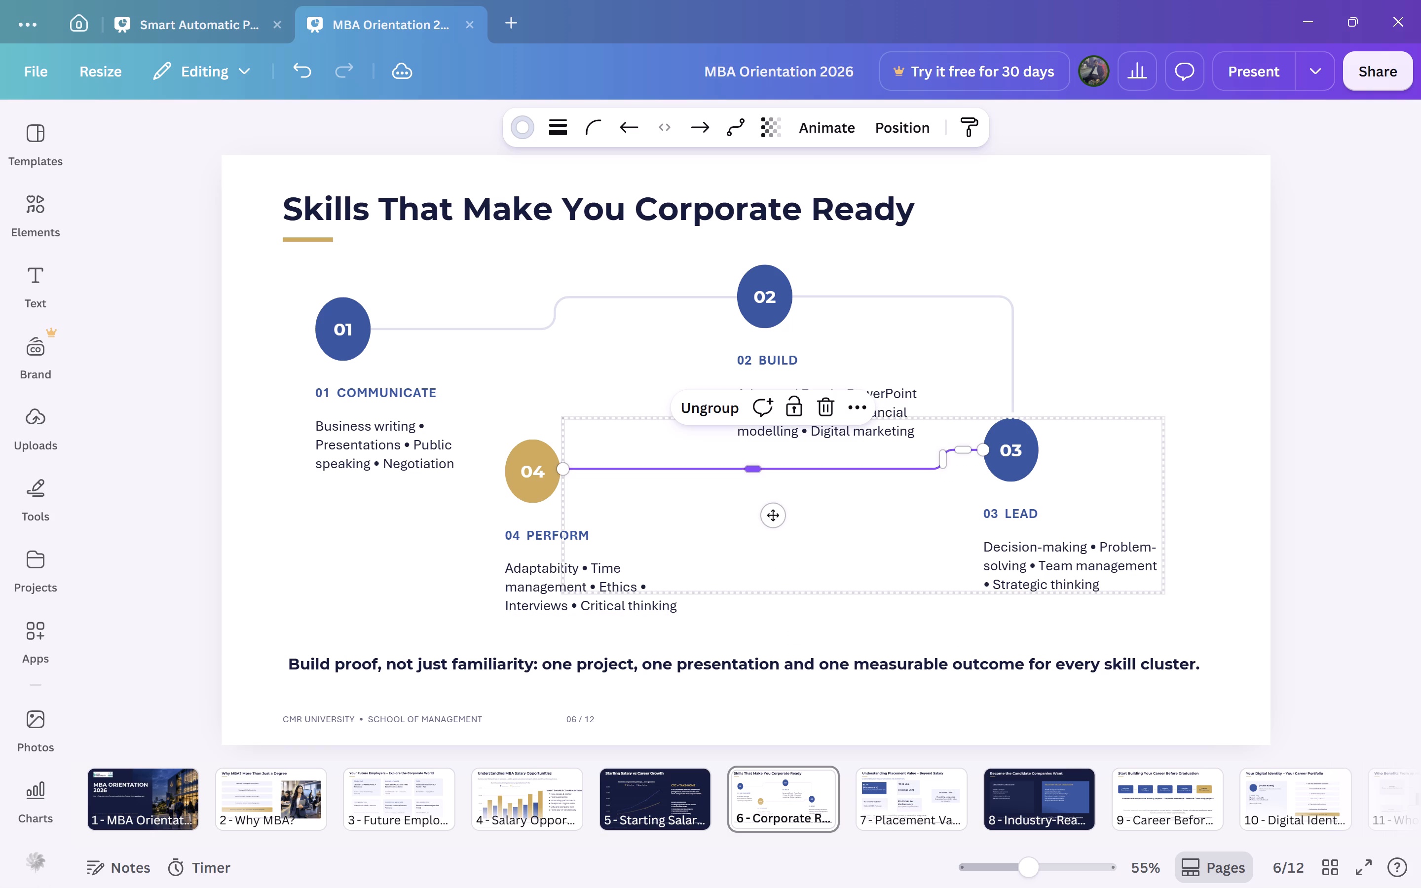
pyautogui.click(847, 515)
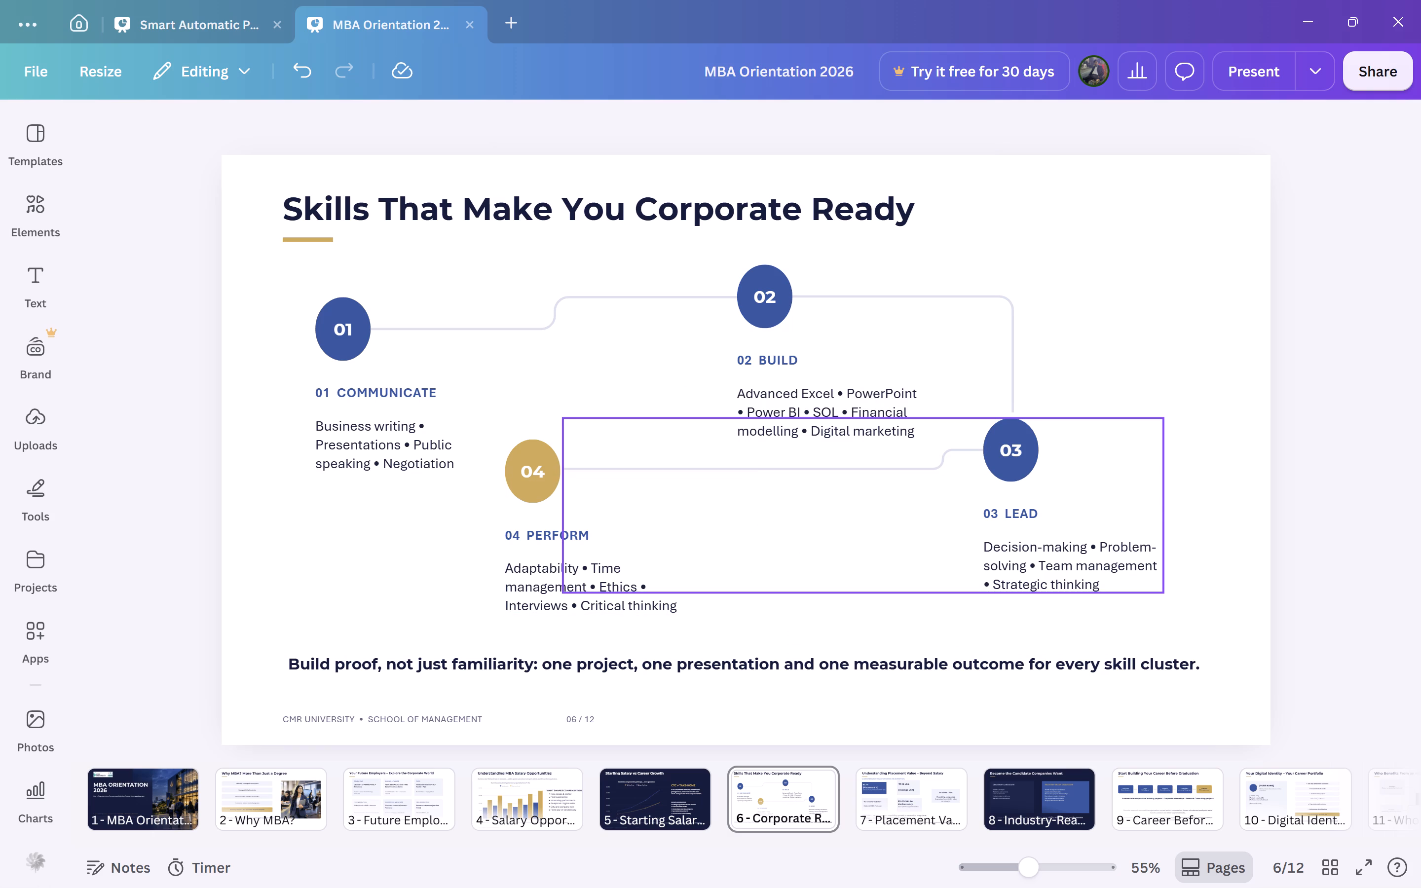
# Lower the 03 LEAD group with its connector, and shift the 04 PERFORM group down and right so its circle meets the connector's end.
pyautogui.moveTo(1028, 475); pyautogui.dragTo(1029, 501)
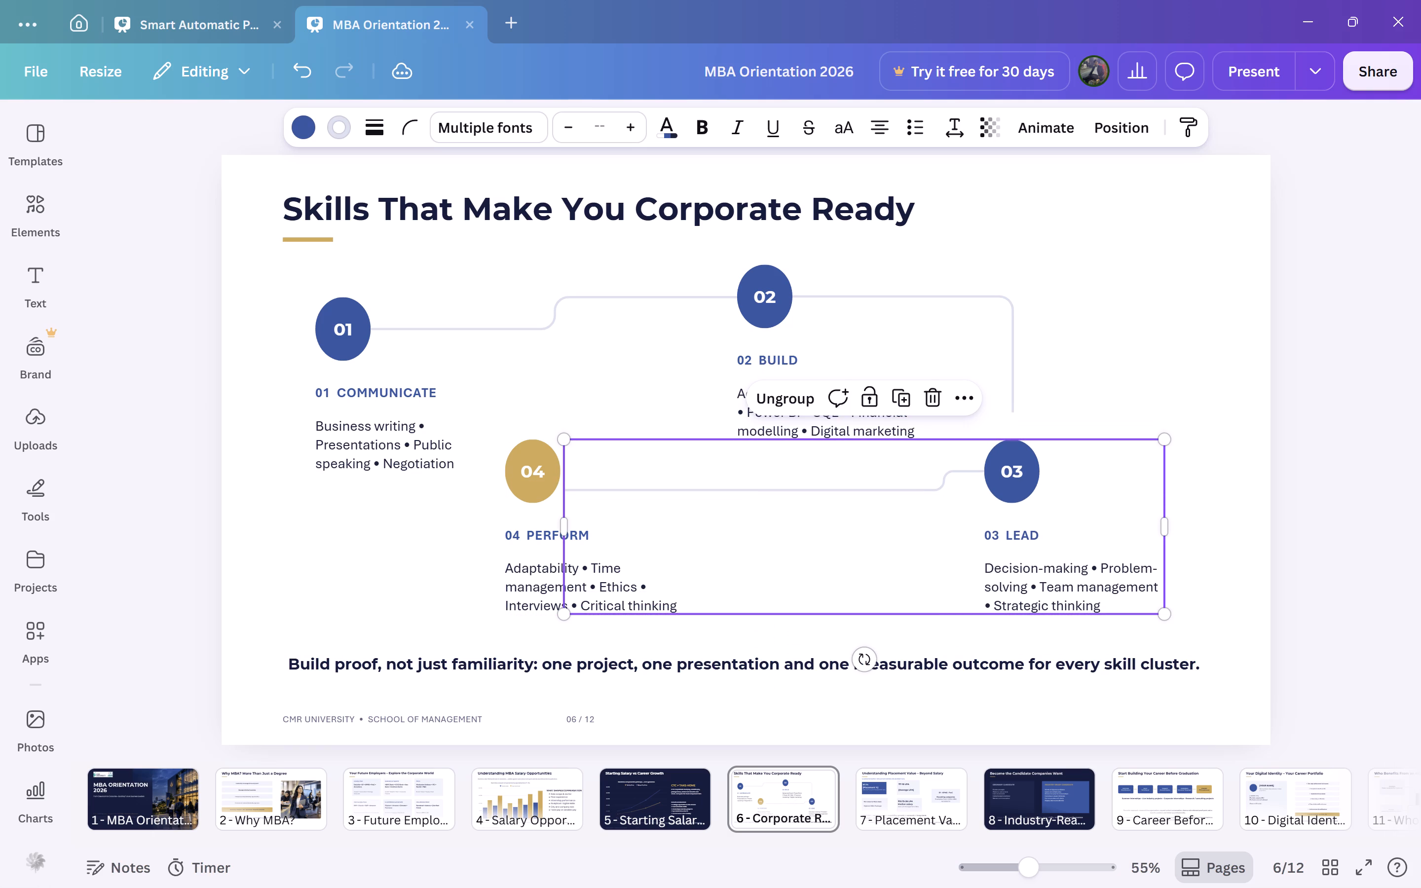
pyautogui.click(872, 494)
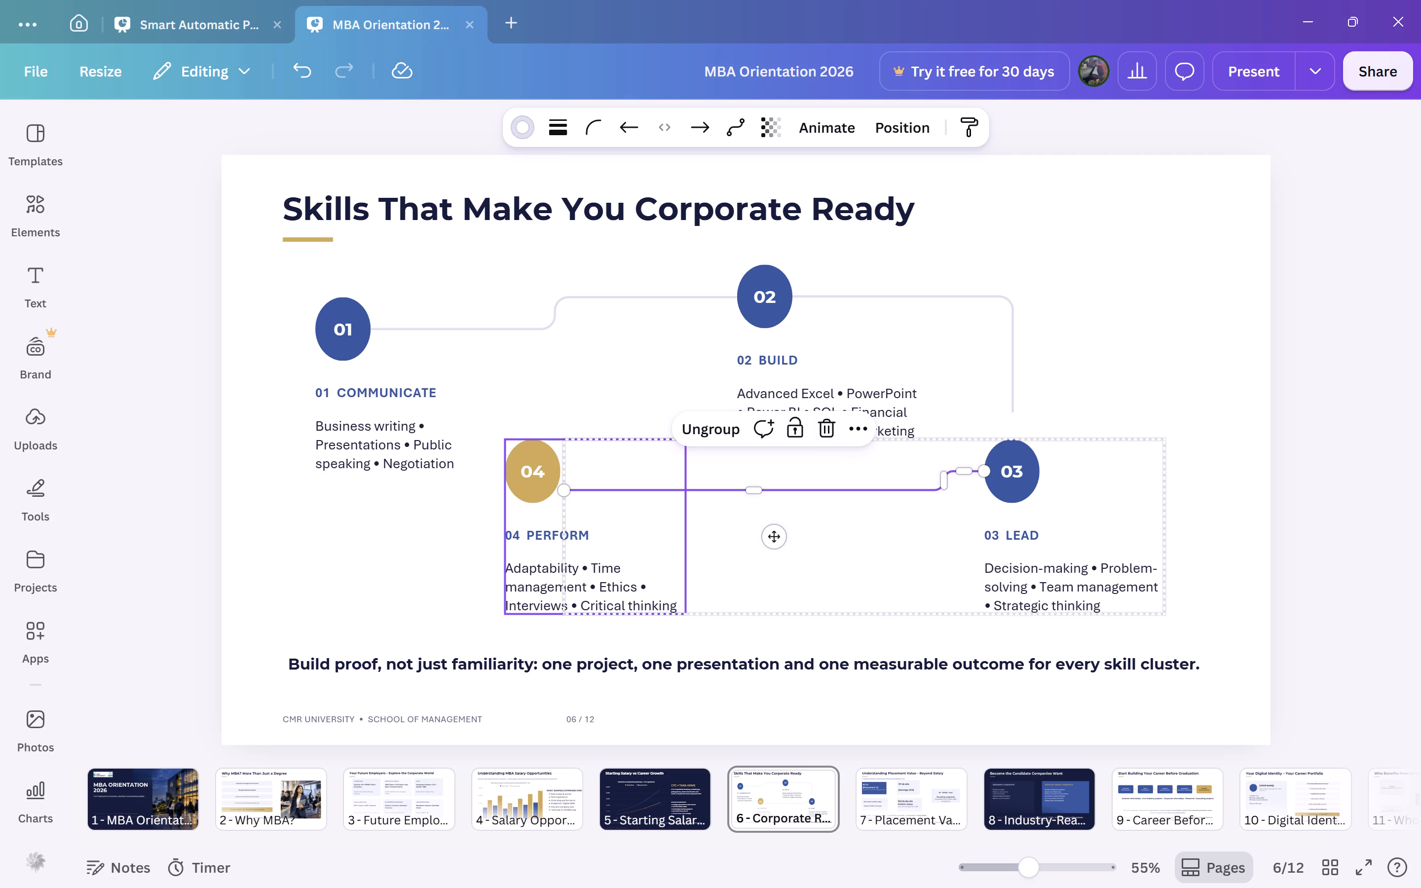
pyautogui.moveTo(524, 571); pyautogui.dragTo(488, 604)
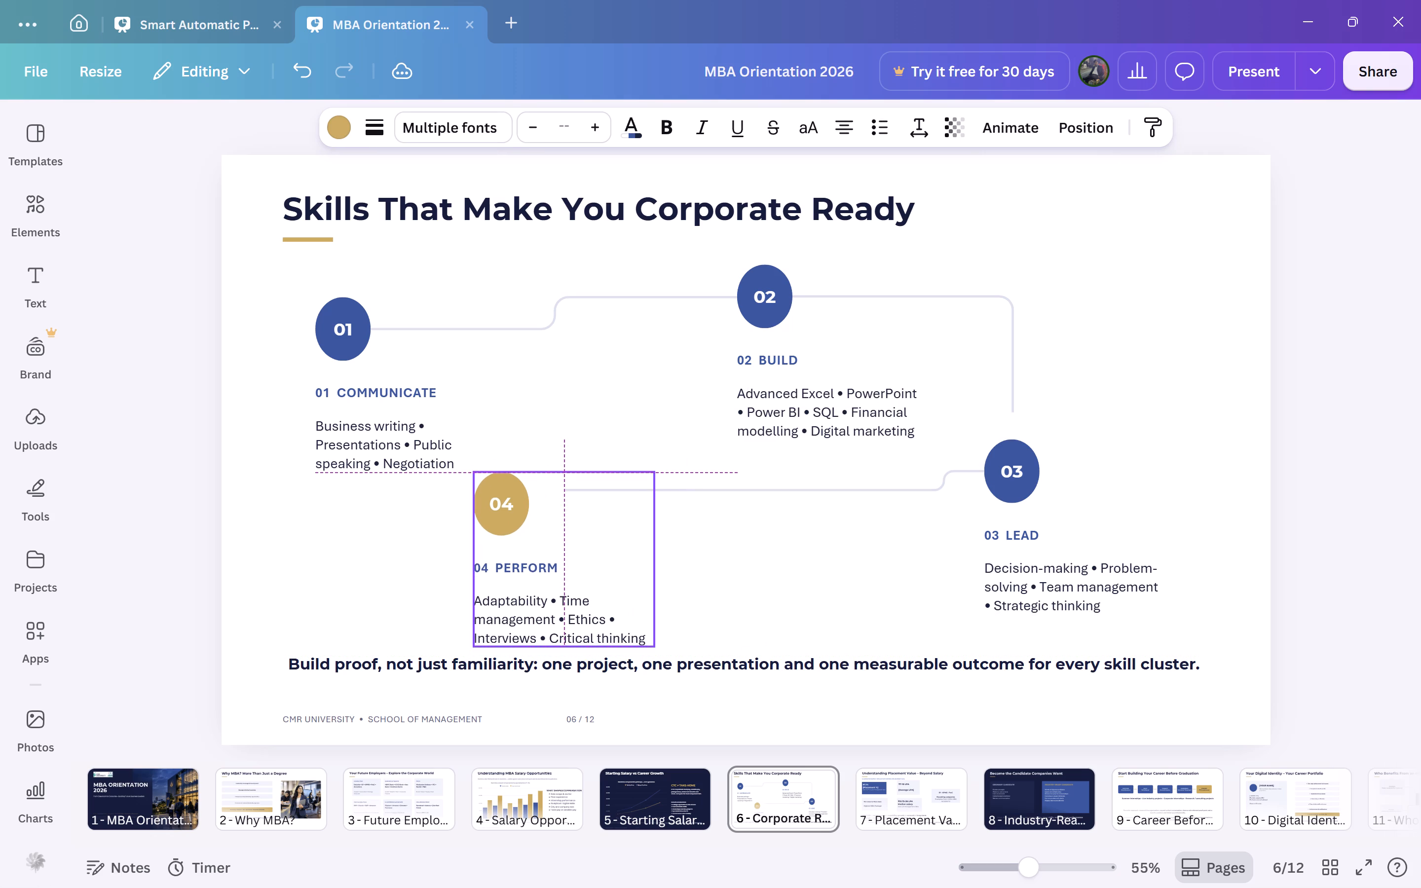
pyautogui.moveTo(488, 604); pyautogui.dragTo(488, 601)
pyautogui.moveTo(511, 565); pyautogui.dragTo(570, 558)
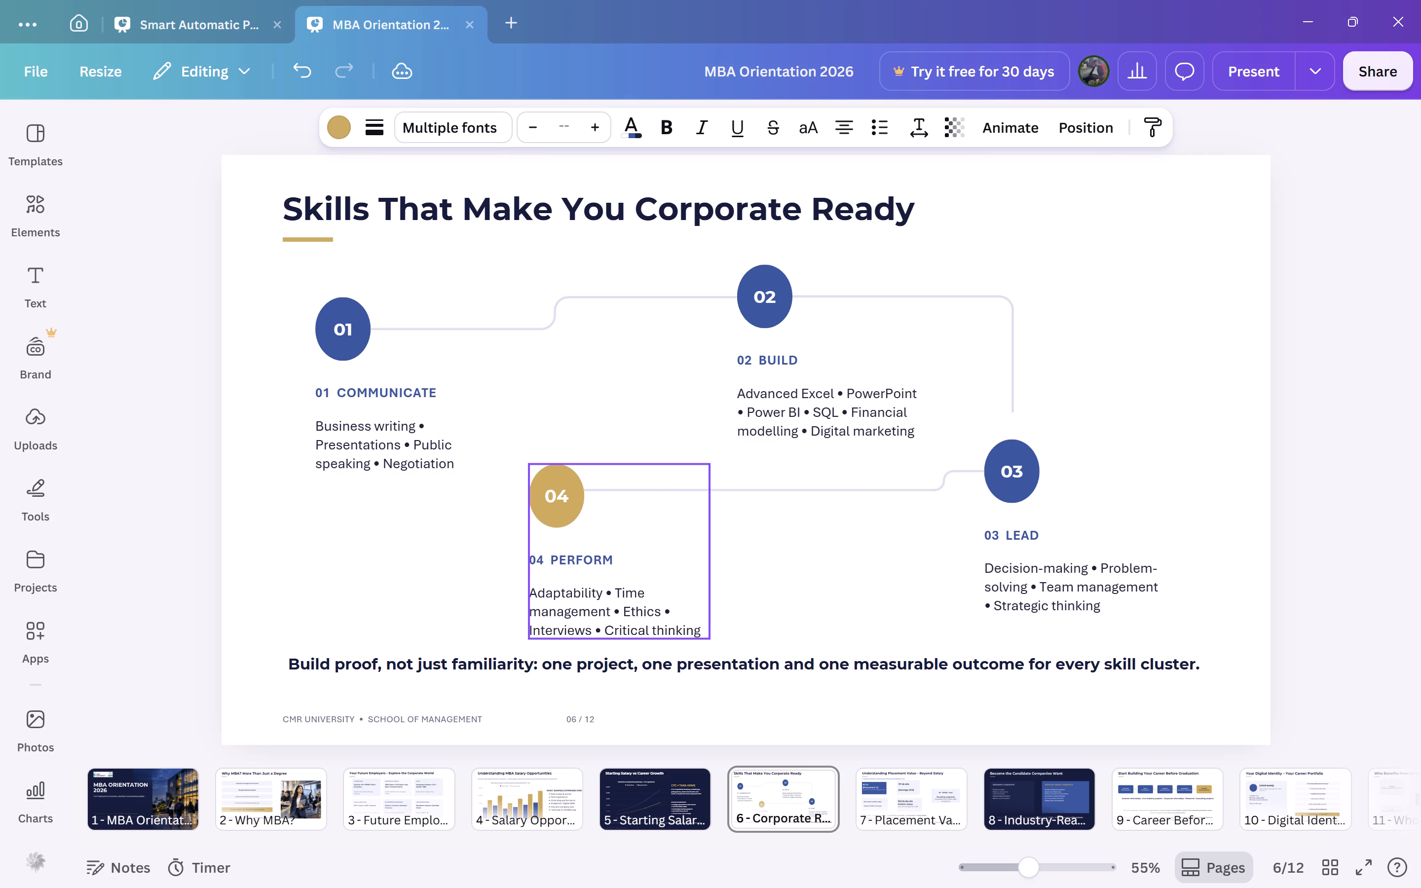
pyautogui.moveTo(570, 558); pyautogui.dragTo(577, 555)
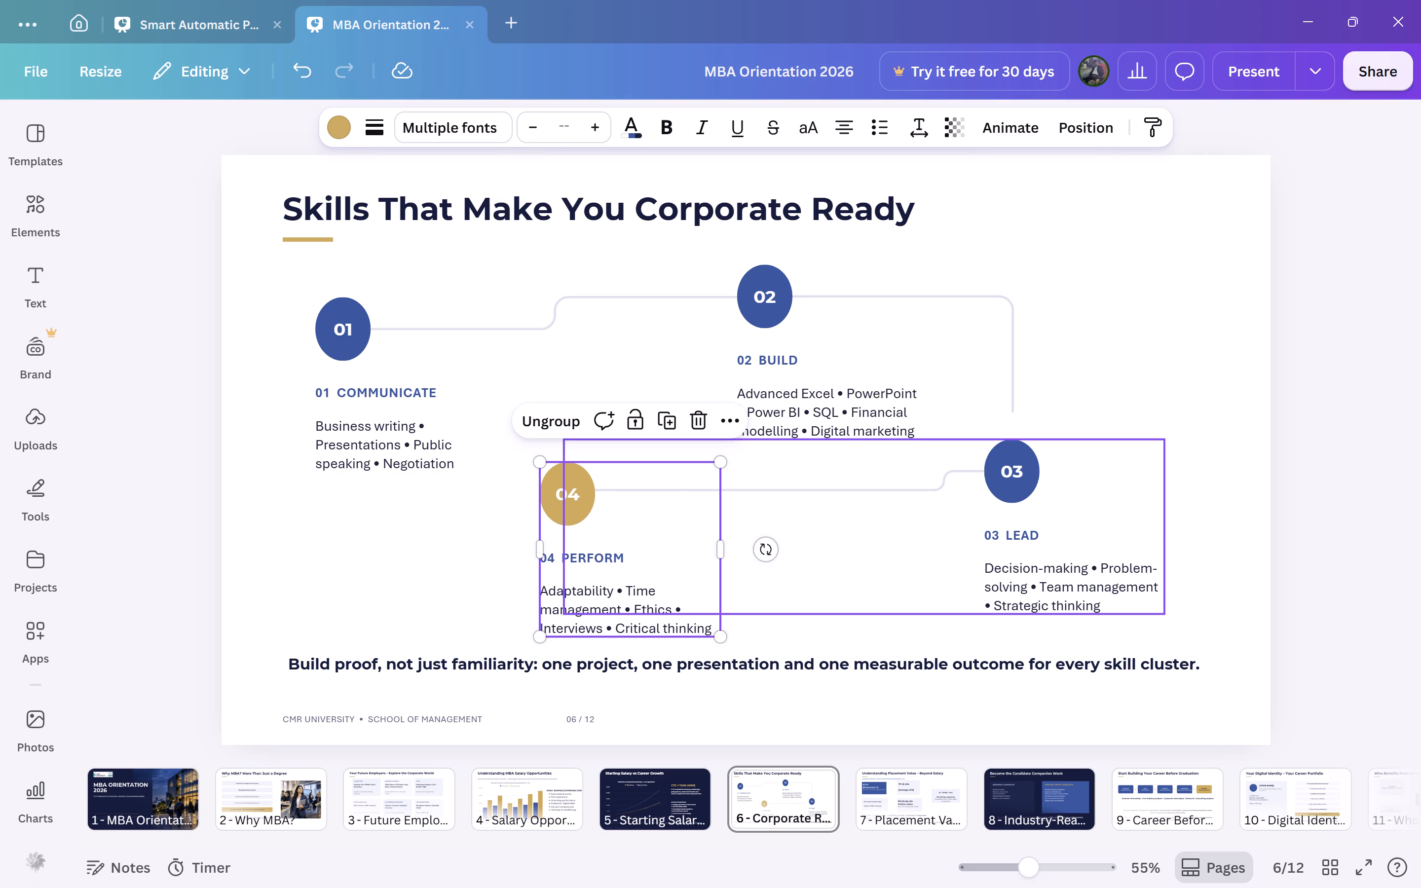
pyautogui.click(1016, 478)
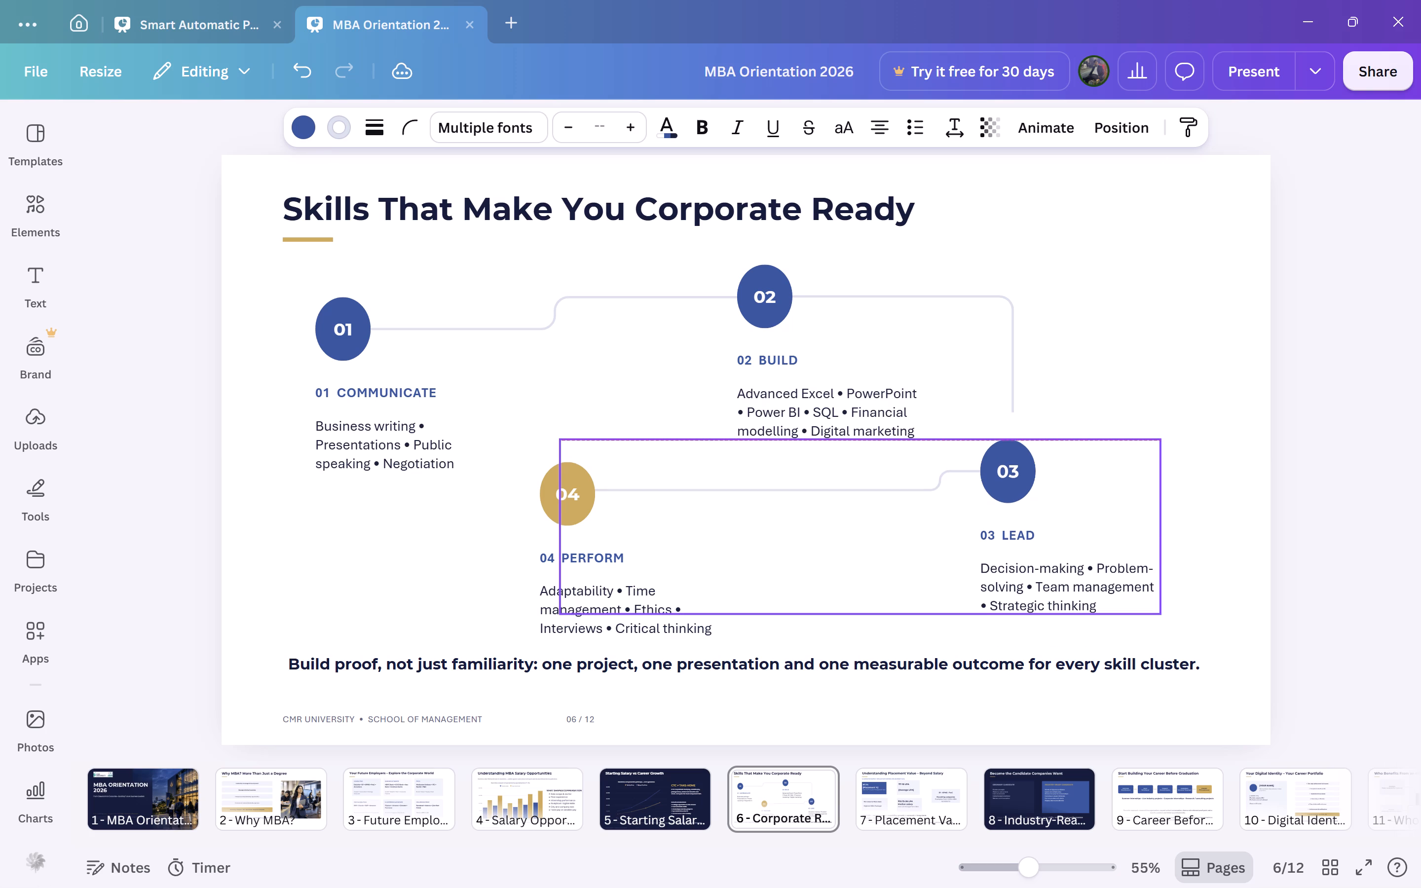
# Extend the lower end of the 02 connector down to the top of the repositioned 03 circle.
pyautogui.click(1019, 397)
pyautogui.click(1019, 397)
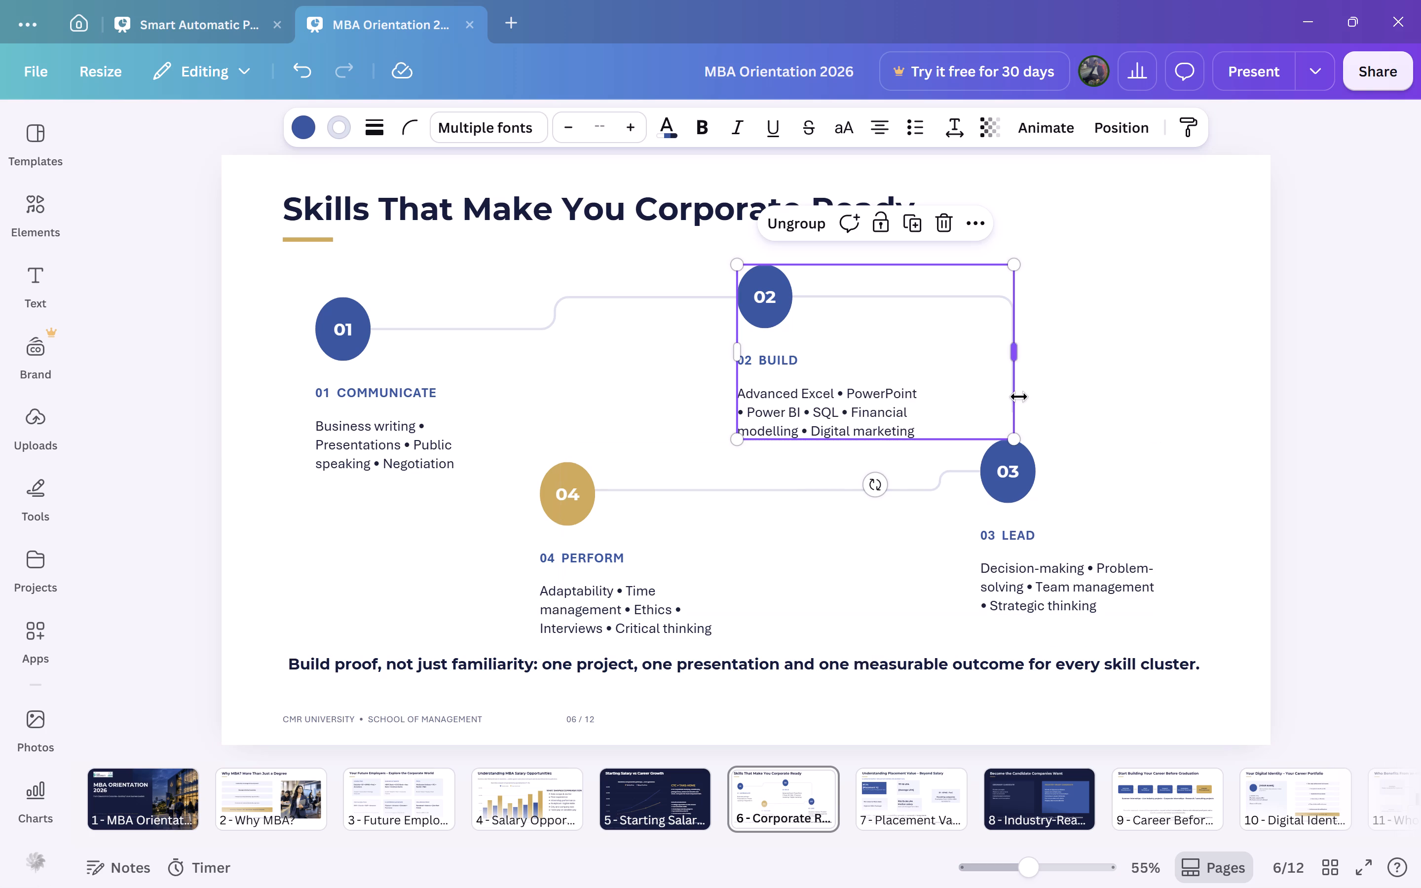
pyautogui.click(975, 294)
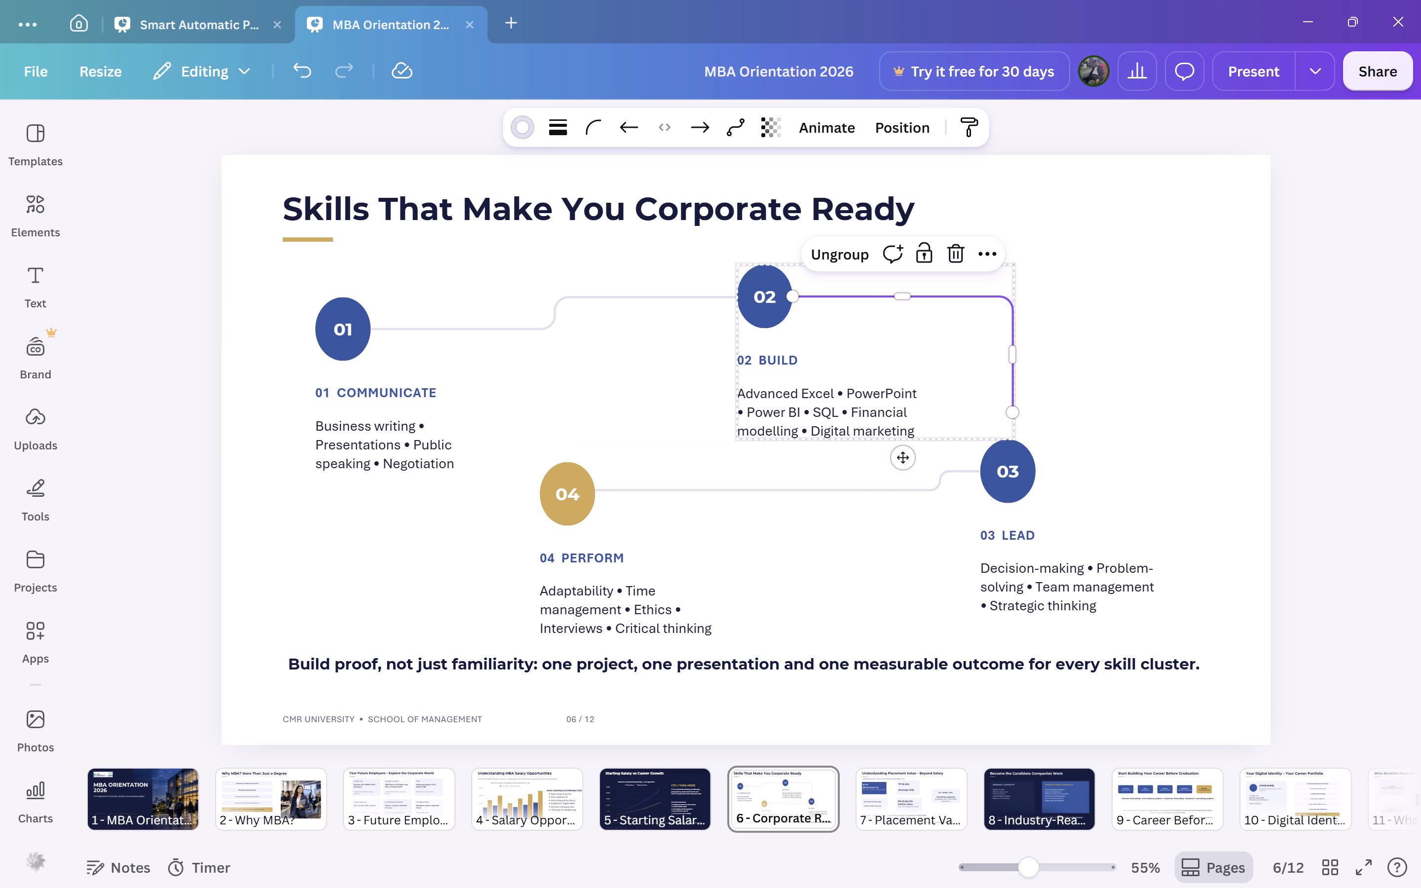
pyautogui.moveTo(1013, 409); pyautogui.dragTo(1011, 428)
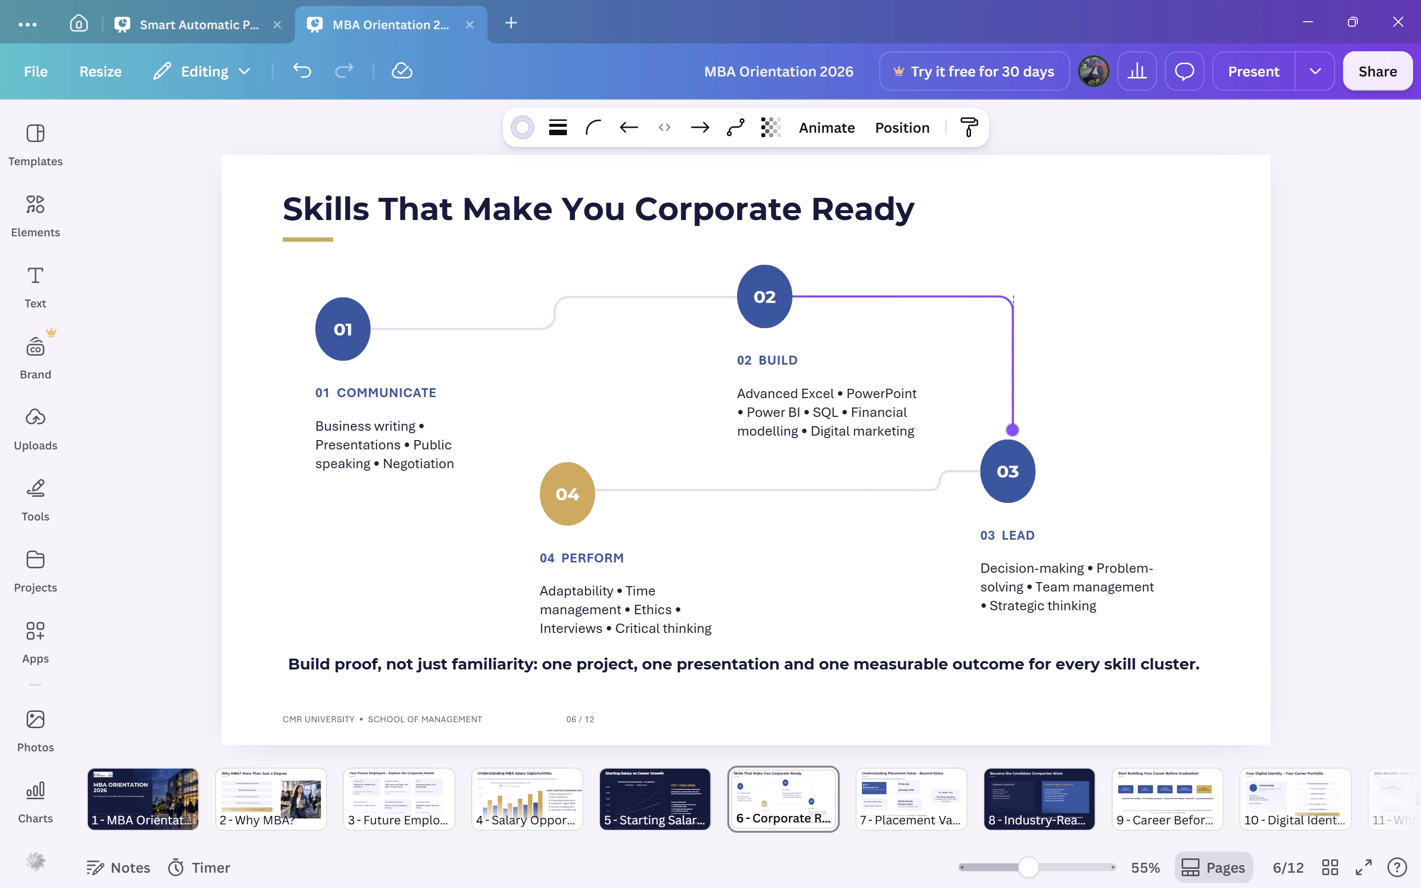
pyautogui.moveTo(1011, 428); pyautogui.dragTo(1006, 437)
pyautogui.click(1075, 420)
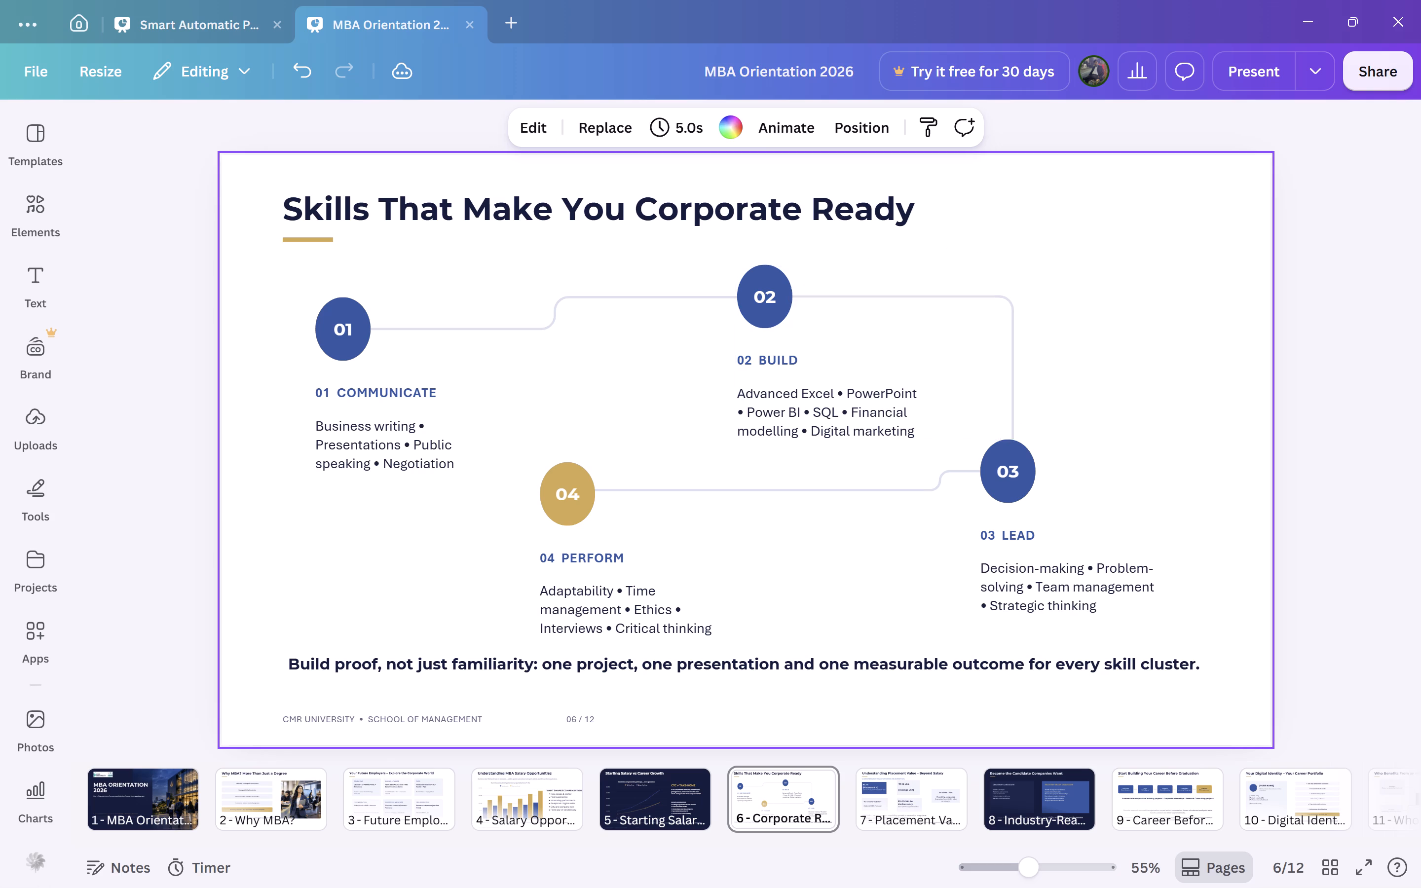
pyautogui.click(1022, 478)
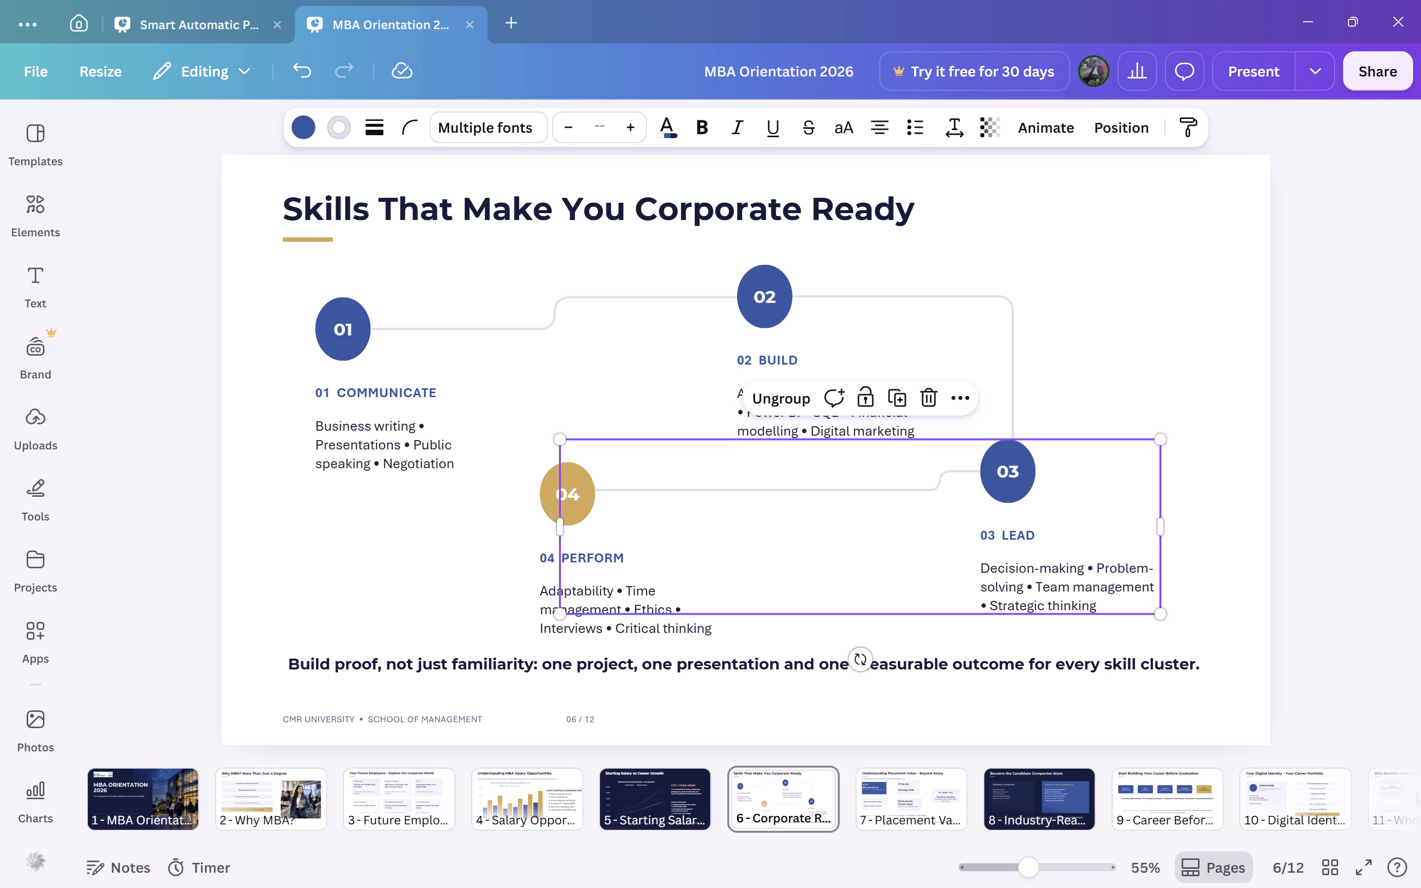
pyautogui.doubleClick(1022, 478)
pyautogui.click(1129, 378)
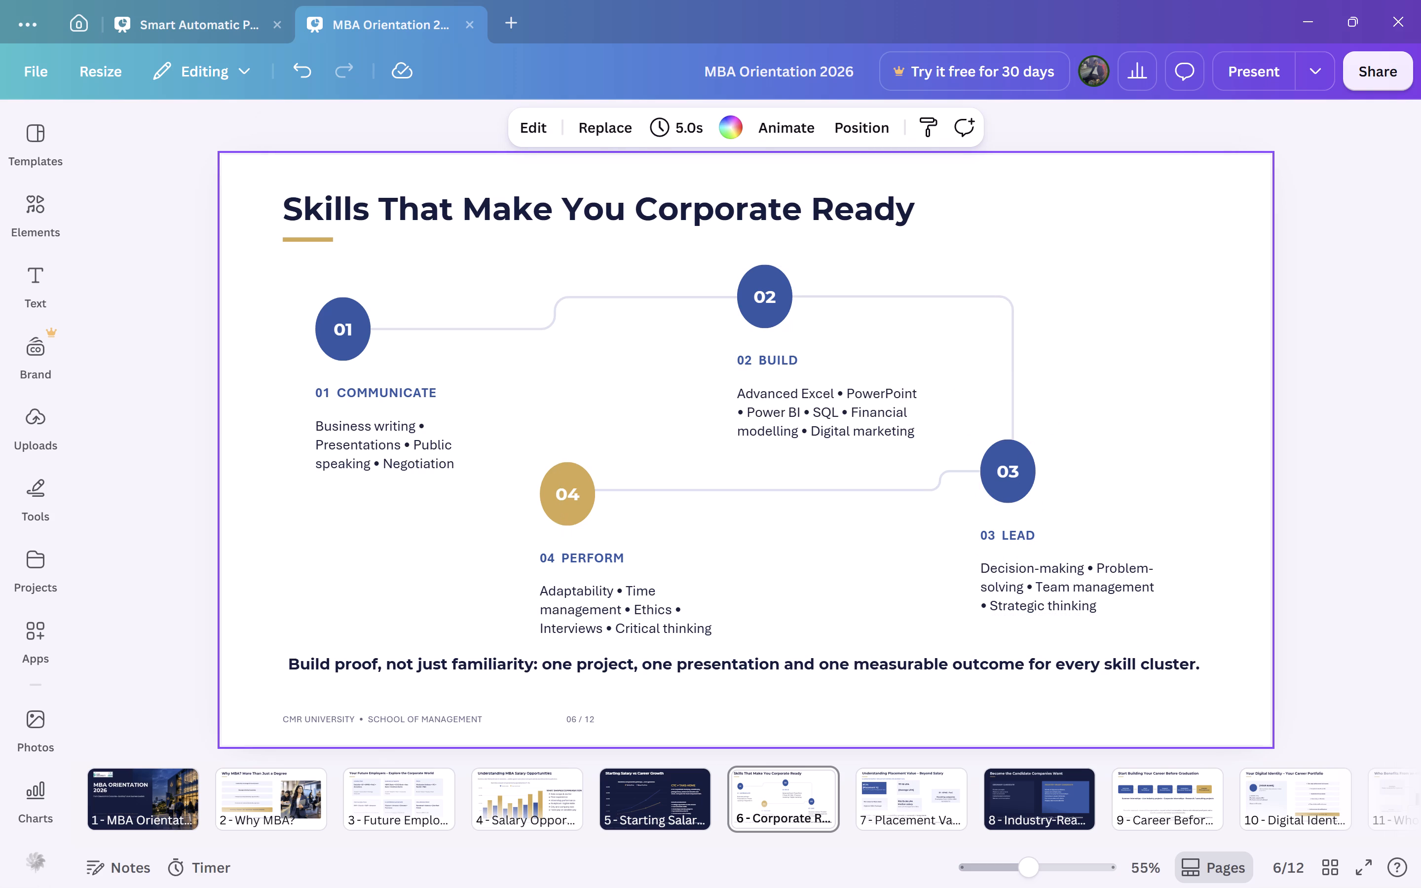
# On slide 7, spread the five placement cards into a staggered layout, with Average LPA raised and Recruiting companies lowered.
pyautogui.press('Right')
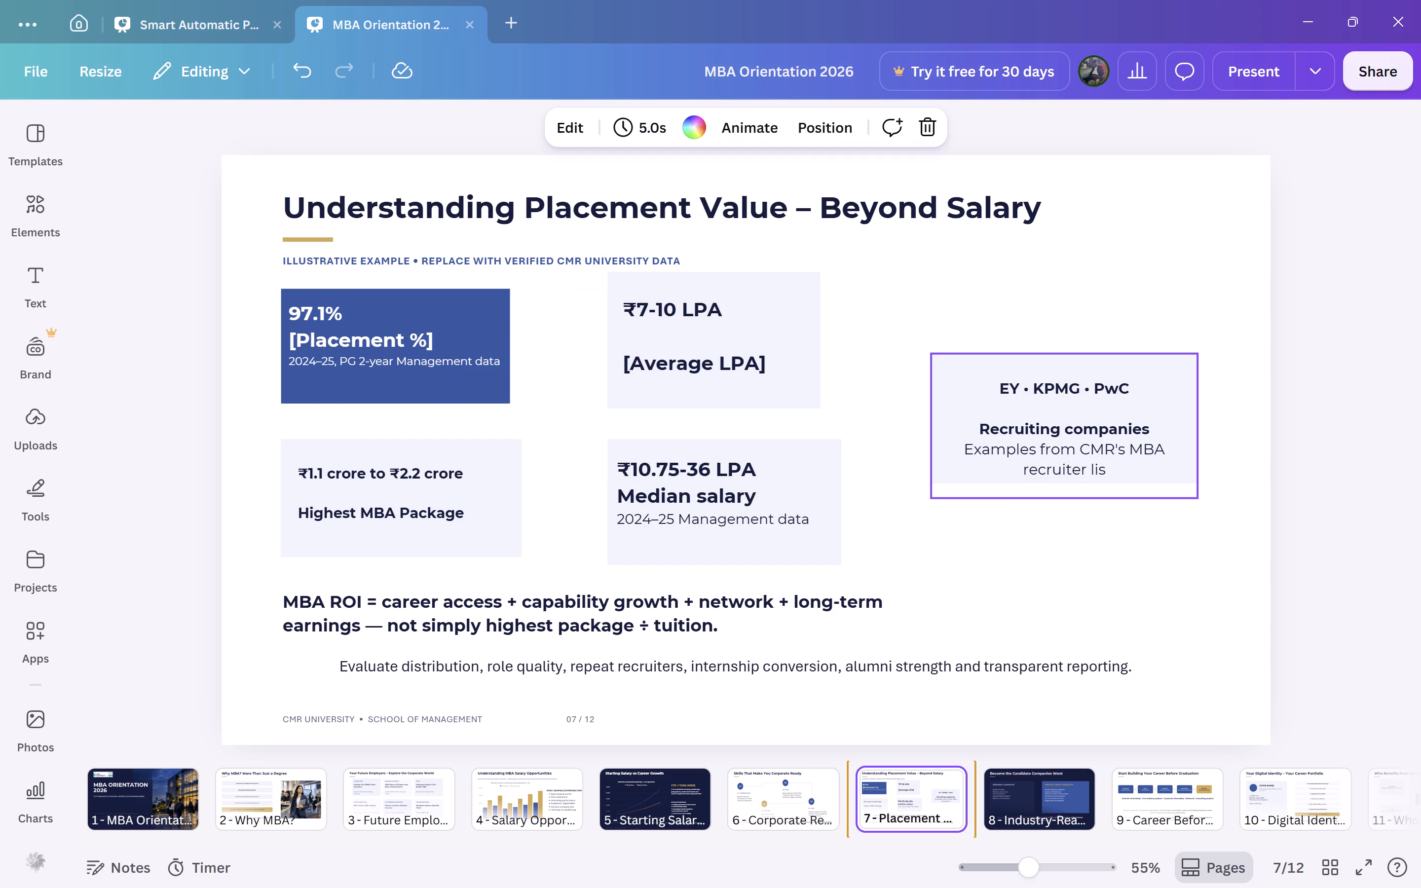
pyautogui.moveTo(1073, 434); pyautogui.dragTo(1072, 467)
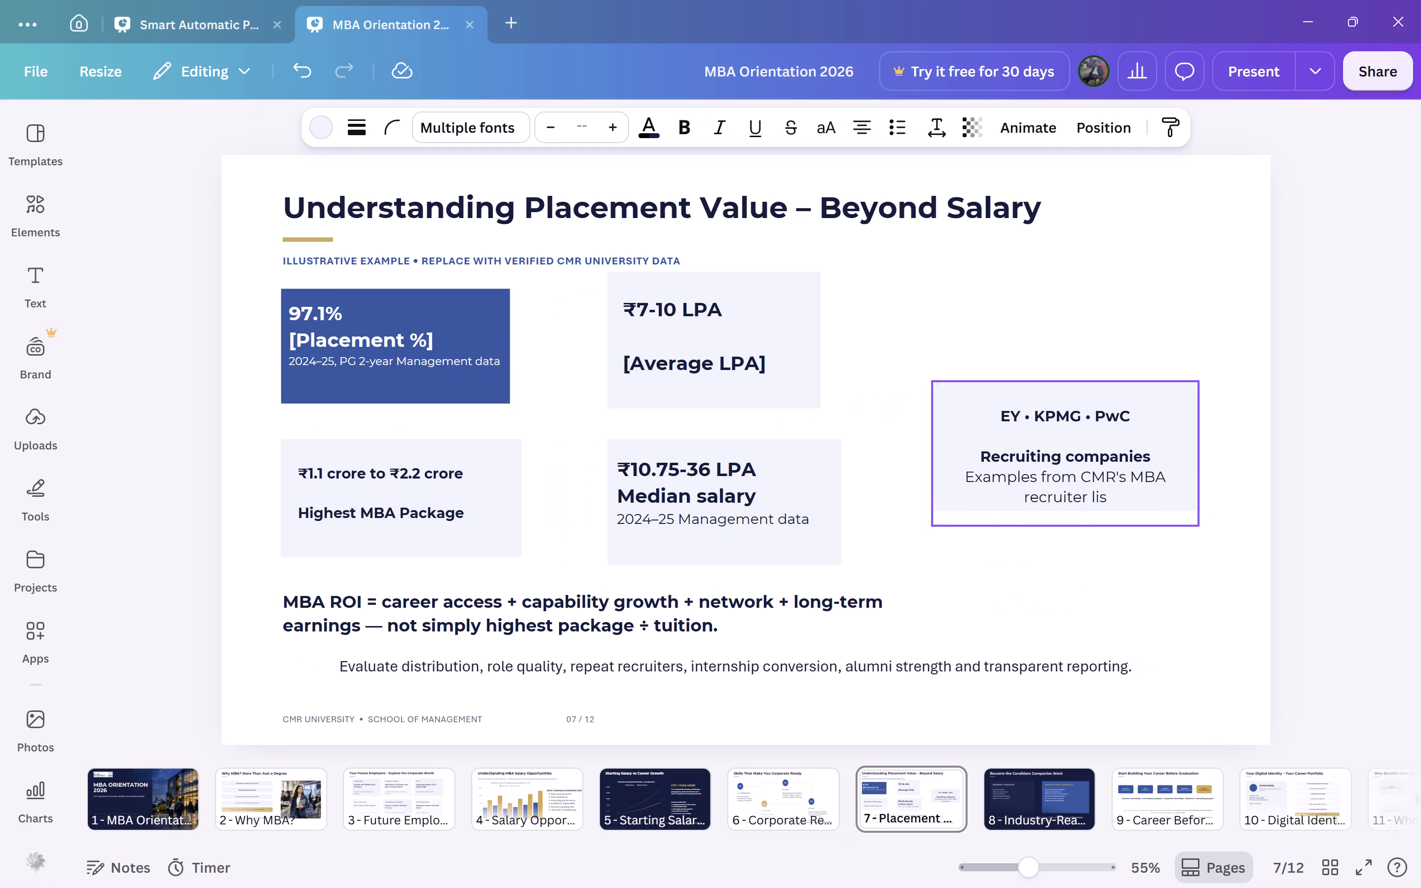
pyautogui.moveTo(1072, 467); pyautogui.dragTo(1071, 468)
pyautogui.moveTo(1071, 468); pyautogui.dragTo(1073, 484)
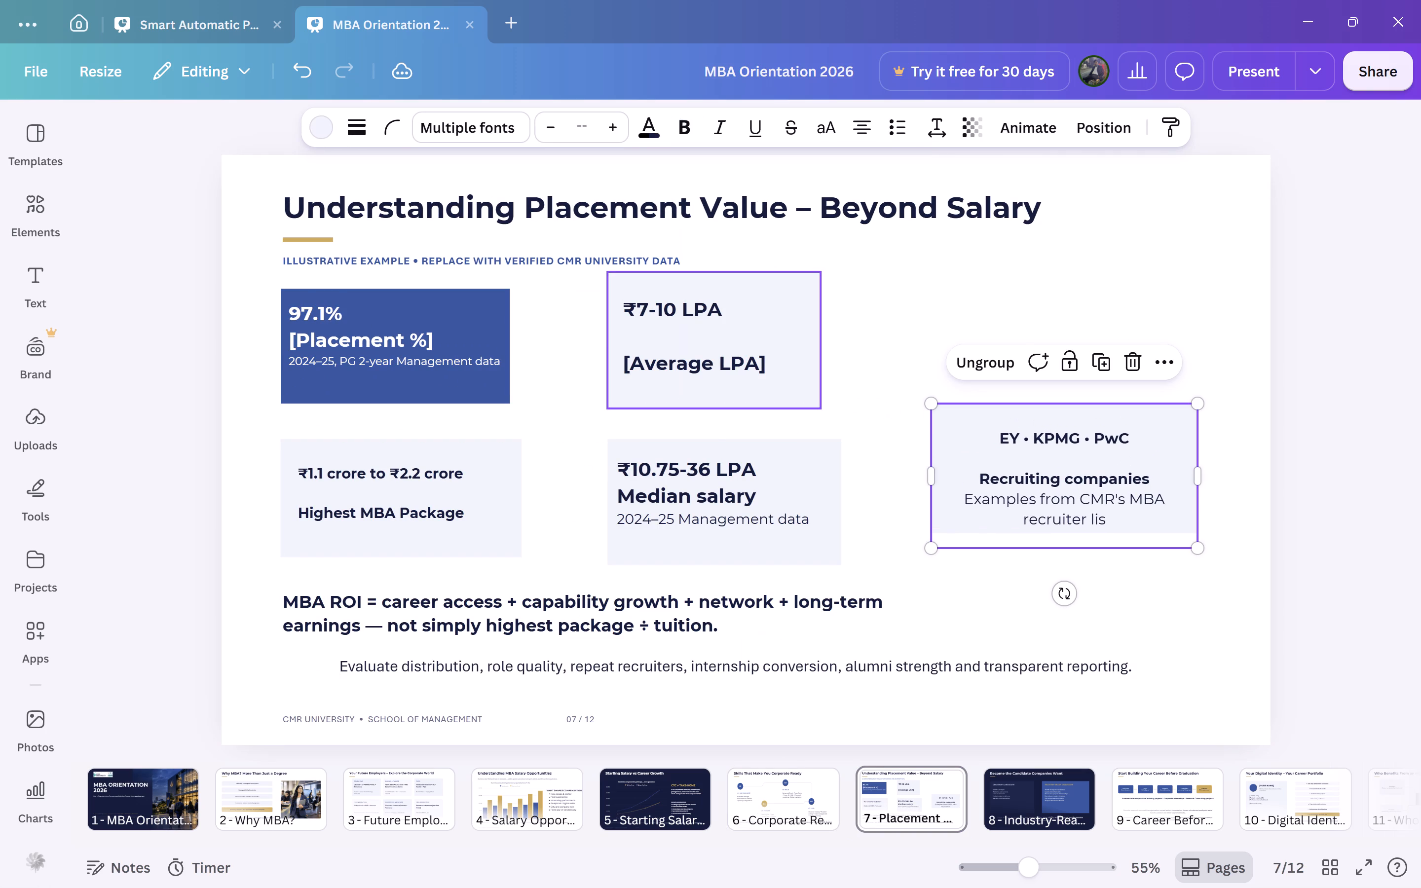
pyautogui.moveTo(801, 331); pyautogui.dragTo(918, 302)
pyautogui.moveTo(720, 512); pyautogui.dragTo(747, 530)
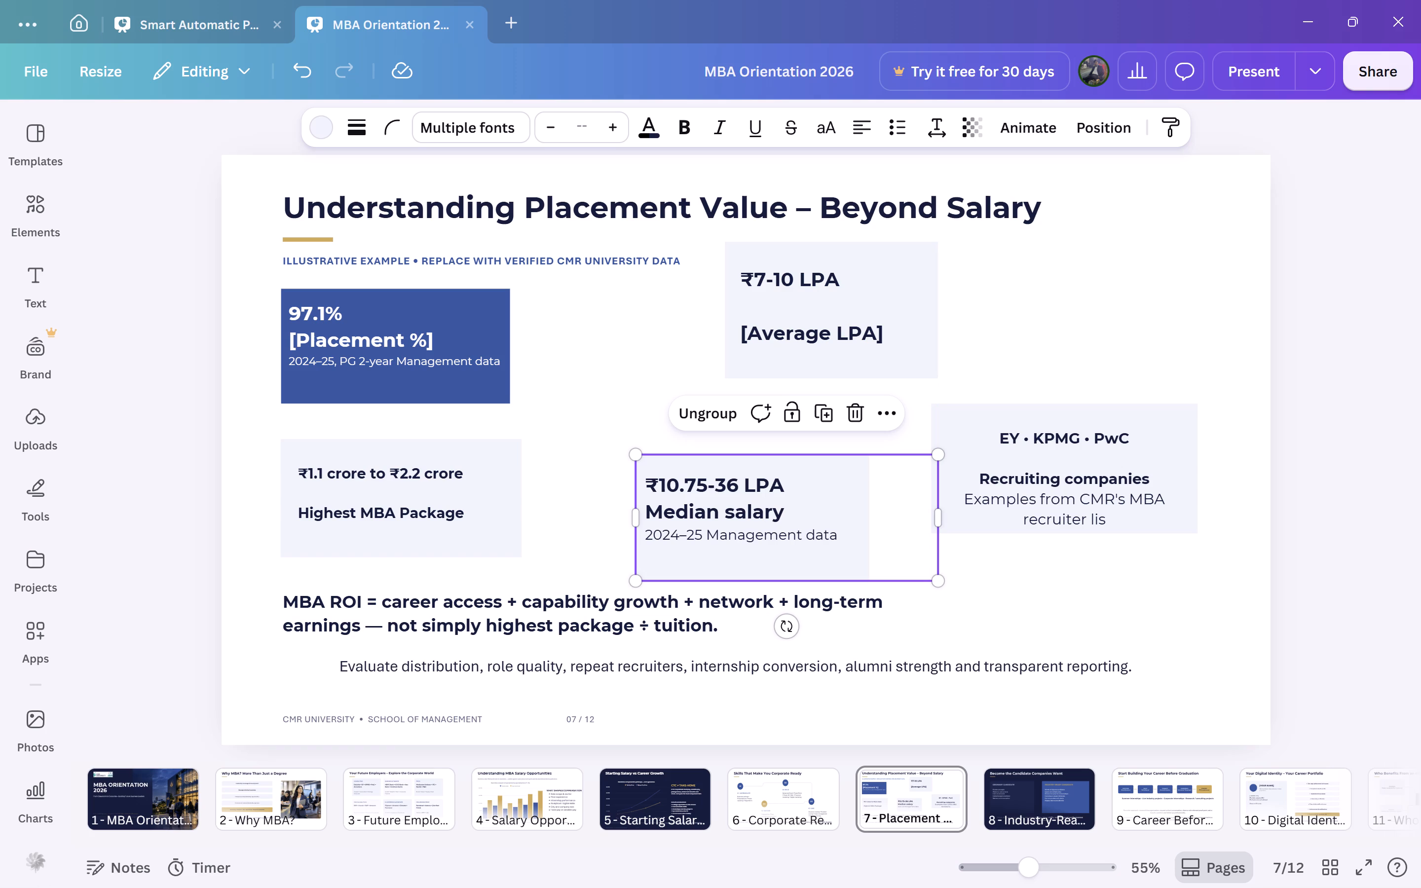
pyautogui.moveTo(454, 499); pyautogui.dragTo(455, 516)
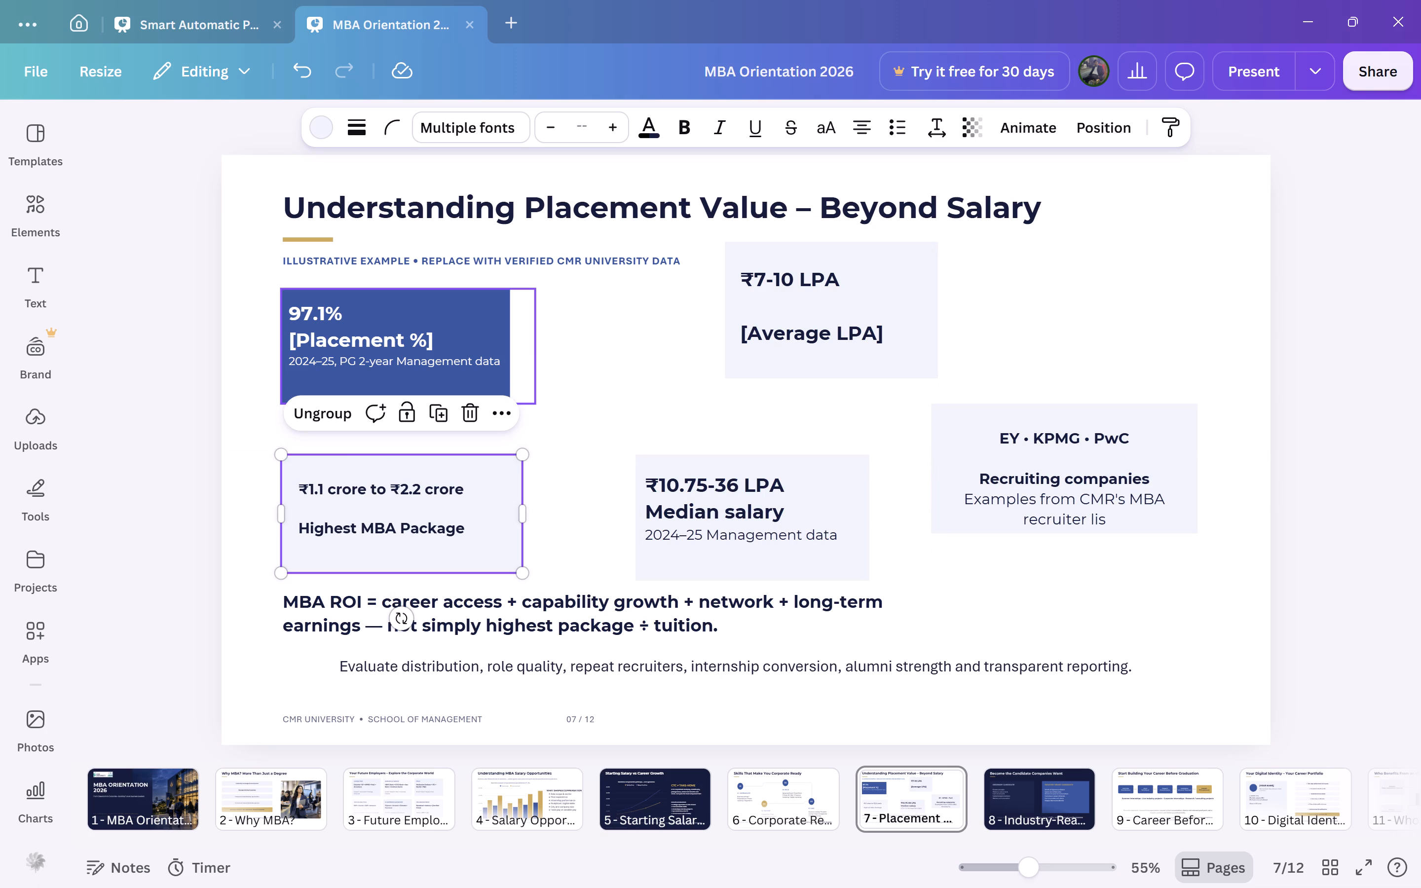
pyautogui.moveTo(441, 342); pyautogui.dragTo(518, 351)
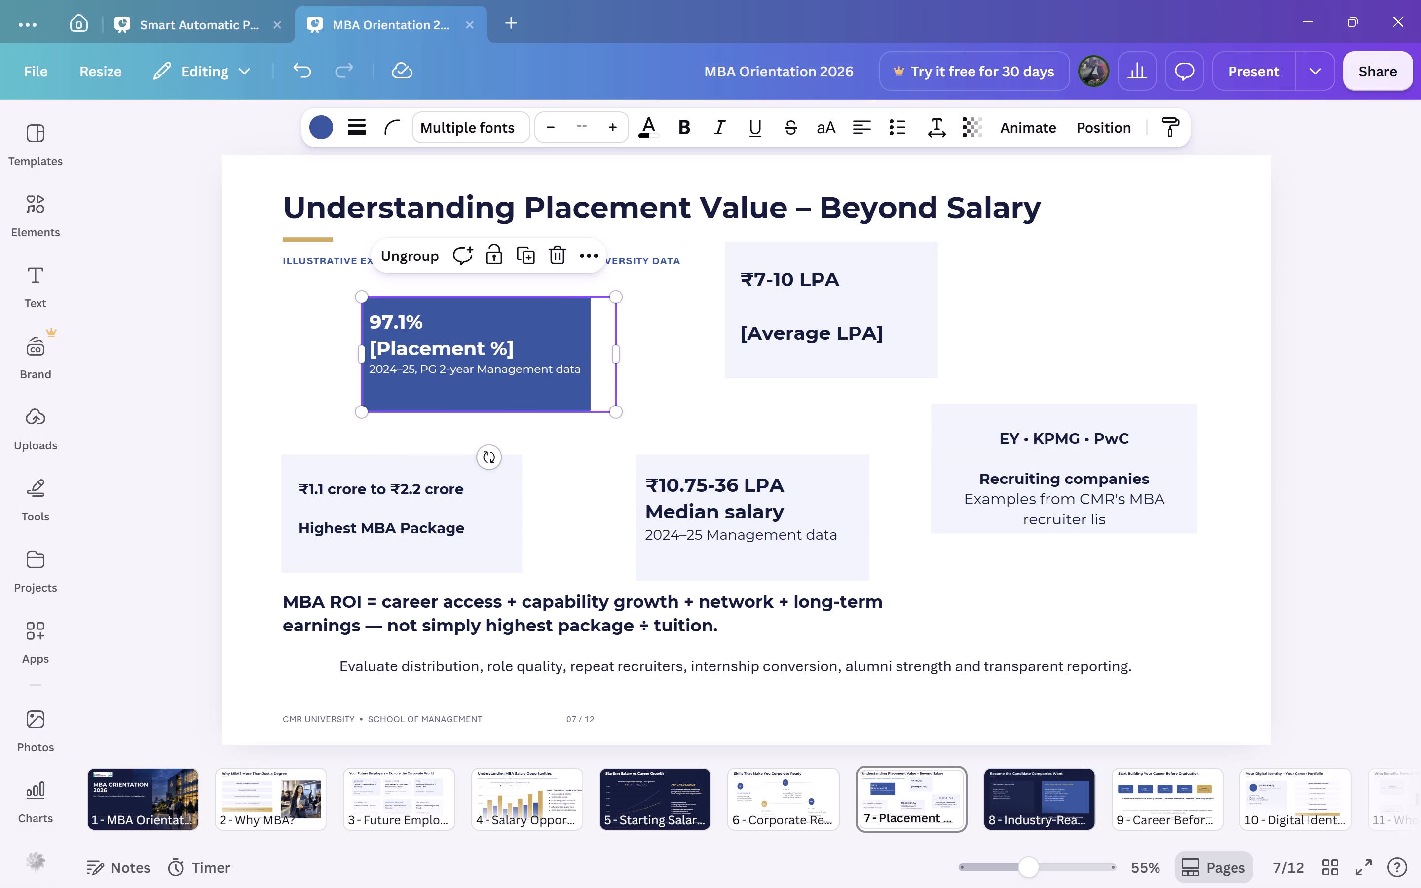
# Move the MBA ROI statement down and right beneath the cards, and lower the Evaluate distribution line to leave space between them.
pyautogui.moveTo(585, 602); pyautogui.dragTo(765, 616)
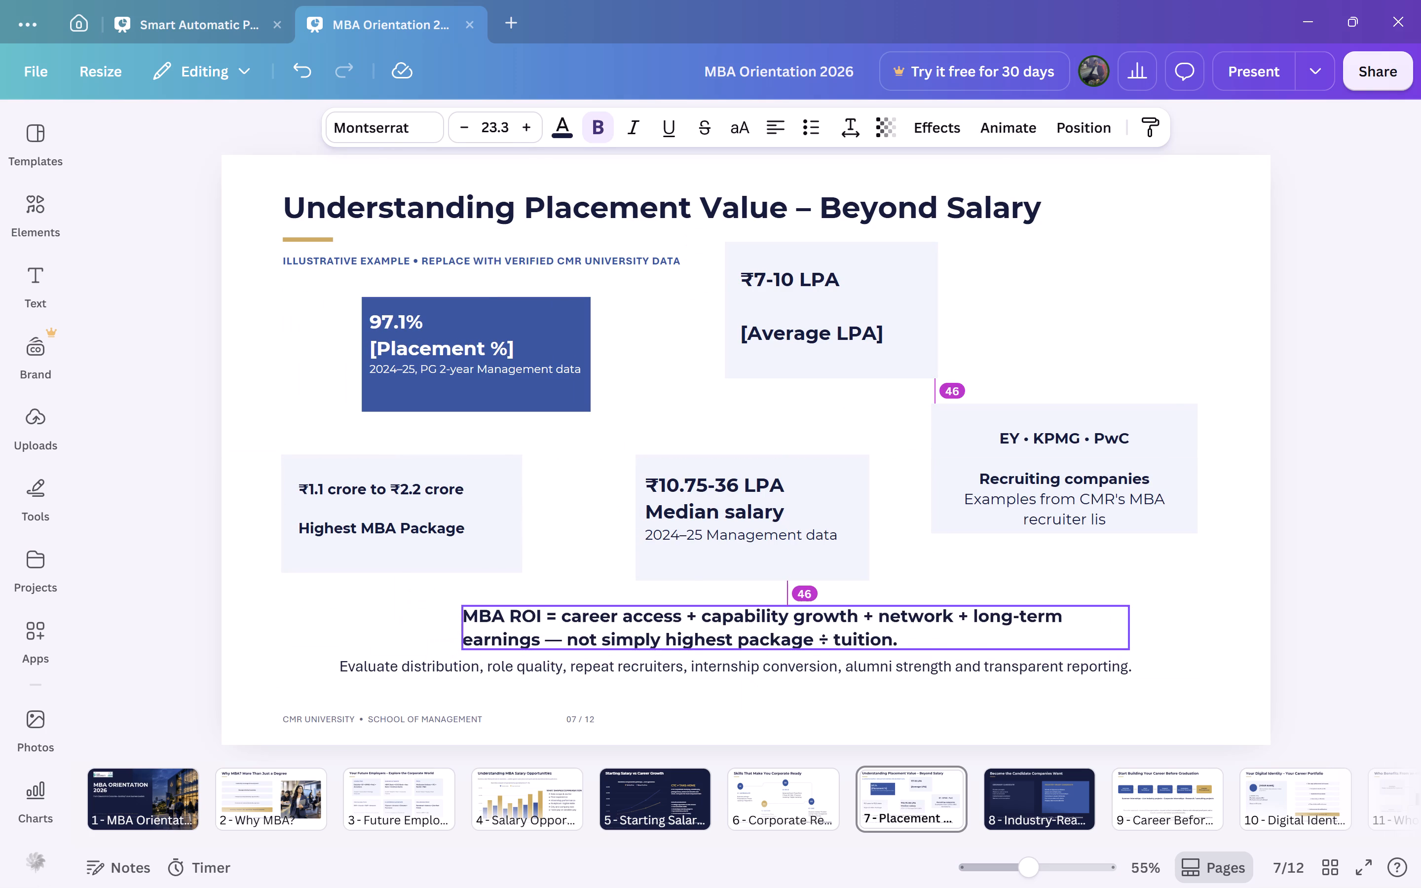
pyautogui.moveTo(765, 616); pyautogui.dragTo(765, 615)
pyautogui.moveTo(790, 667); pyautogui.dragTo(797, 687)
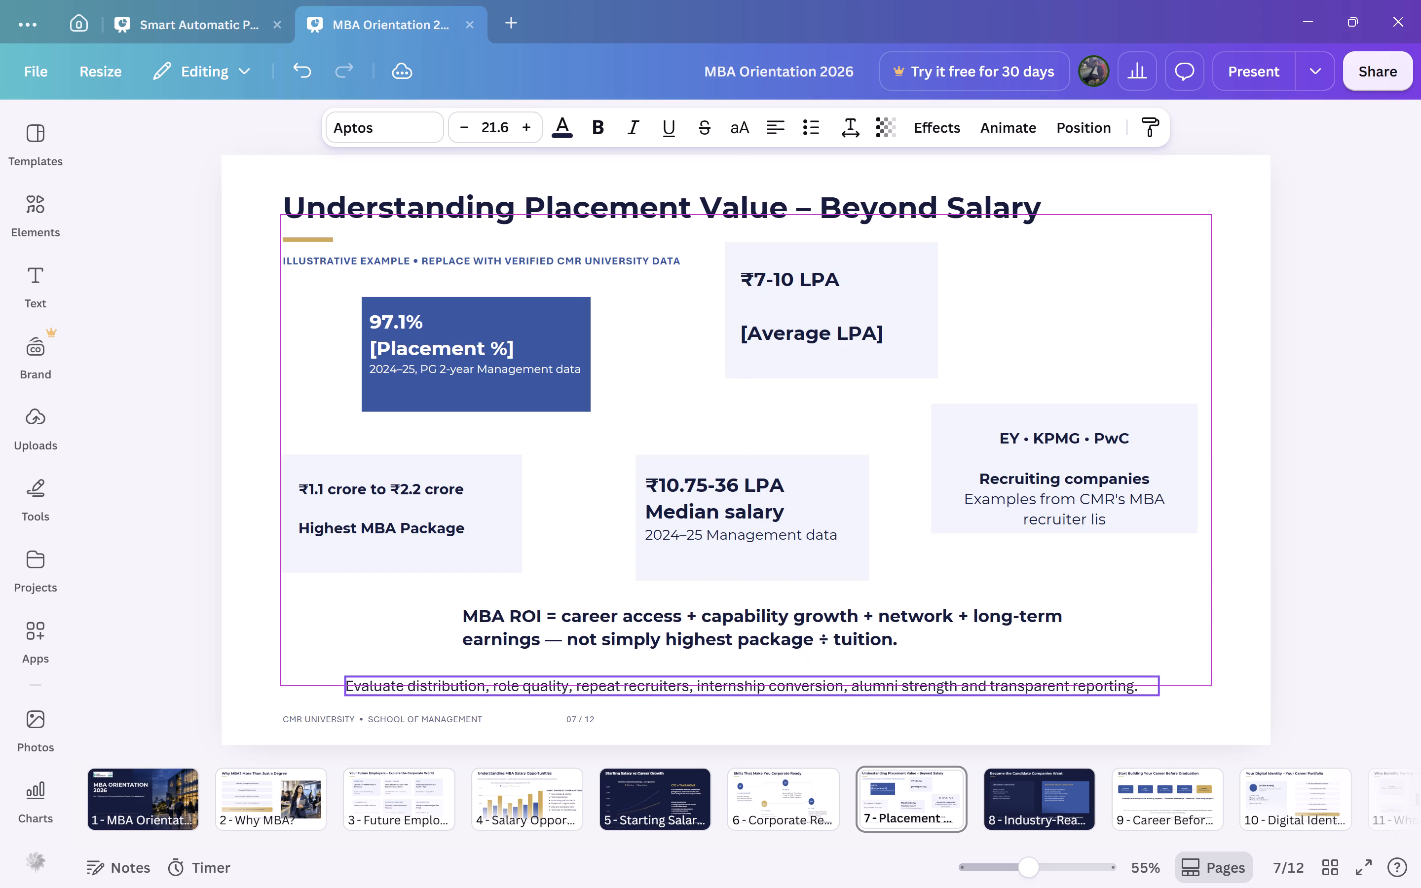
# Finish placing the Evaluate distribution line beneath the MBA ROI statement.
pyautogui.moveTo(797, 687); pyautogui.dragTo(797, 688)
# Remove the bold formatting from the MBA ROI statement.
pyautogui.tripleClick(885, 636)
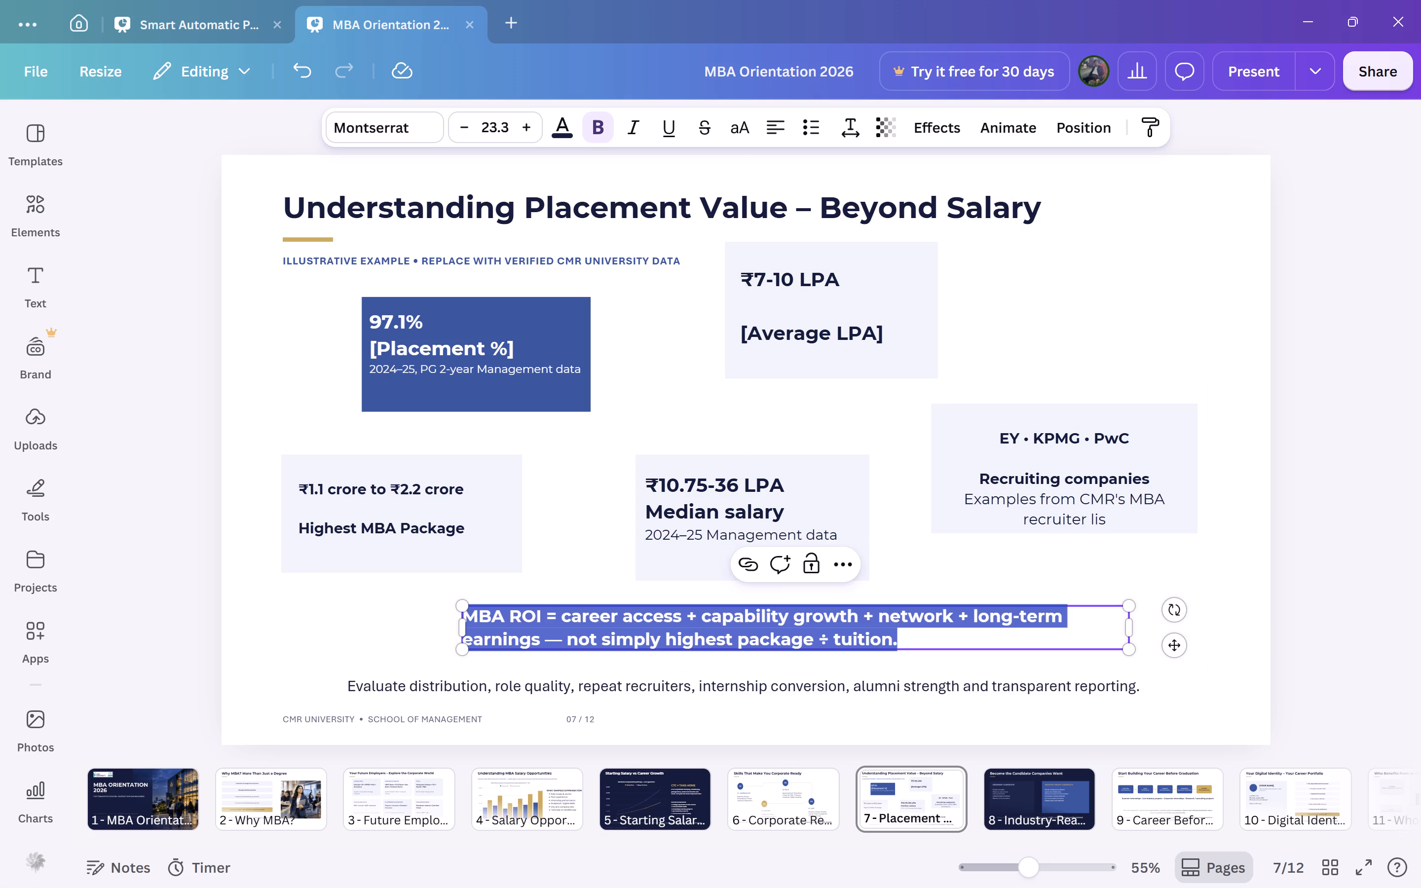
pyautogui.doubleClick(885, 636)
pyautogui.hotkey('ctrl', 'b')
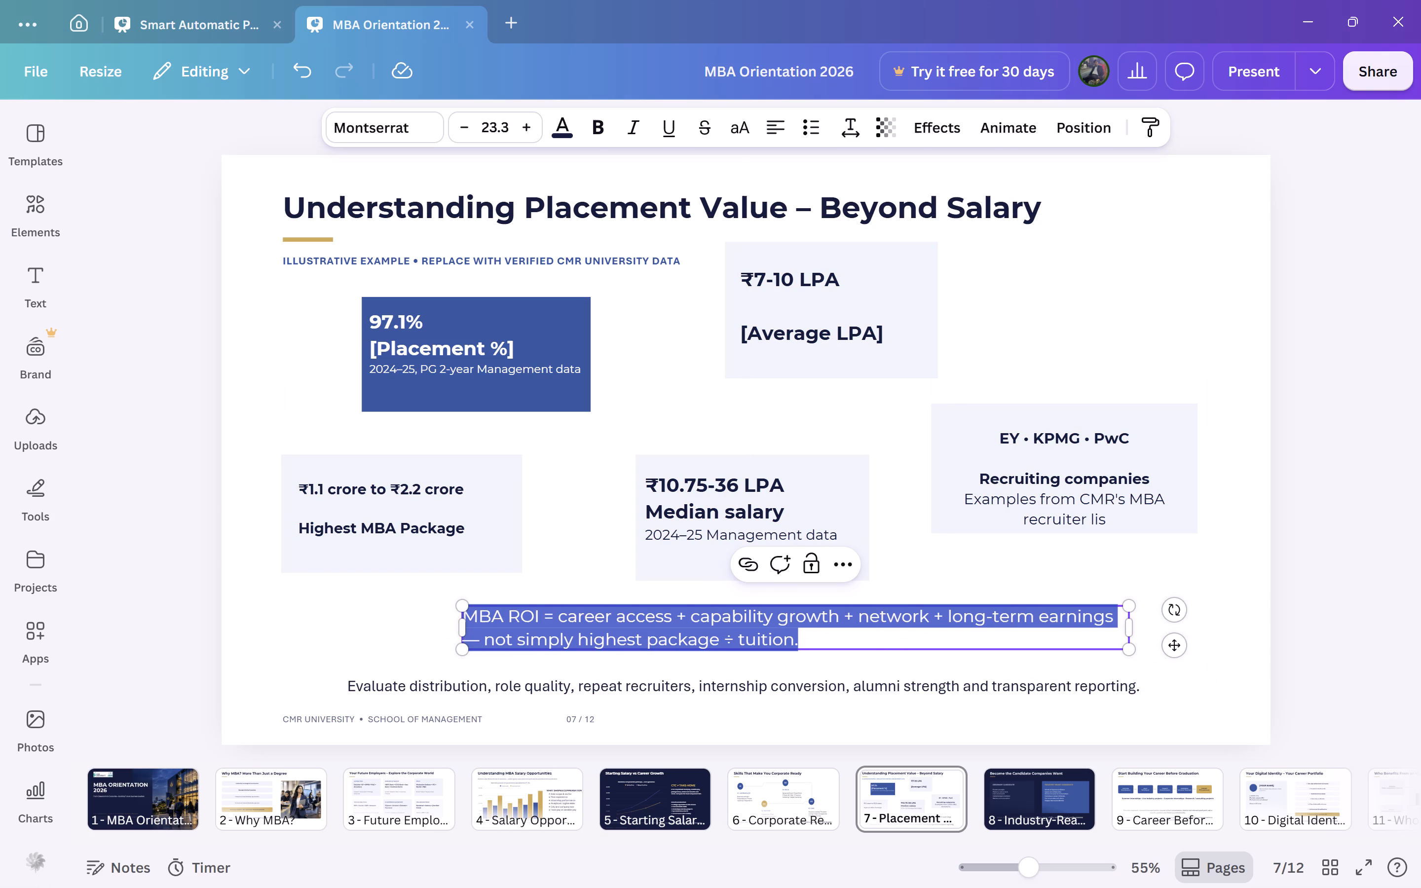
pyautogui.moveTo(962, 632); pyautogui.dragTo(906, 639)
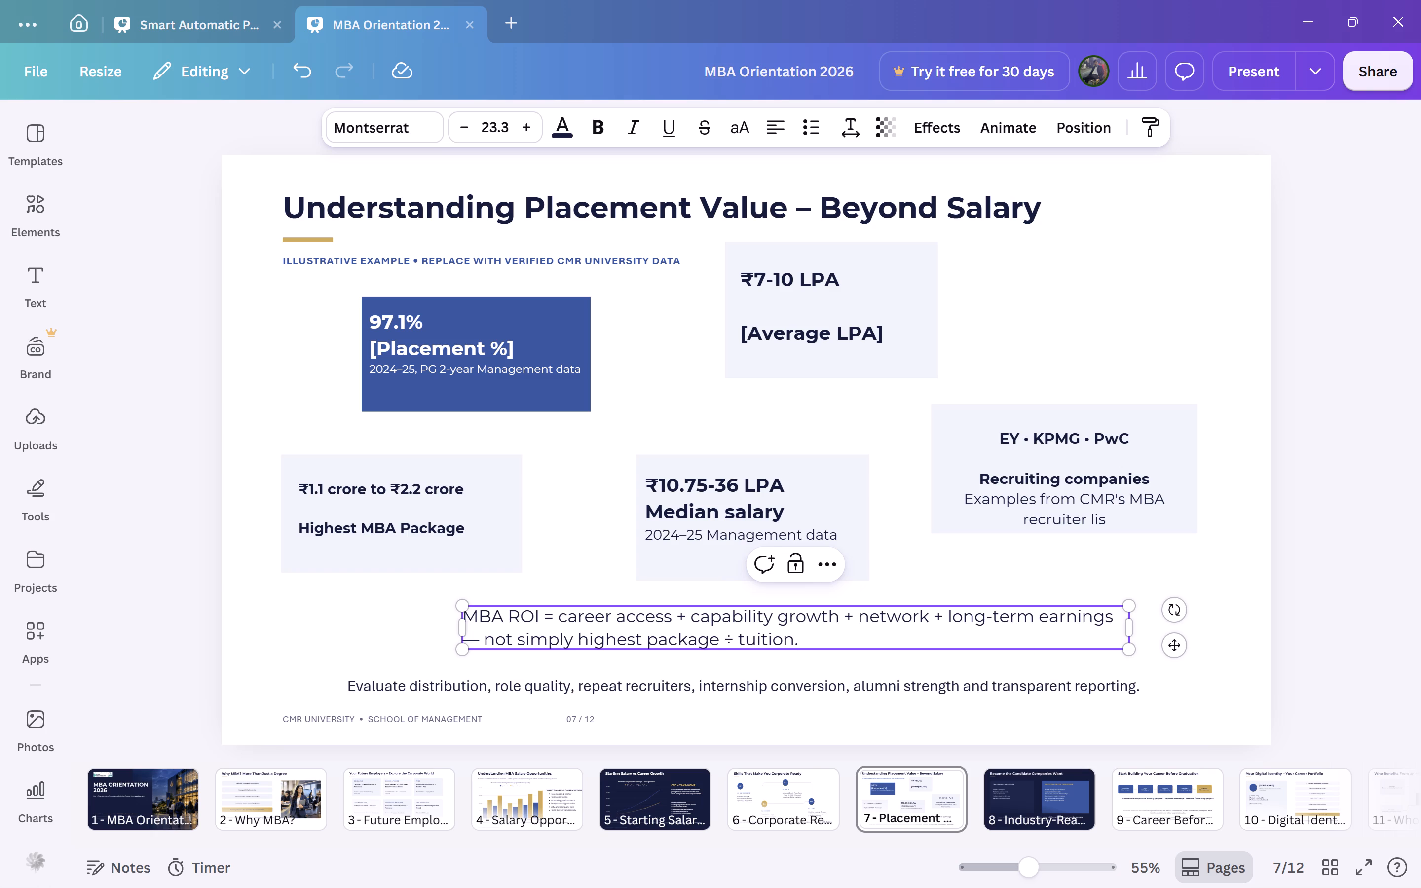
# Widen the MBA ROI text box until the statement fits on one line, placing it lower, just above the Evaluate distribution line.
pyautogui.moveTo(1131, 629); pyautogui.dragTo(1168, 625)
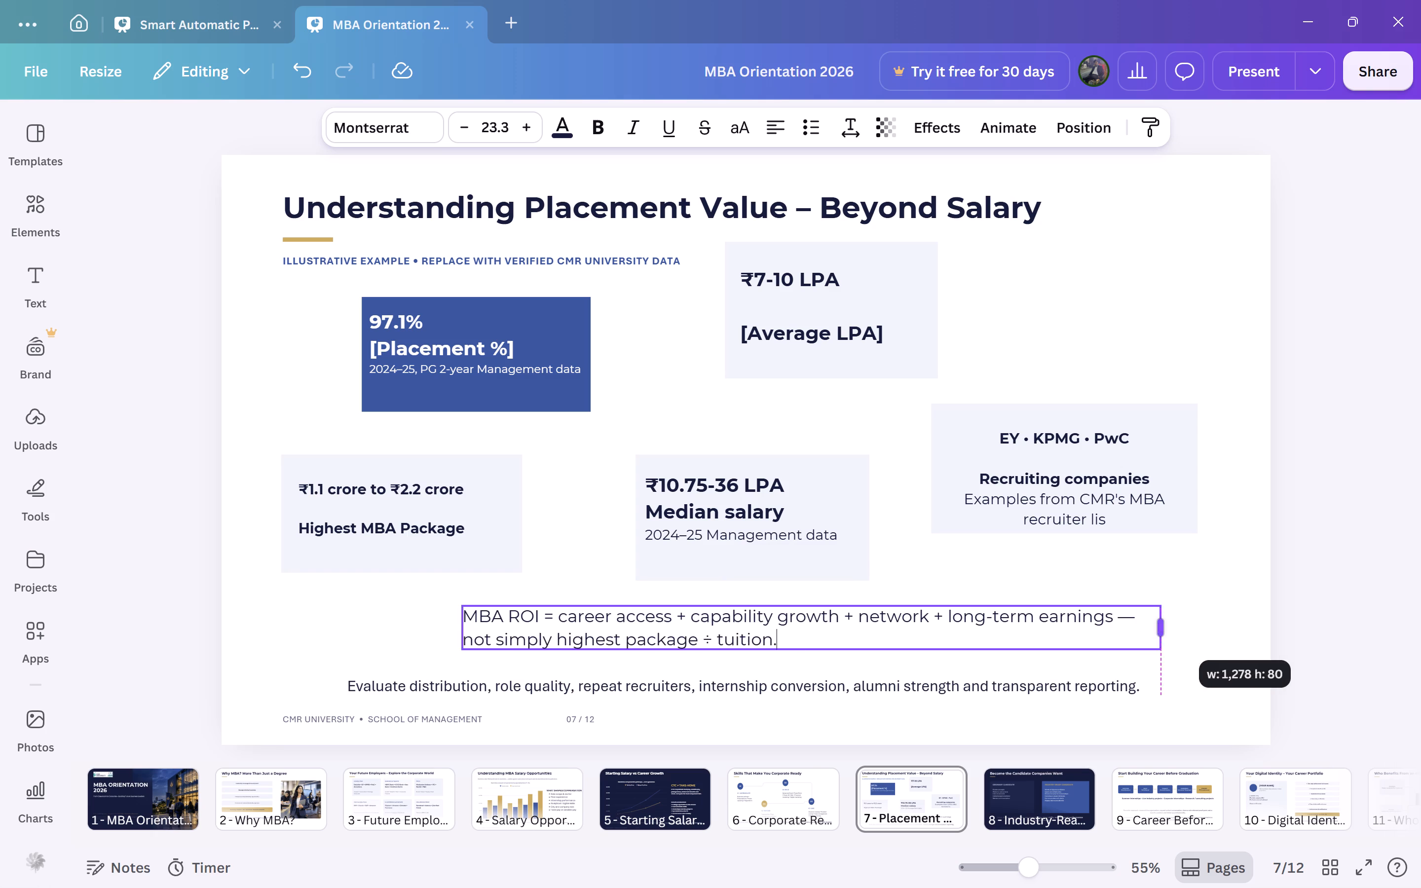
pyautogui.moveTo(1168, 625); pyautogui.dragTo(1420, 604)
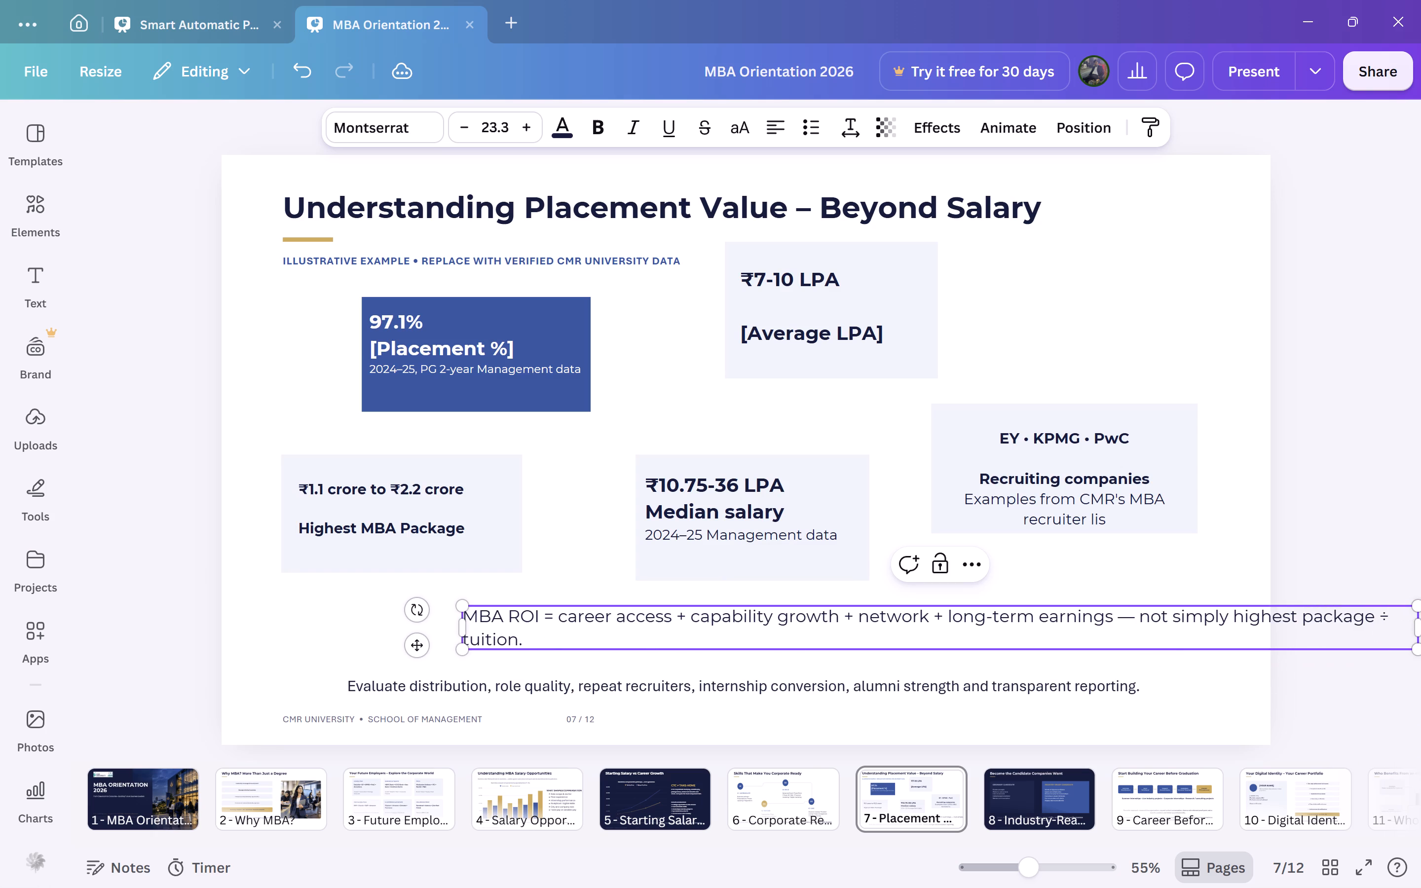
pyautogui.click(1152, 646)
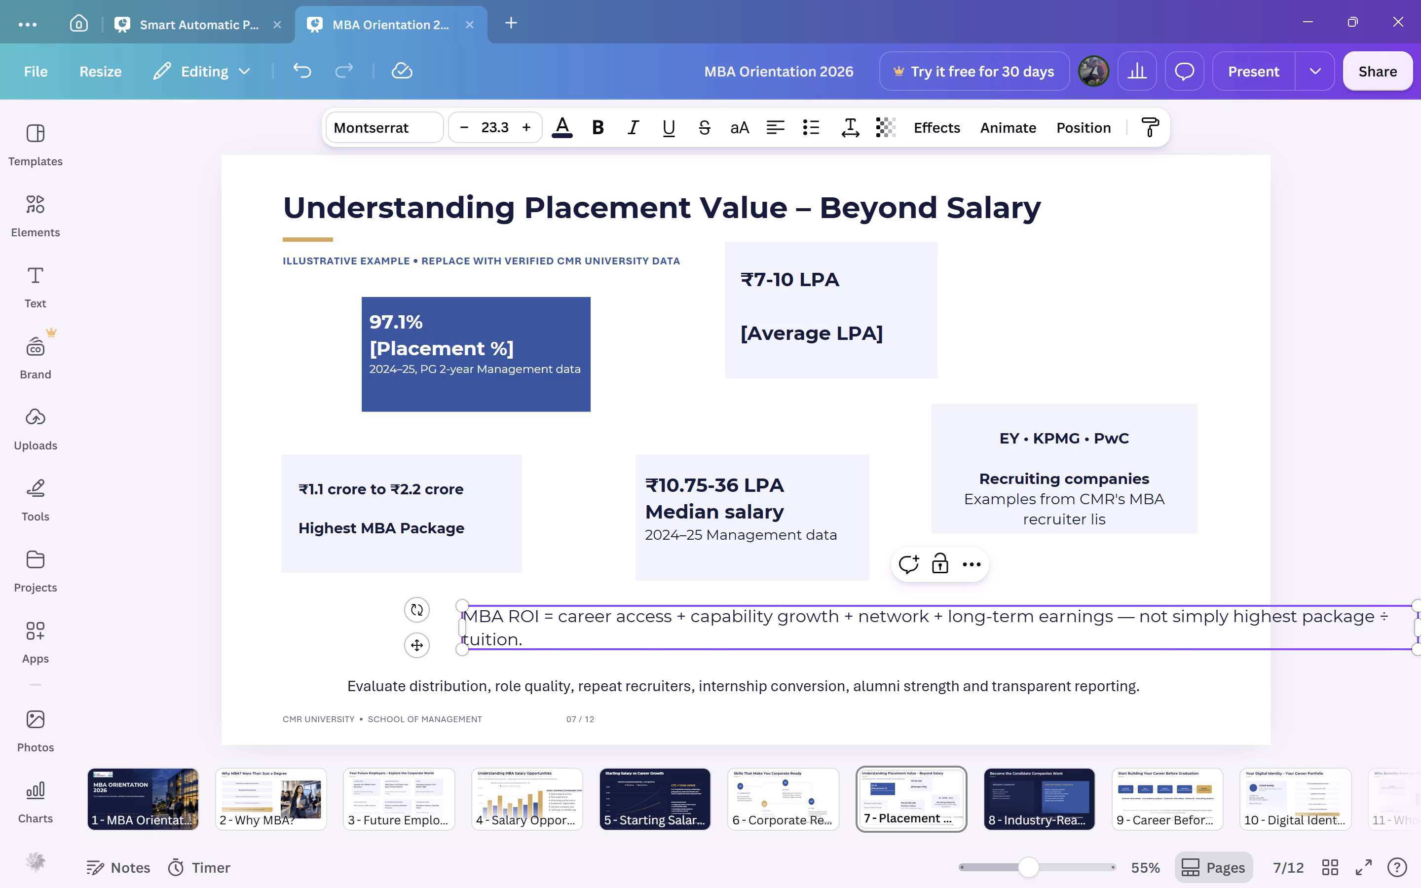
pyautogui.click(1163, 655)
pyautogui.click(1164, 659)
pyautogui.moveTo(1138, 629); pyautogui.dragTo(1118, 629)
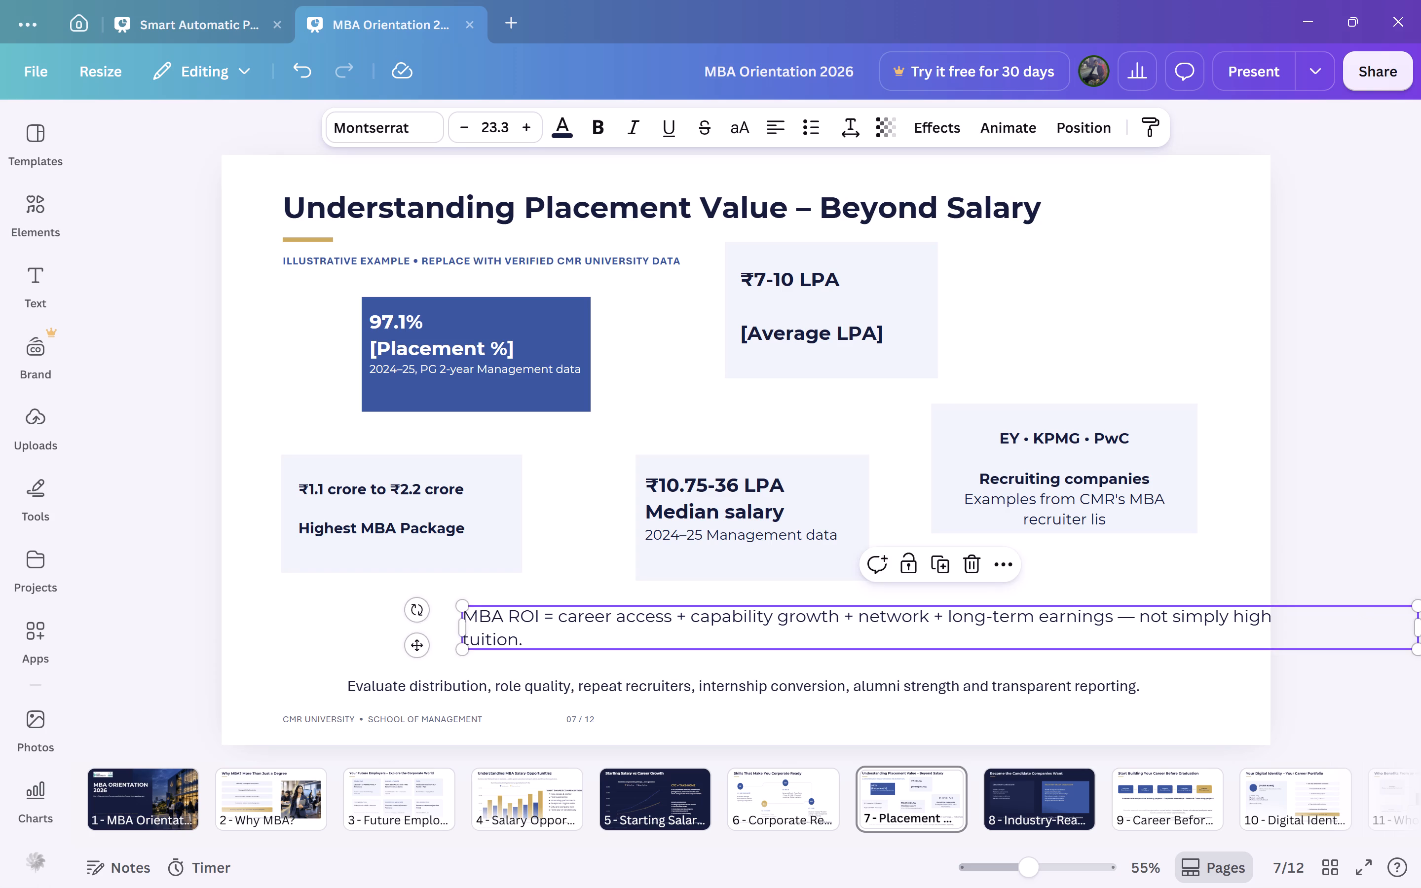
pyautogui.moveTo(1118, 629); pyautogui.dragTo(948, 639)
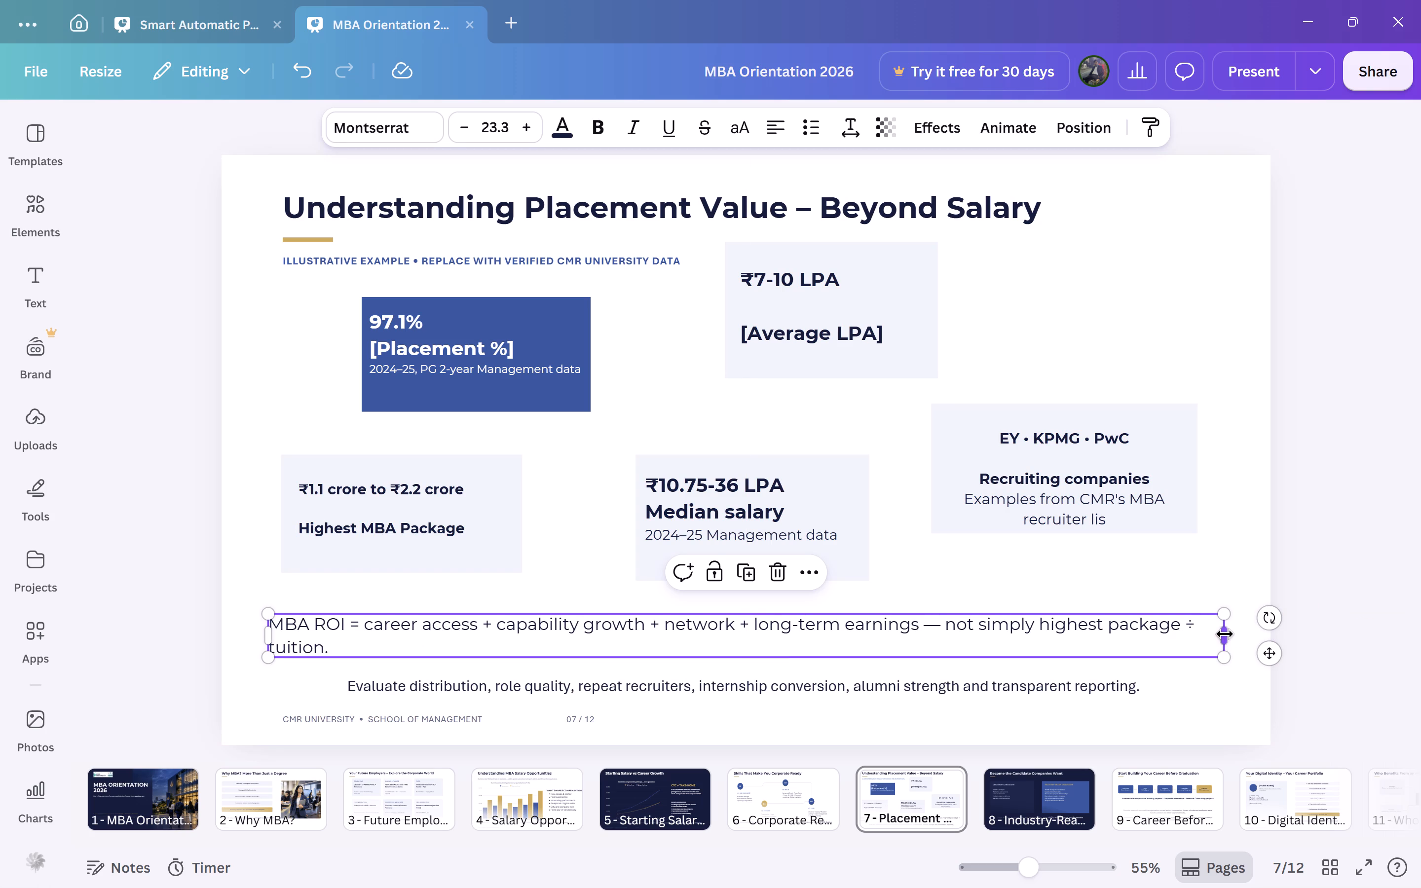
pyautogui.moveTo(1225, 634); pyautogui.dragTo(1420, 629)
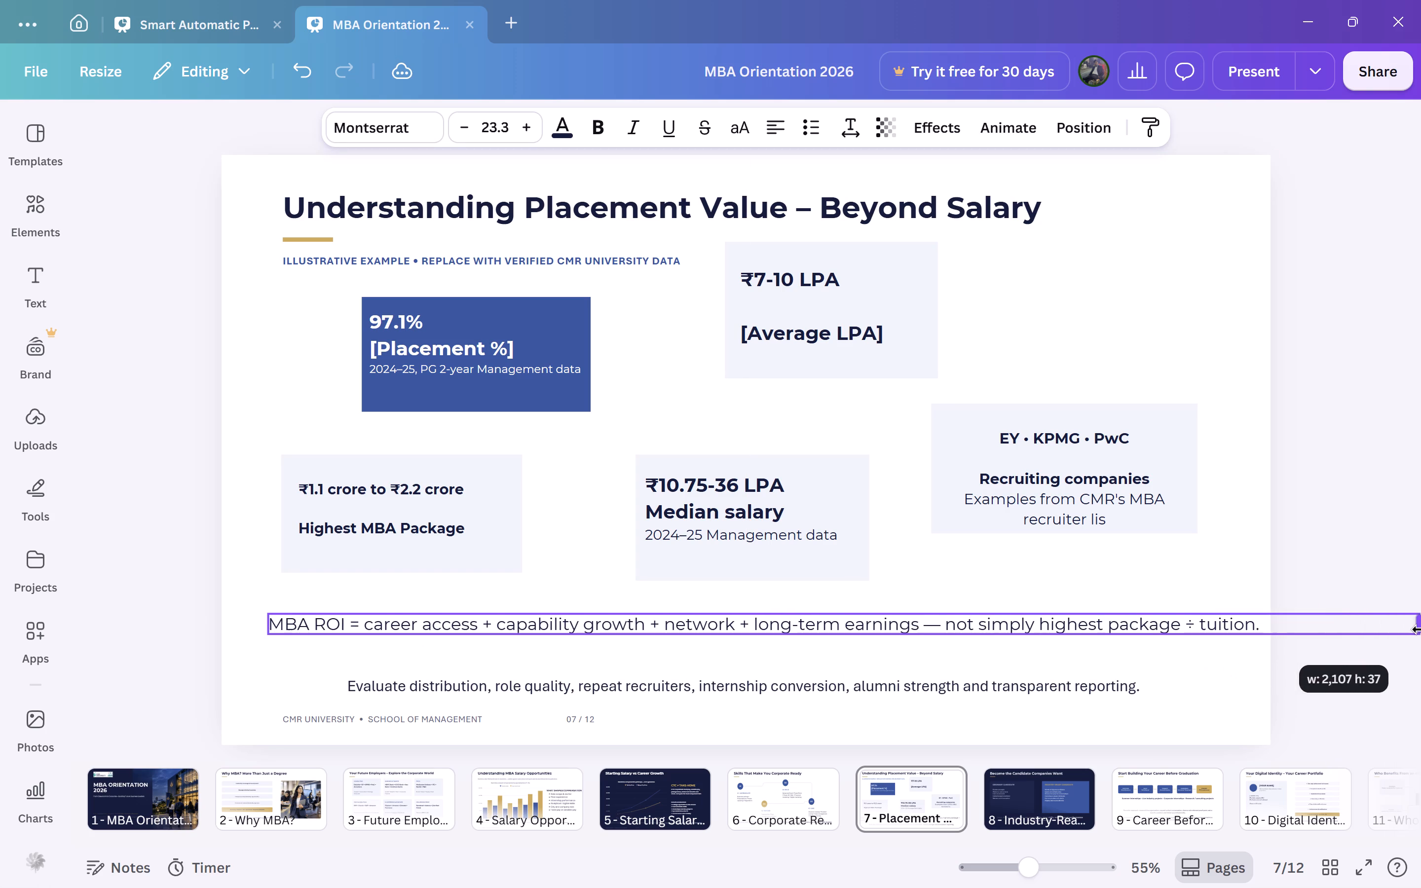
pyautogui.click(1326, 658)
pyautogui.moveTo(1219, 624); pyautogui.dragTo(1213, 635)
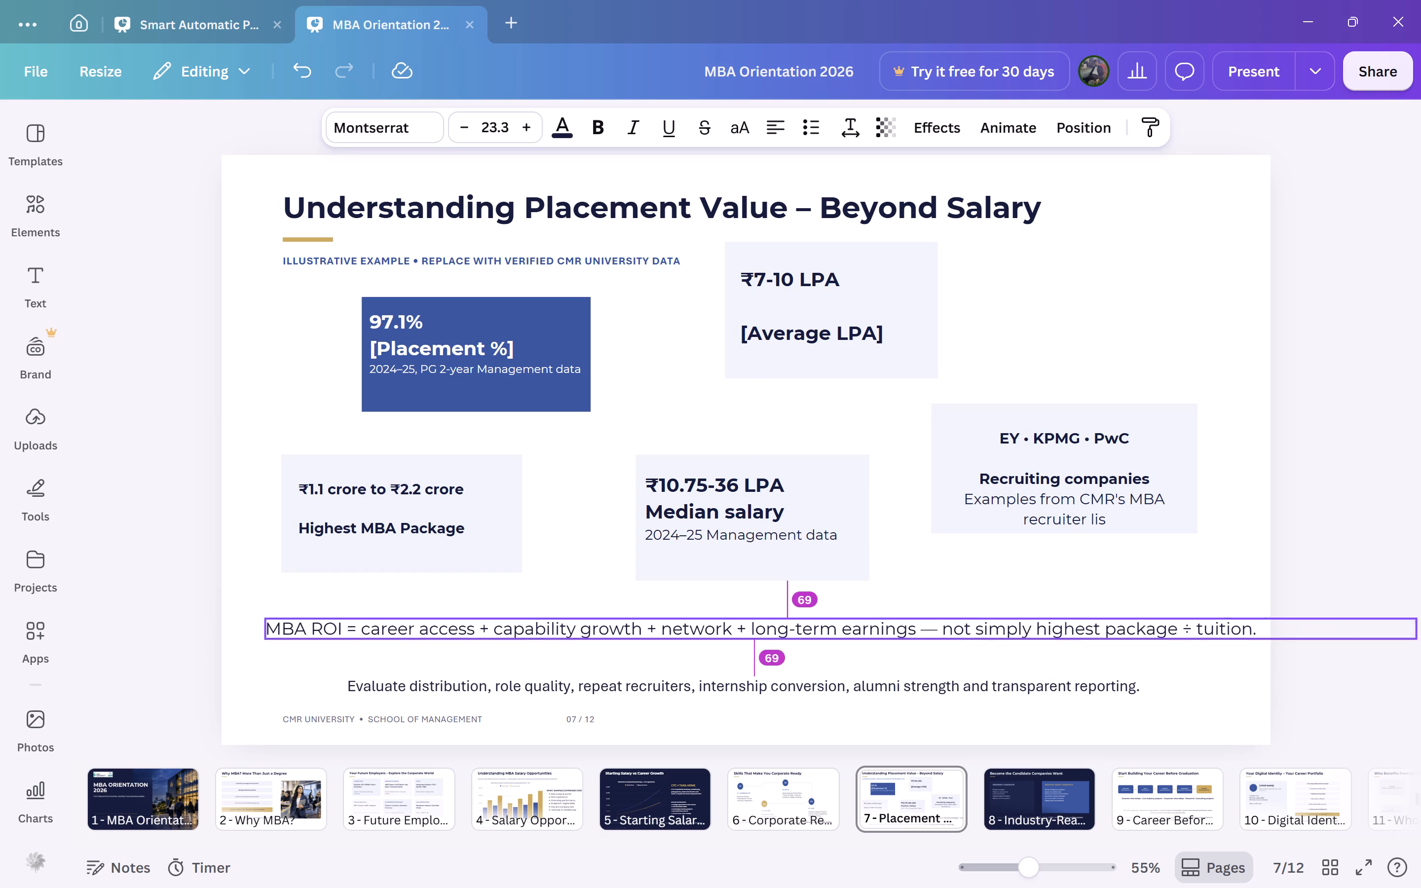
pyautogui.moveTo(1213, 635); pyautogui.dragTo(1212, 646)
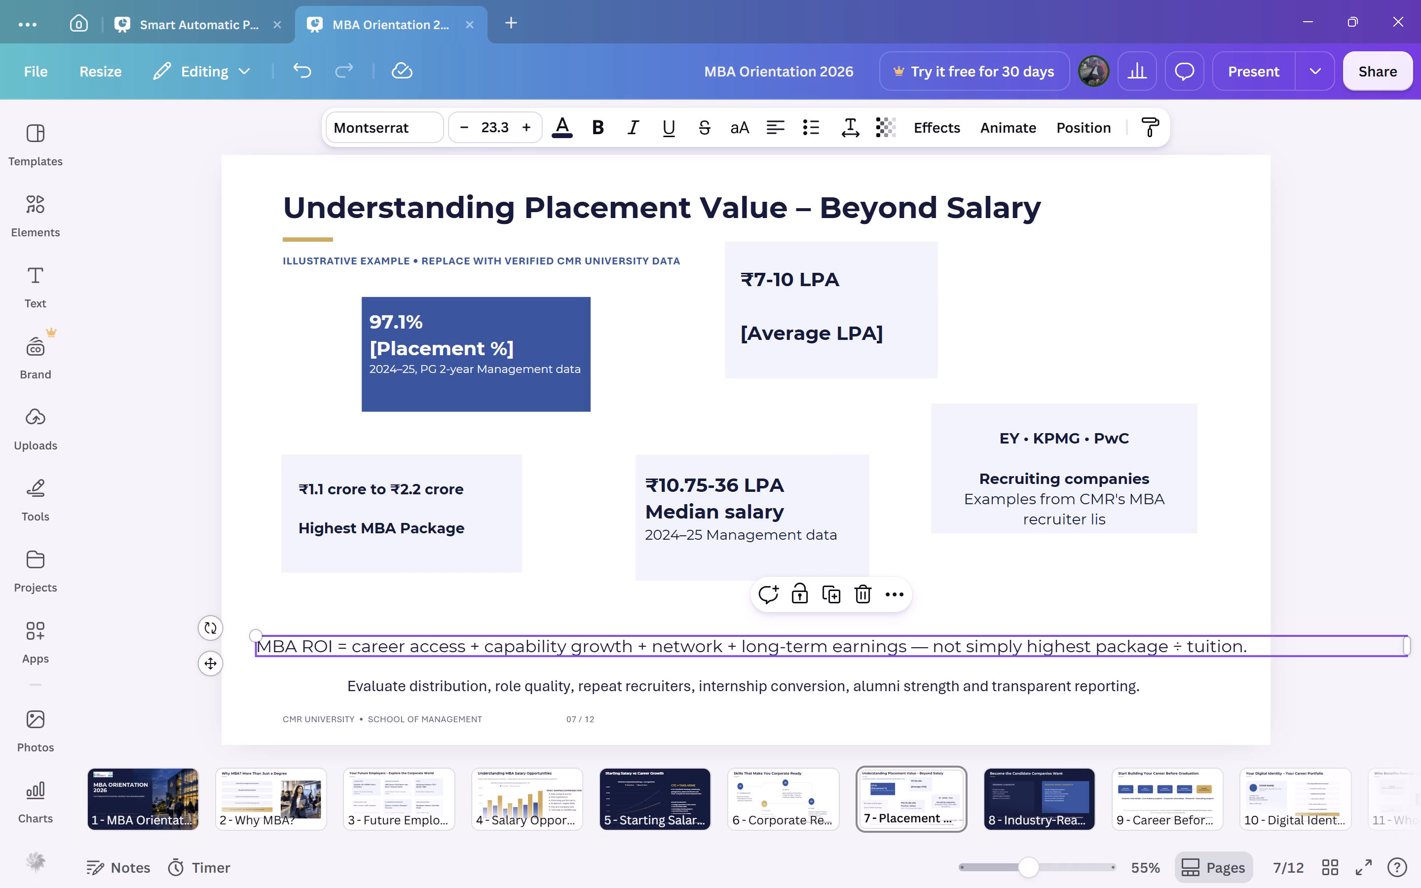
# Reduce the MBA ROI statement's font size to 19.3.
pyautogui.click(466, 128)
pyautogui.click(466, 128)
pyautogui.doubleClick(466, 128)
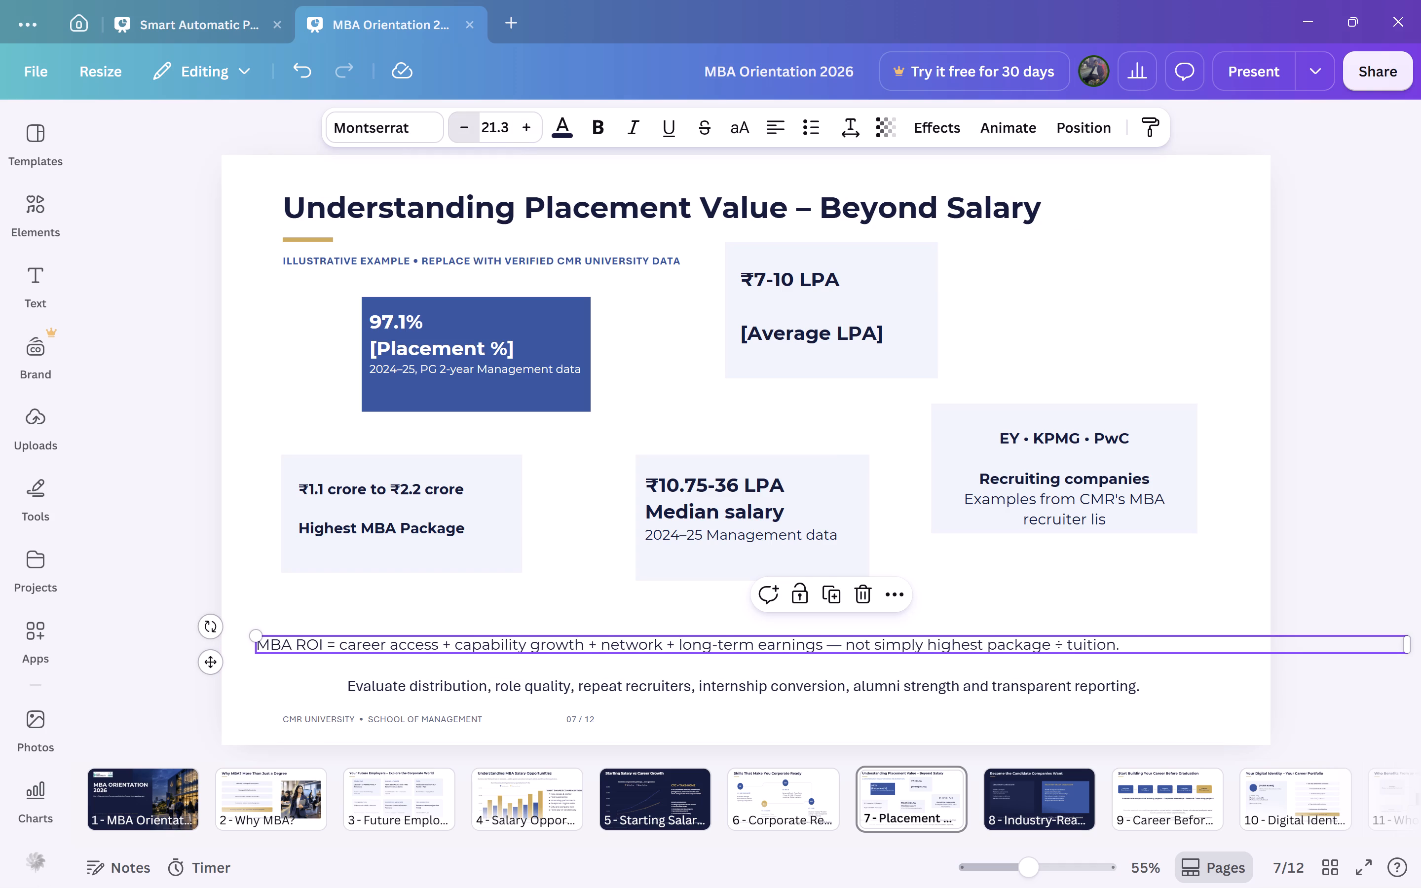
pyautogui.click(856, 688)
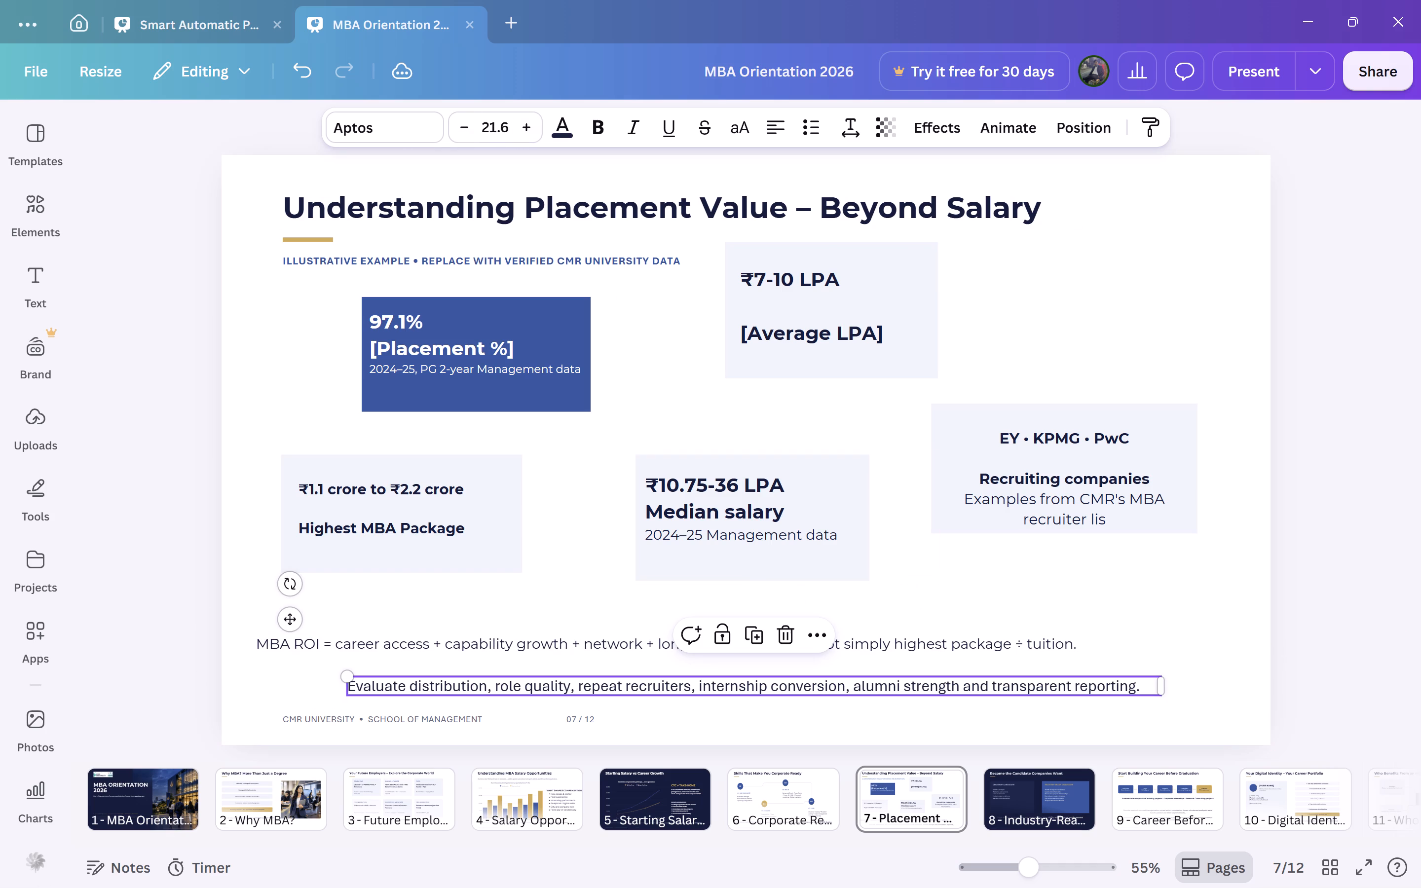
pyautogui.click(856, 688)
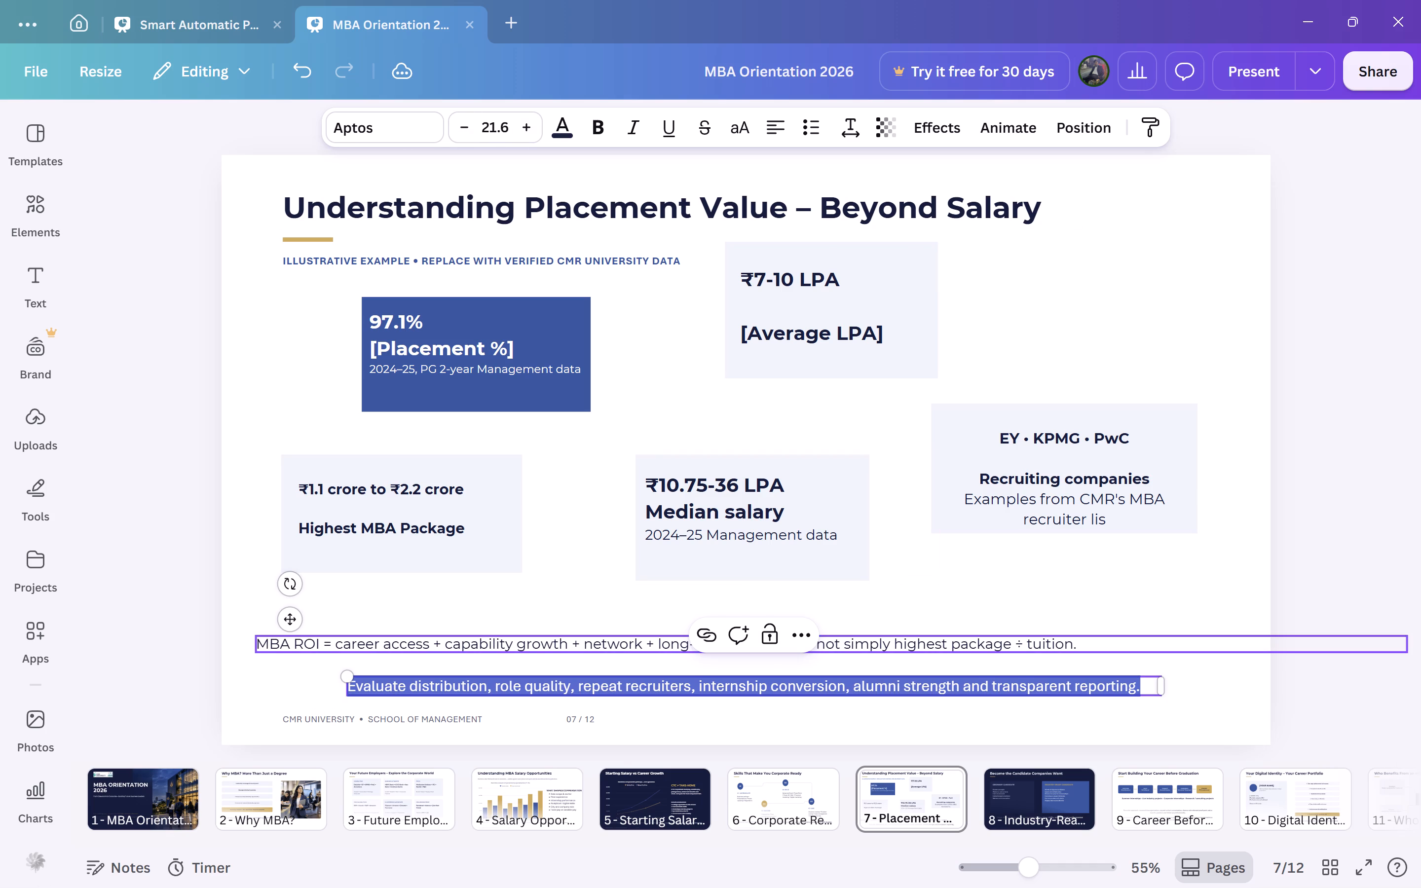
# Make the whole MBA ROI statement bold.
pyautogui.click(866, 642)
pyautogui.tripleClick(866, 642)
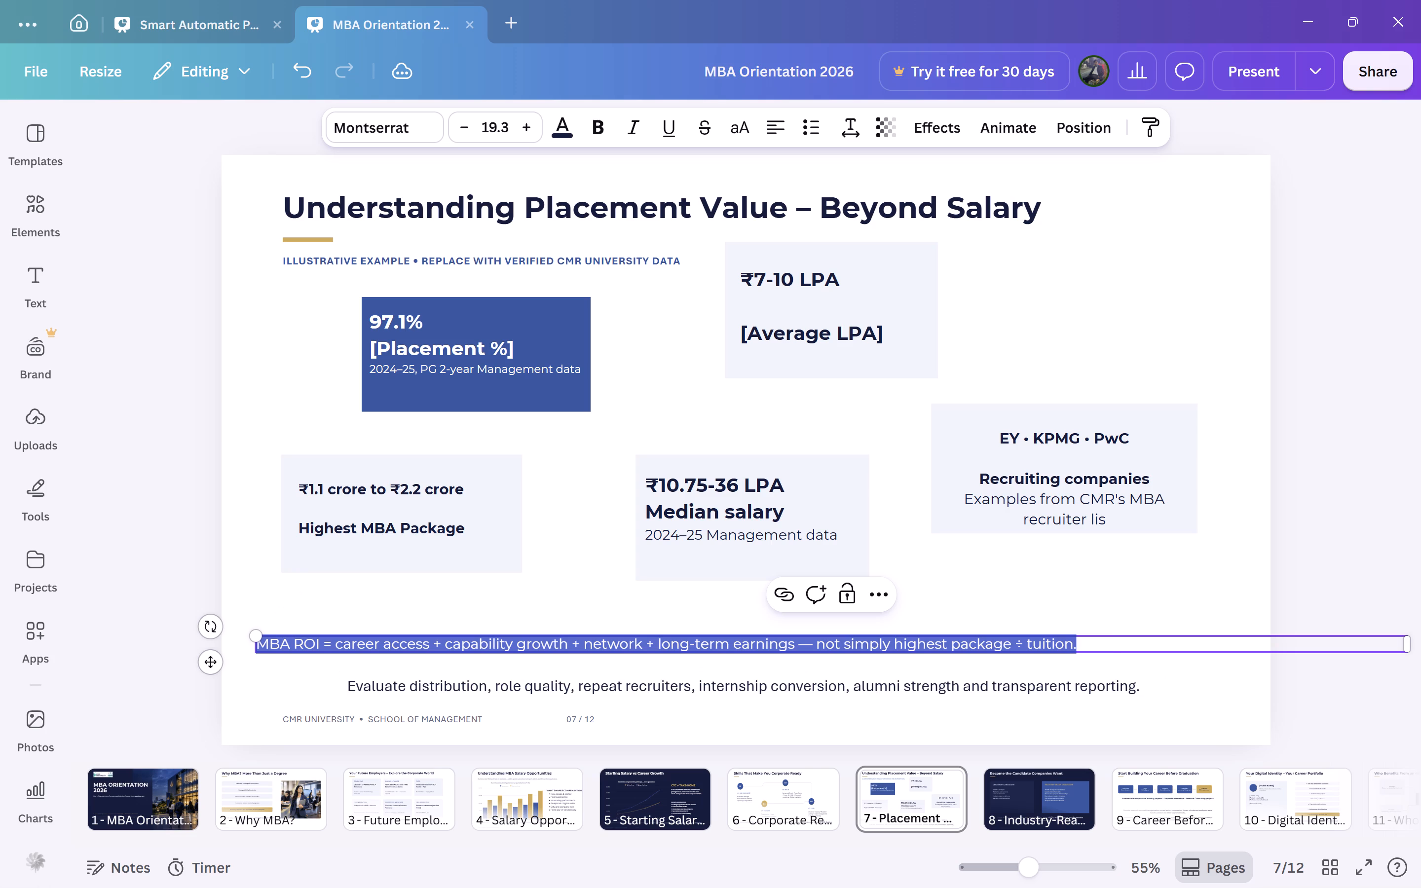
pyautogui.hotkey('ctrl', 'b')
pyautogui.click(1360, 545)
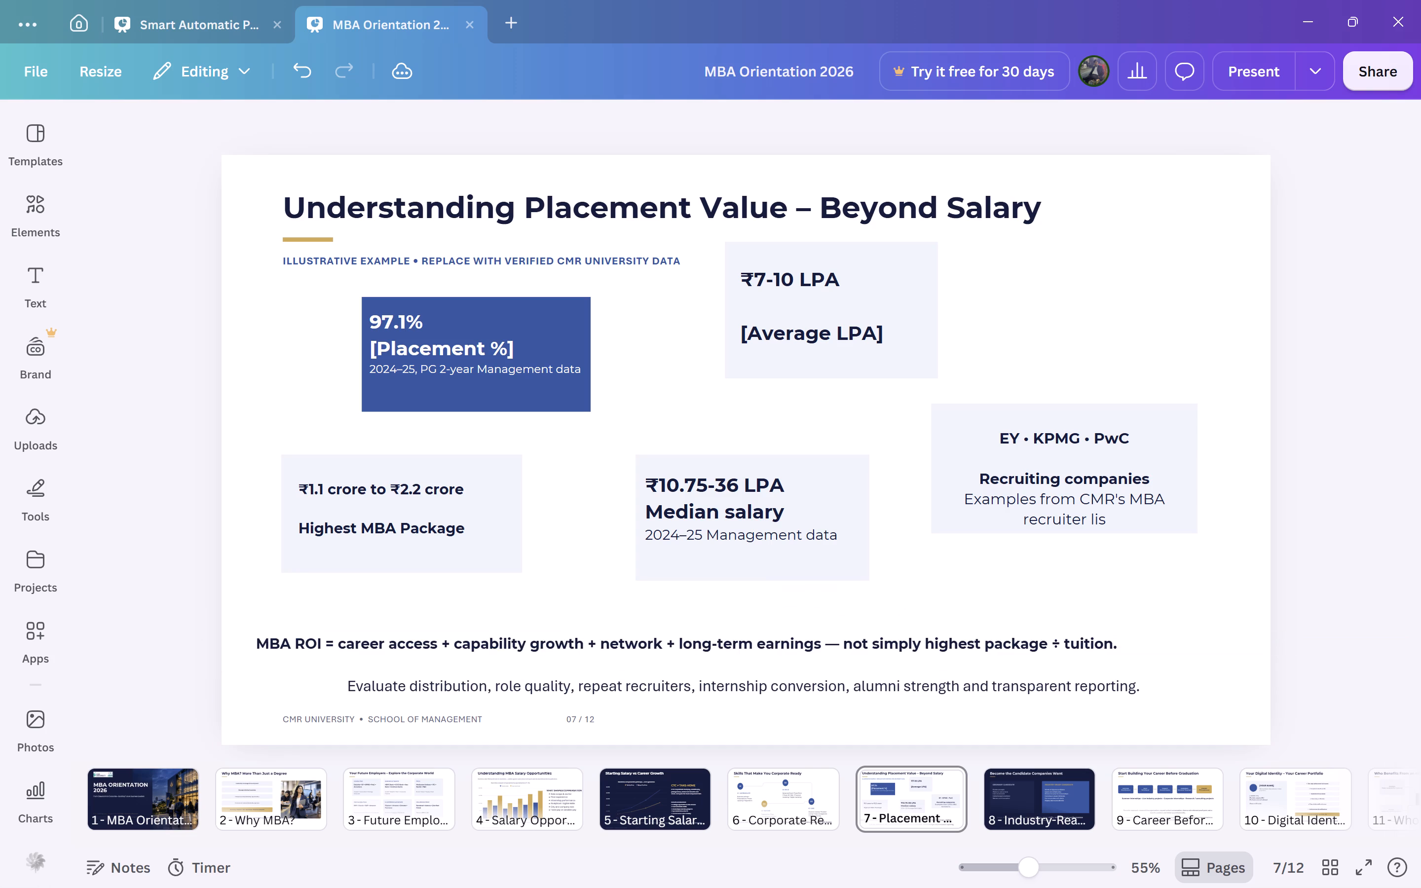
# Center-align the MBA ROI statement within its text box.
pyautogui.click(1048, 646)
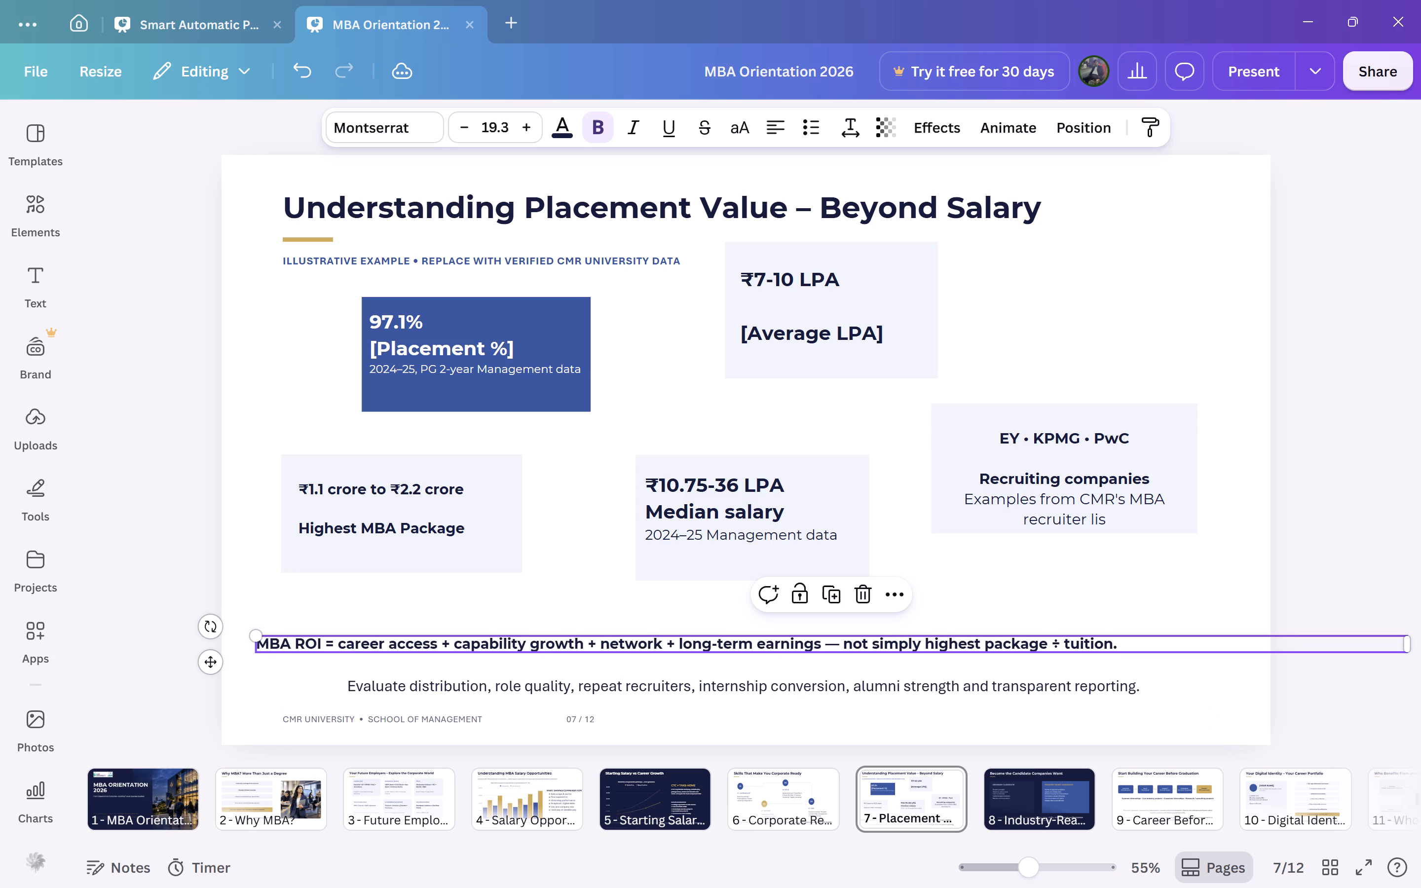
pyautogui.click(771, 123)
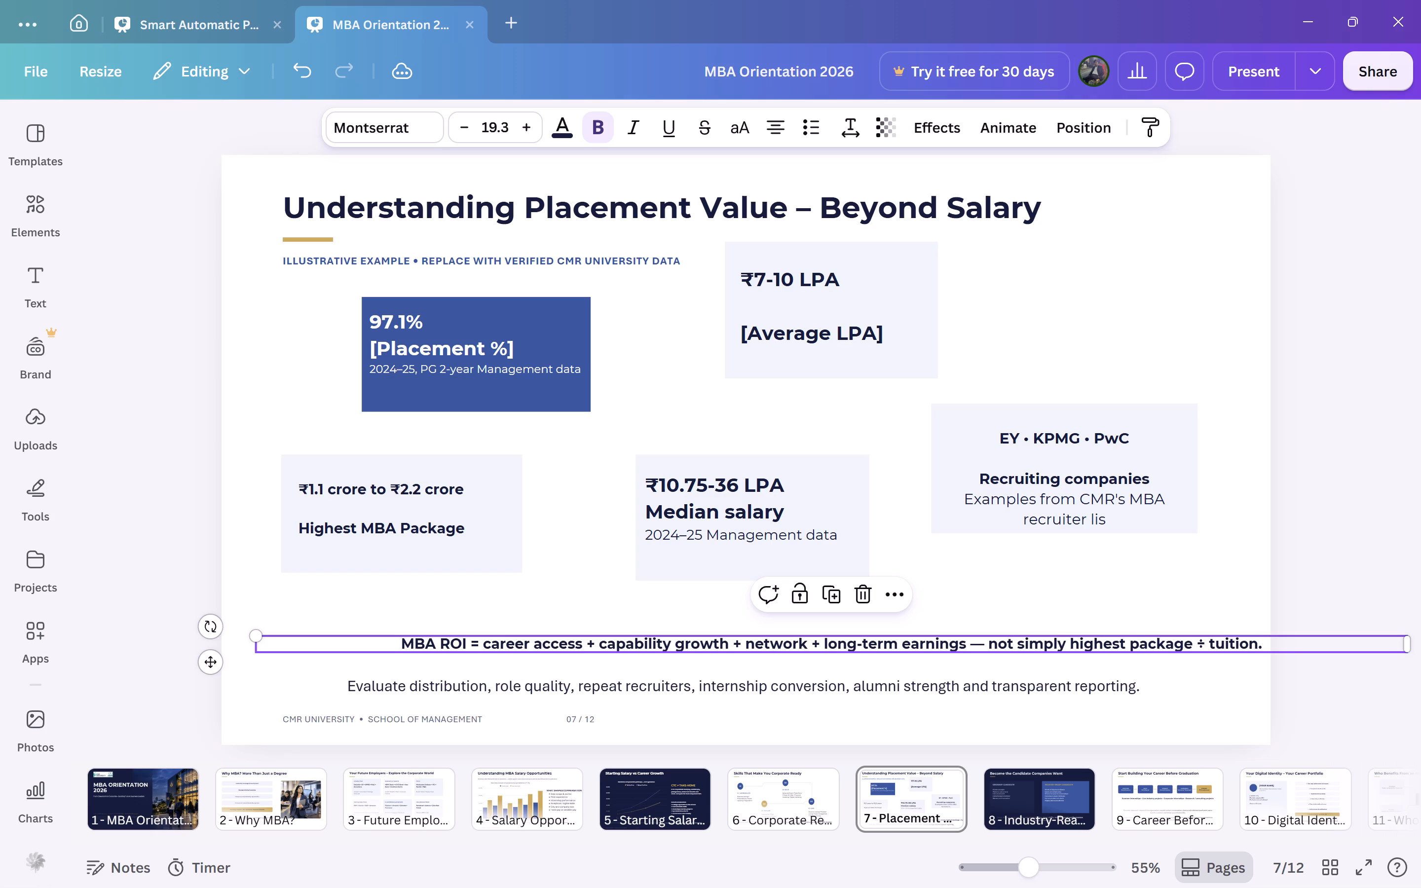
pyautogui.click(1352, 335)
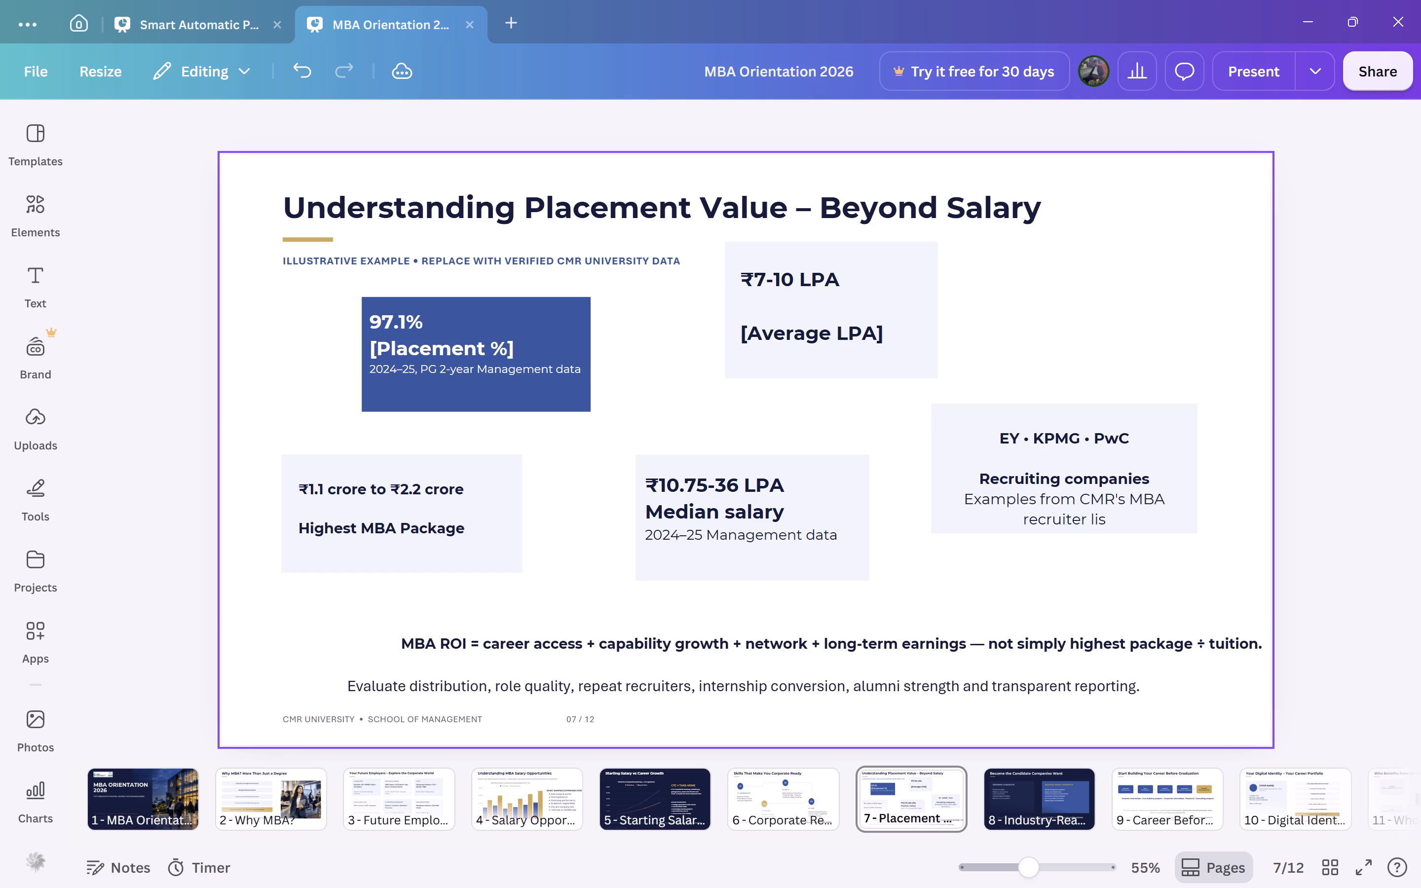
# Narrow the MBA ROI text box to fit its single line and center it above the Evaluate distribution line.
pyautogui.click(426, 646)
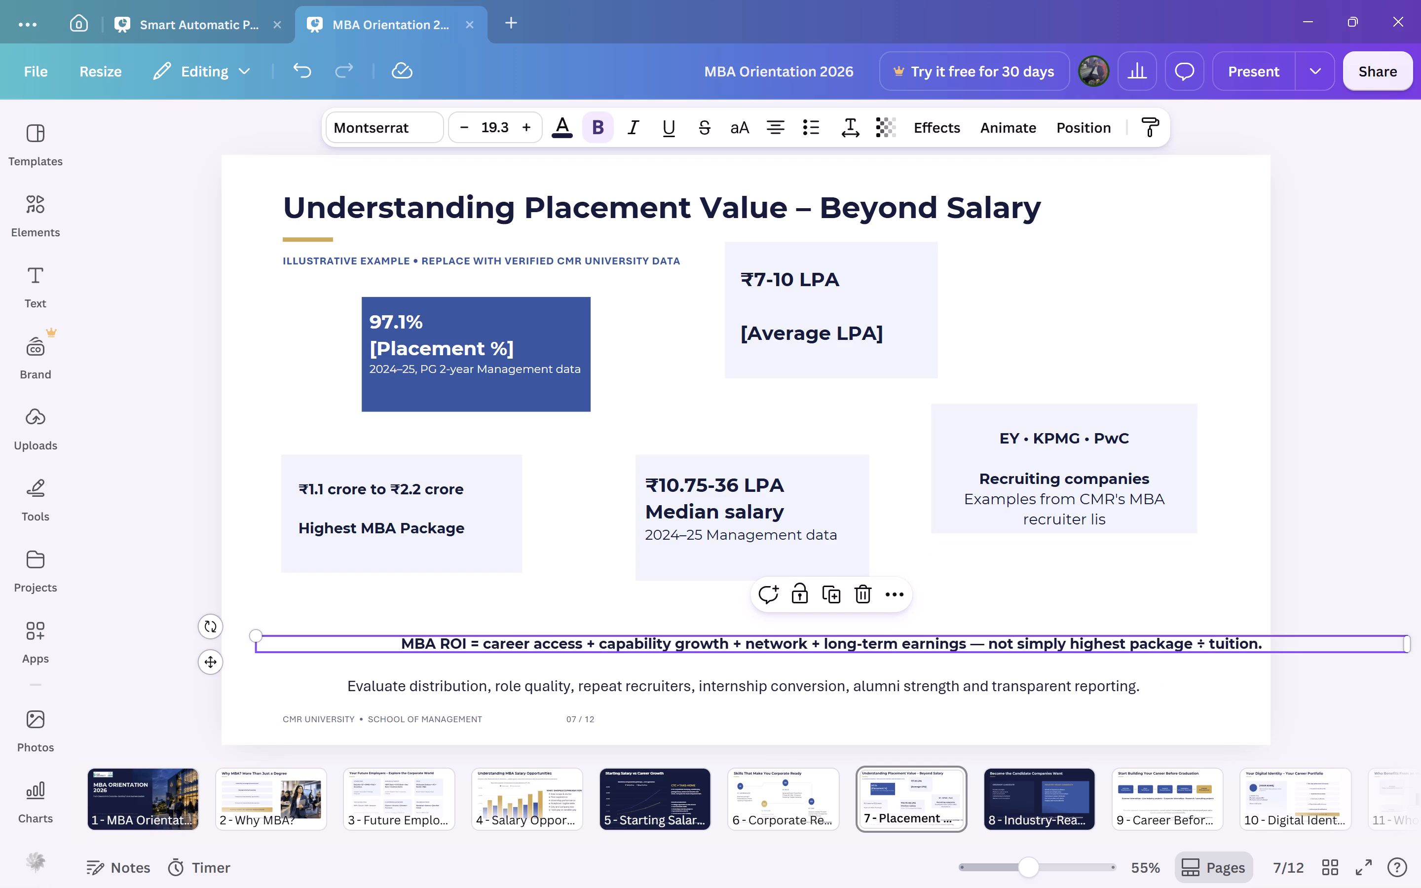
pyautogui.moveTo(848, 647); pyautogui.dragTo(674, 654)
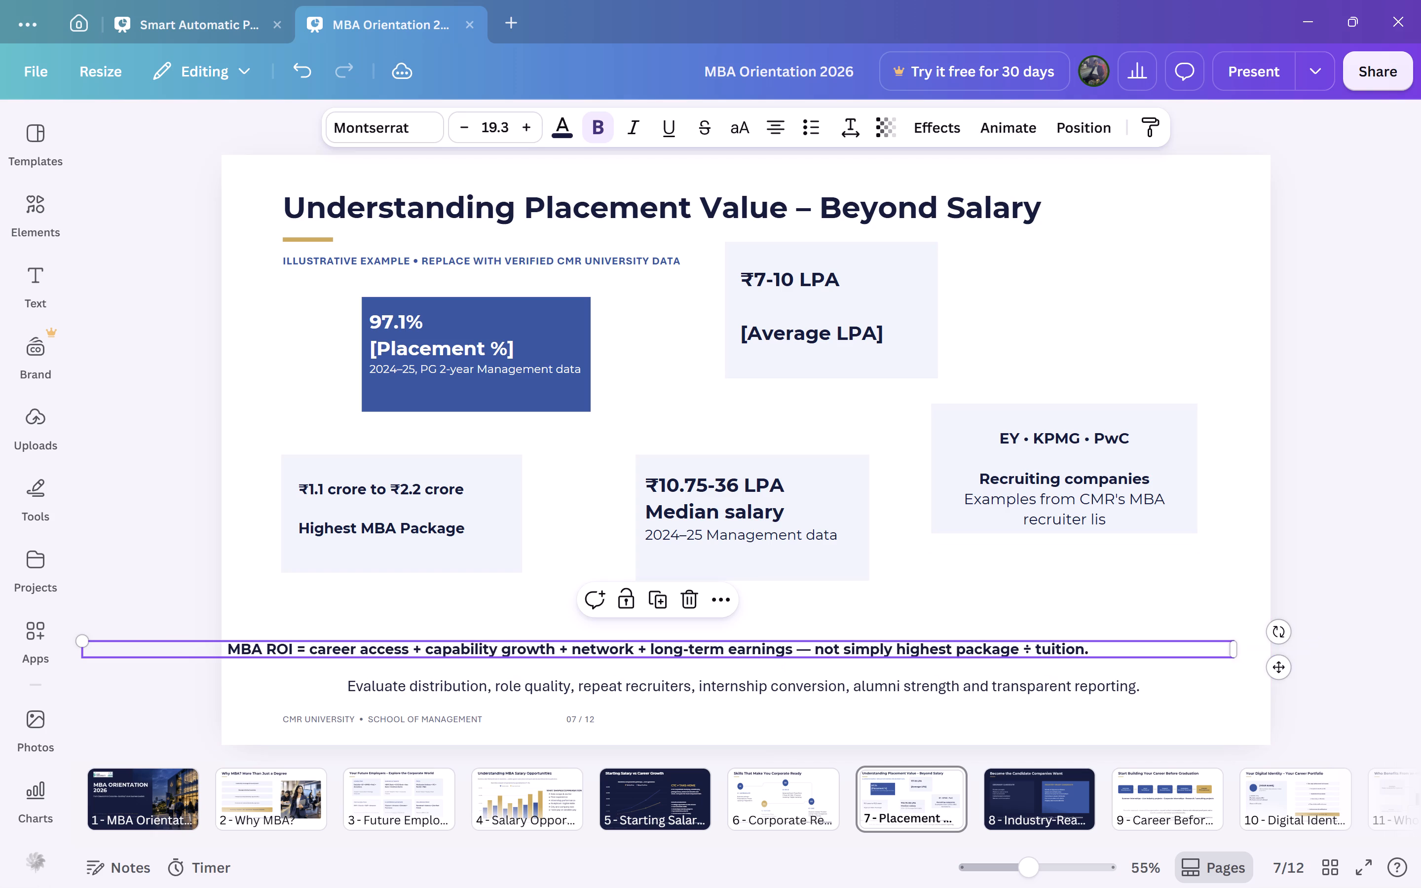
pyautogui.moveTo(1235, 647); pyautogui.dragTo(979, 673)
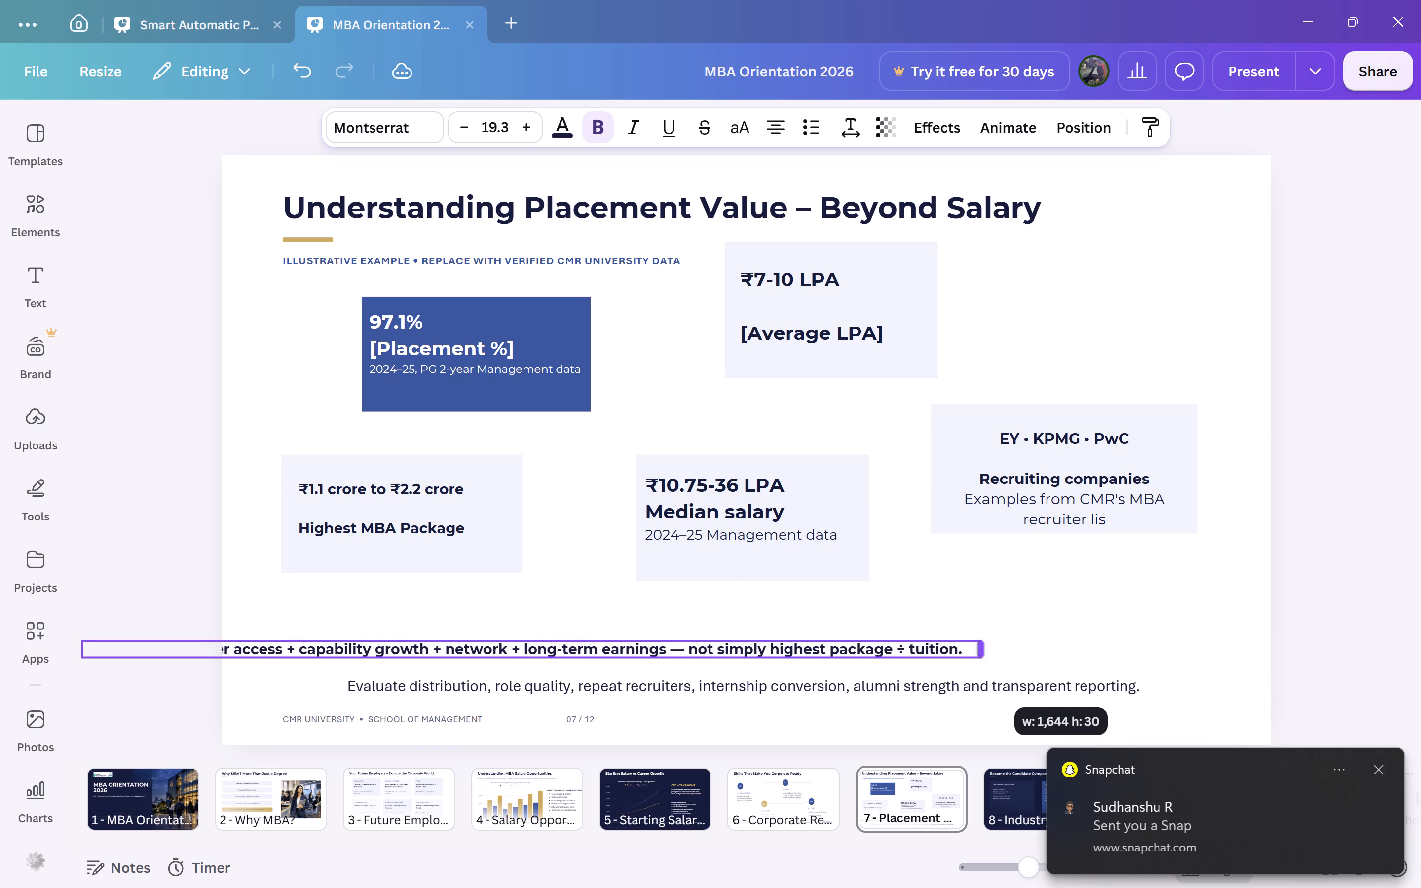
pyautogui.moveTo(979, 673); pyautogui.dragTo(958, 676)
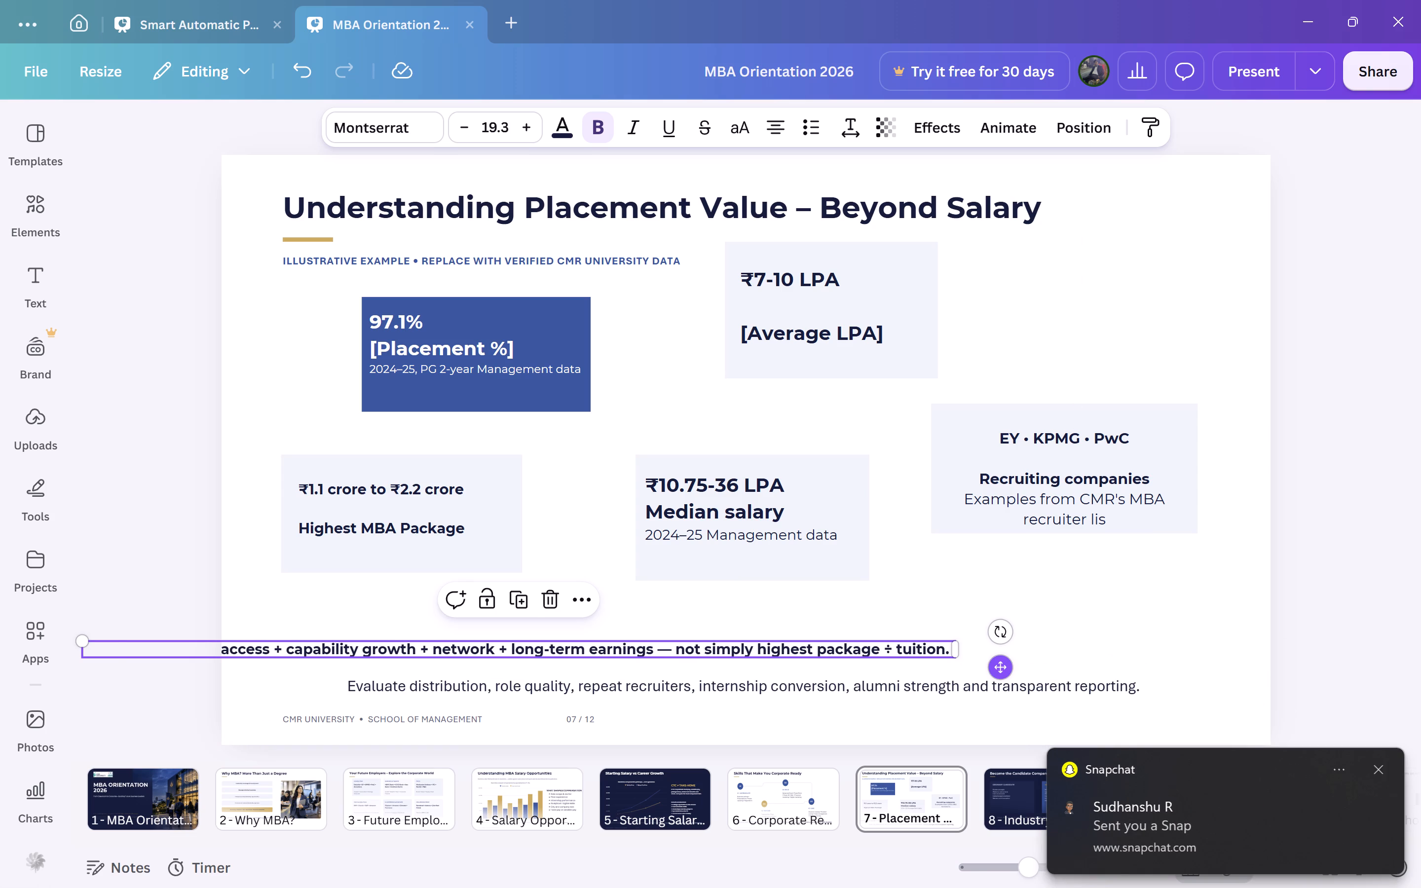
pyautogui.moveTo(999, 663); pyautogui.dragTo(1145, 660)
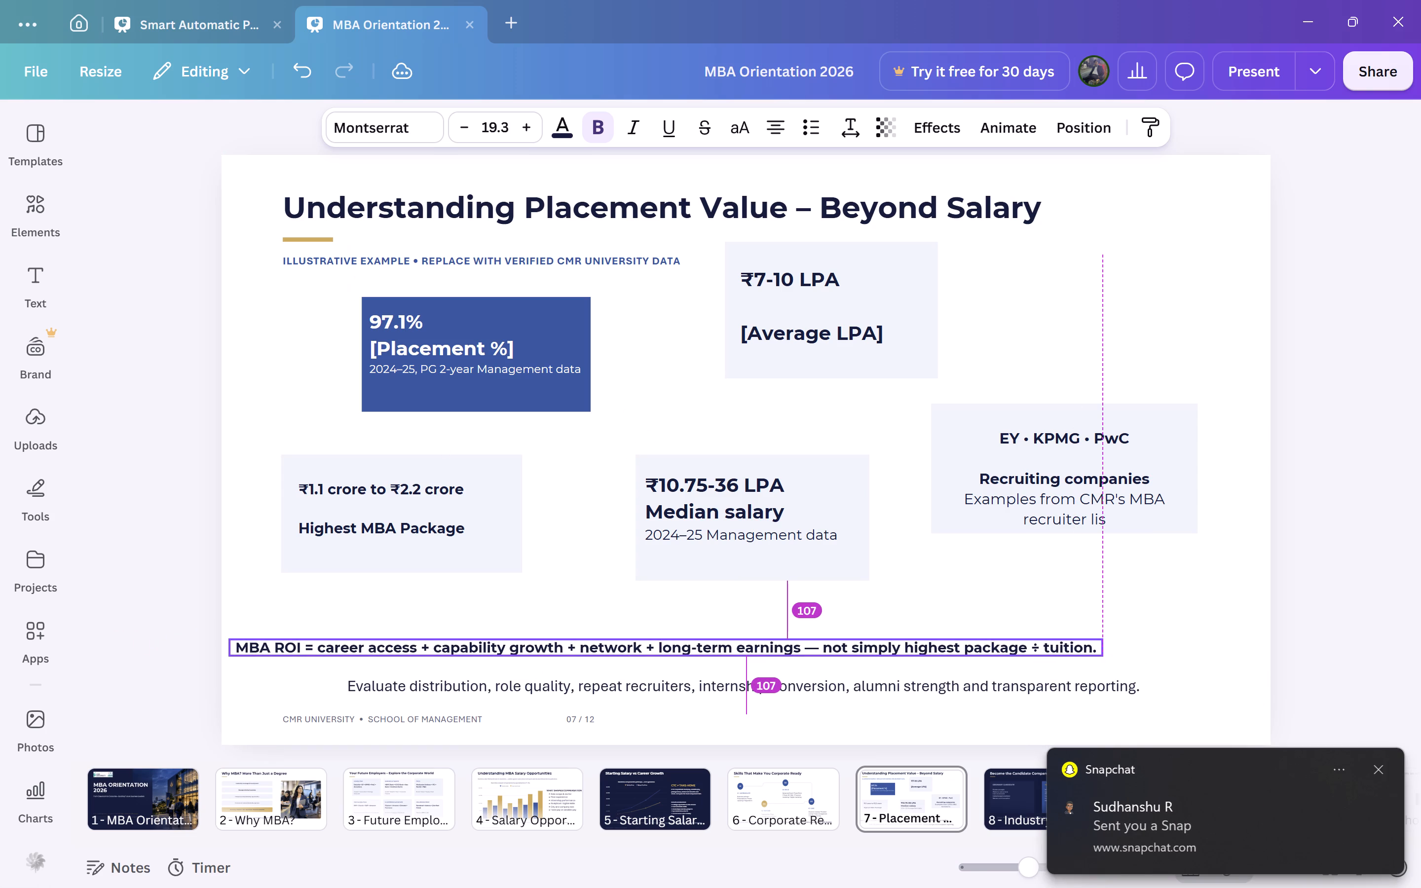
pyautogui.moveTo(1145, 660); pyautogui.dragTo(1177, 658)
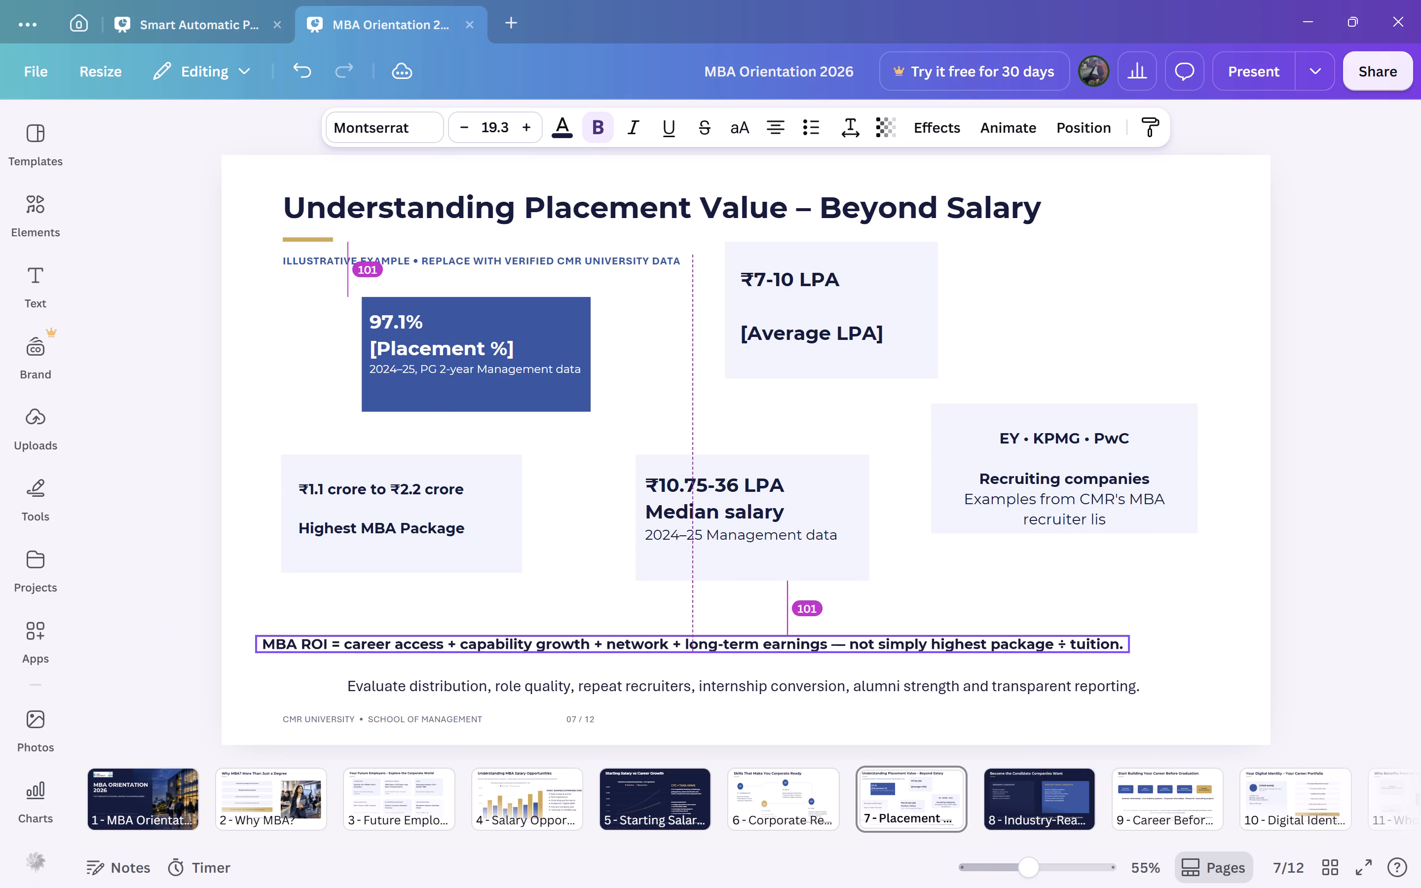
pyautogui.moveTo(1177, 658); pyautogui.dragTo(1237, 653)
pyautogui.click(1343, 619)
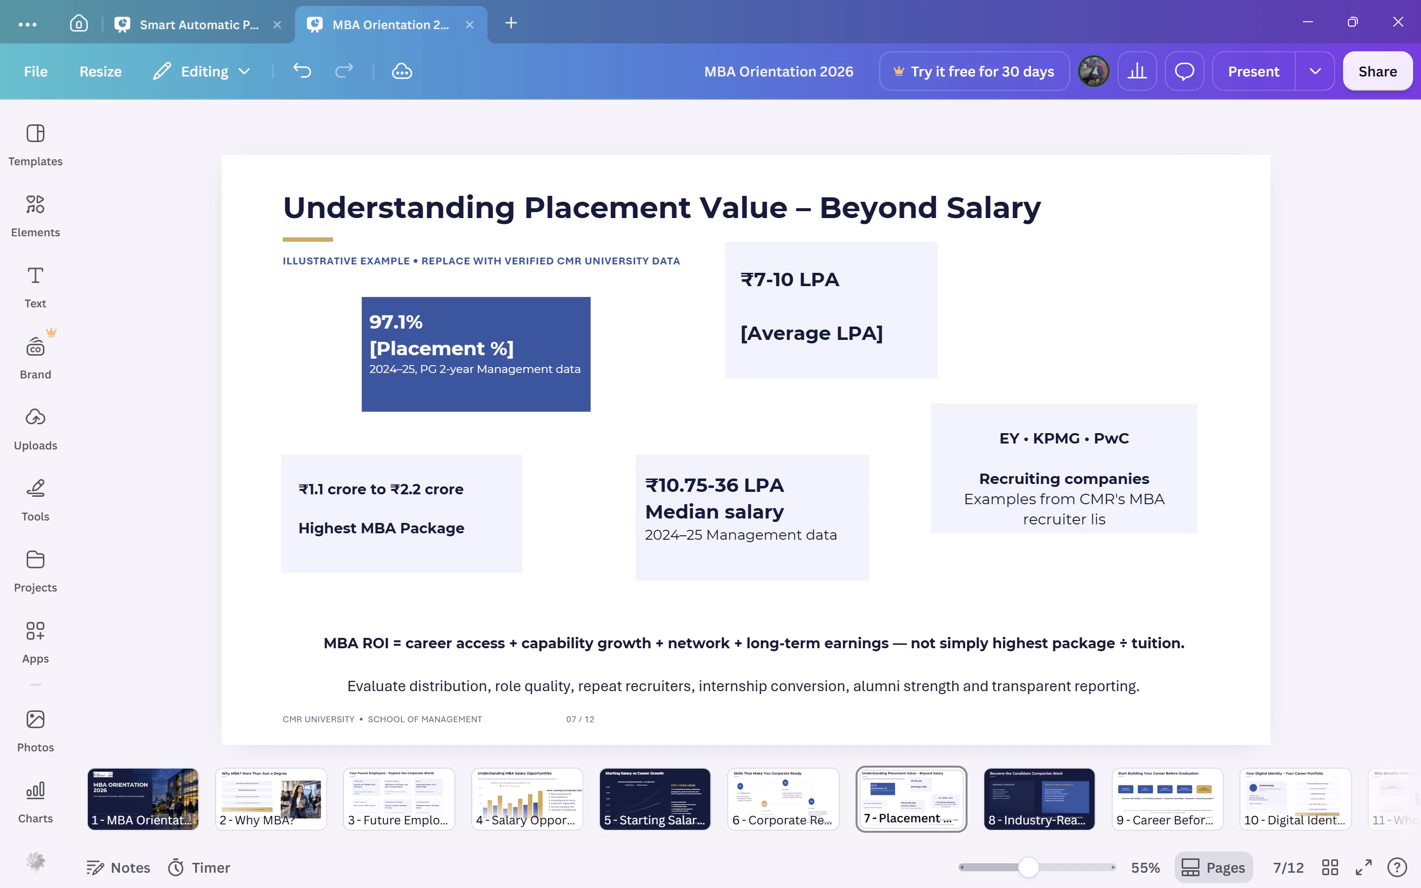
pyautogui.press('Right')
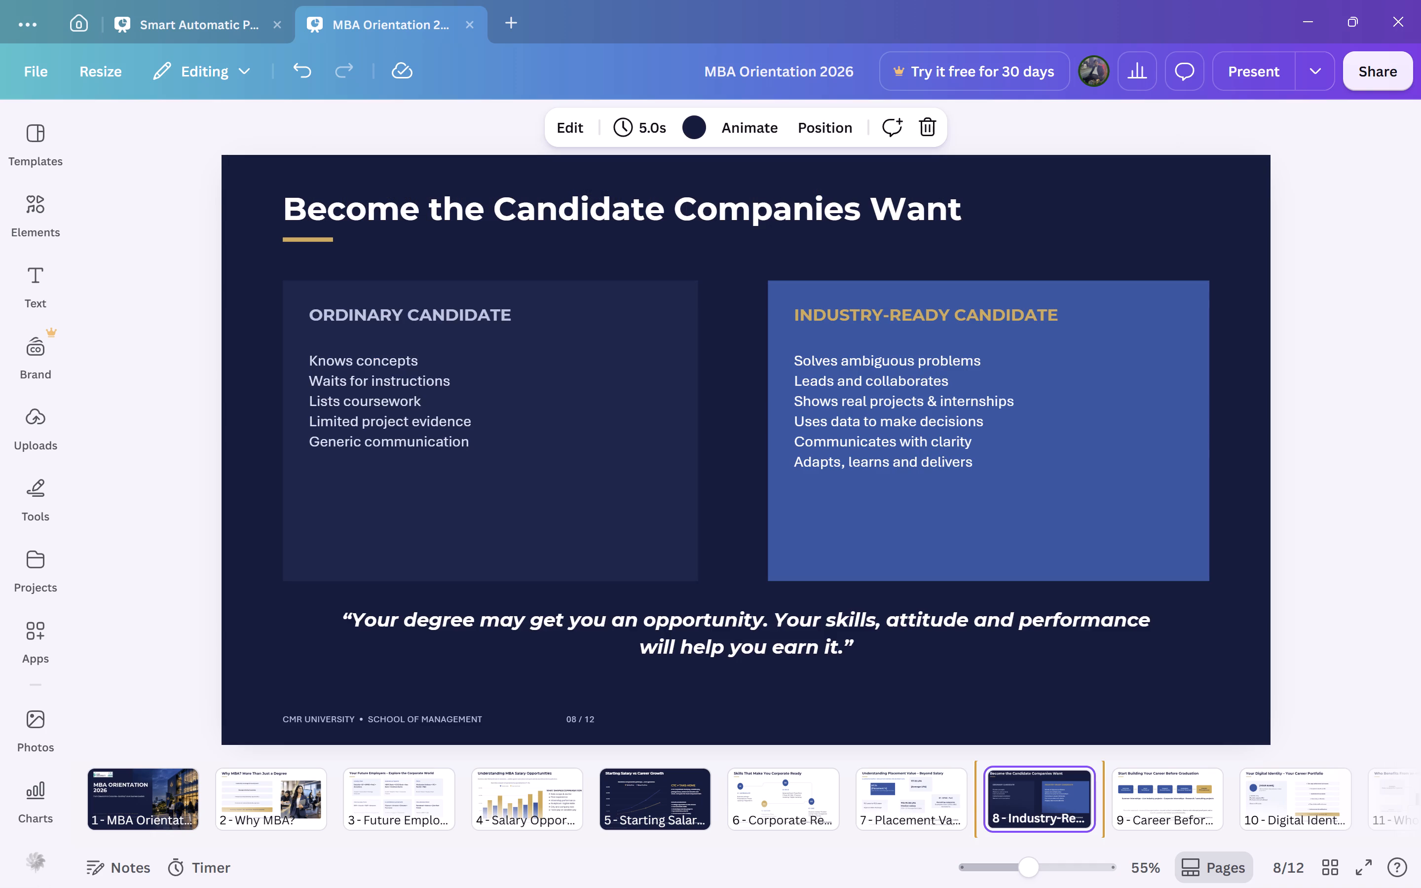
pyautogui.press('shift+super+s')
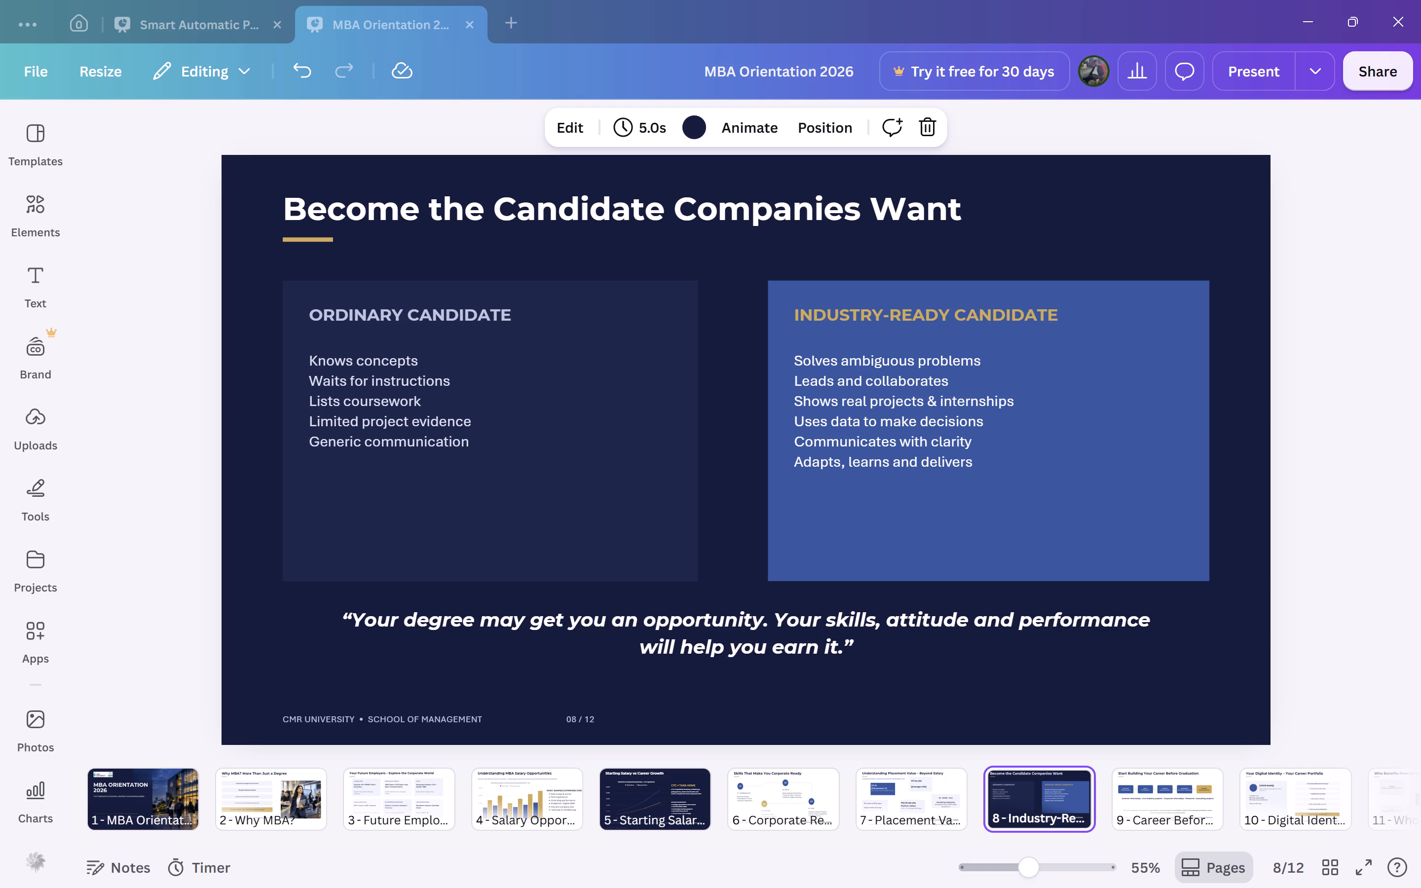
pyautogui.moveTo(222, 155); pyautogui.dragTo(240, 167)
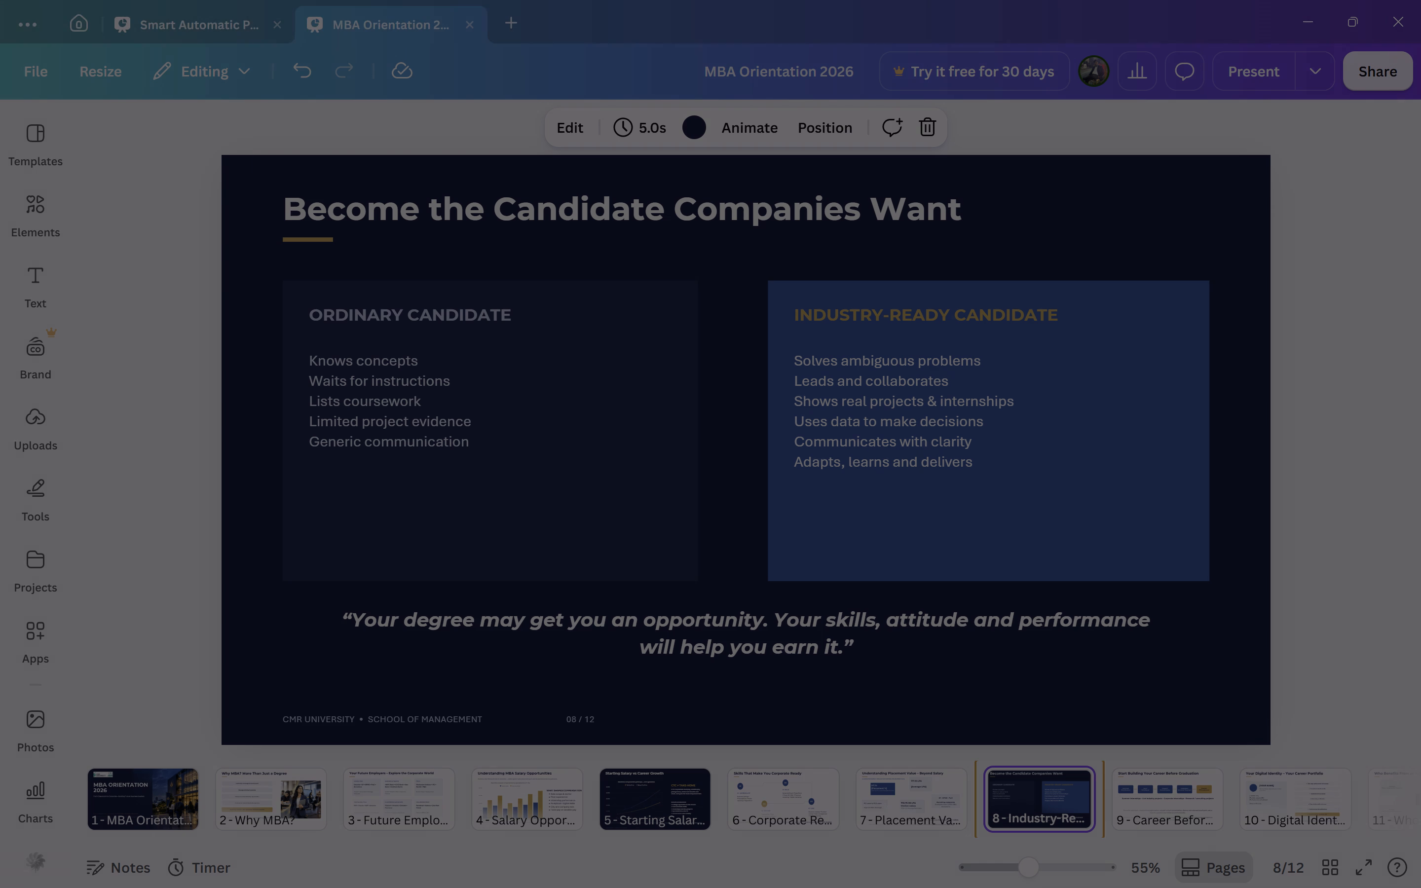
pyautogui.moveTo(240, 167); pyautogui.dragTo(1322, 708)
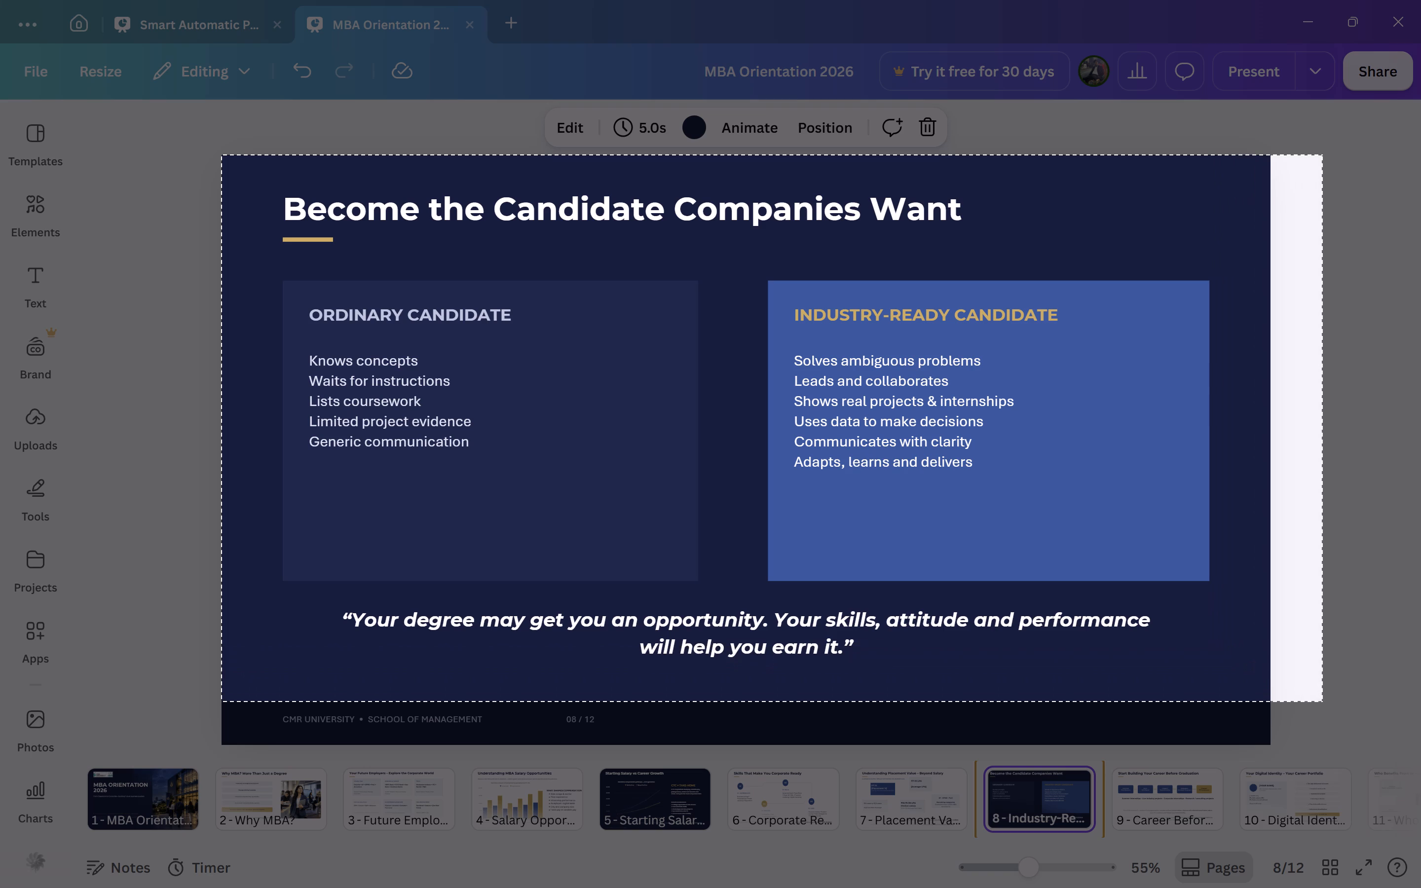
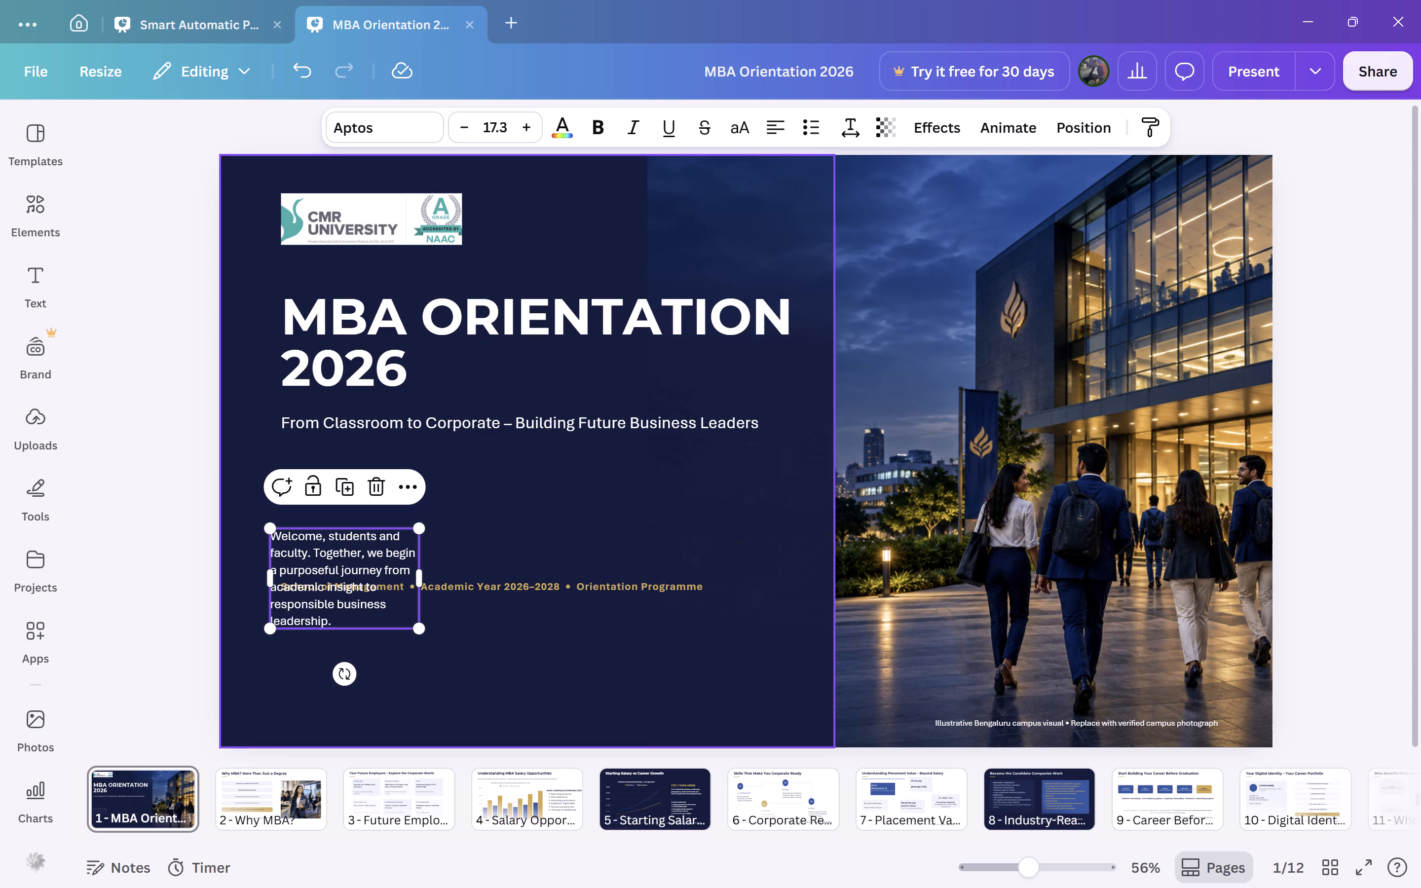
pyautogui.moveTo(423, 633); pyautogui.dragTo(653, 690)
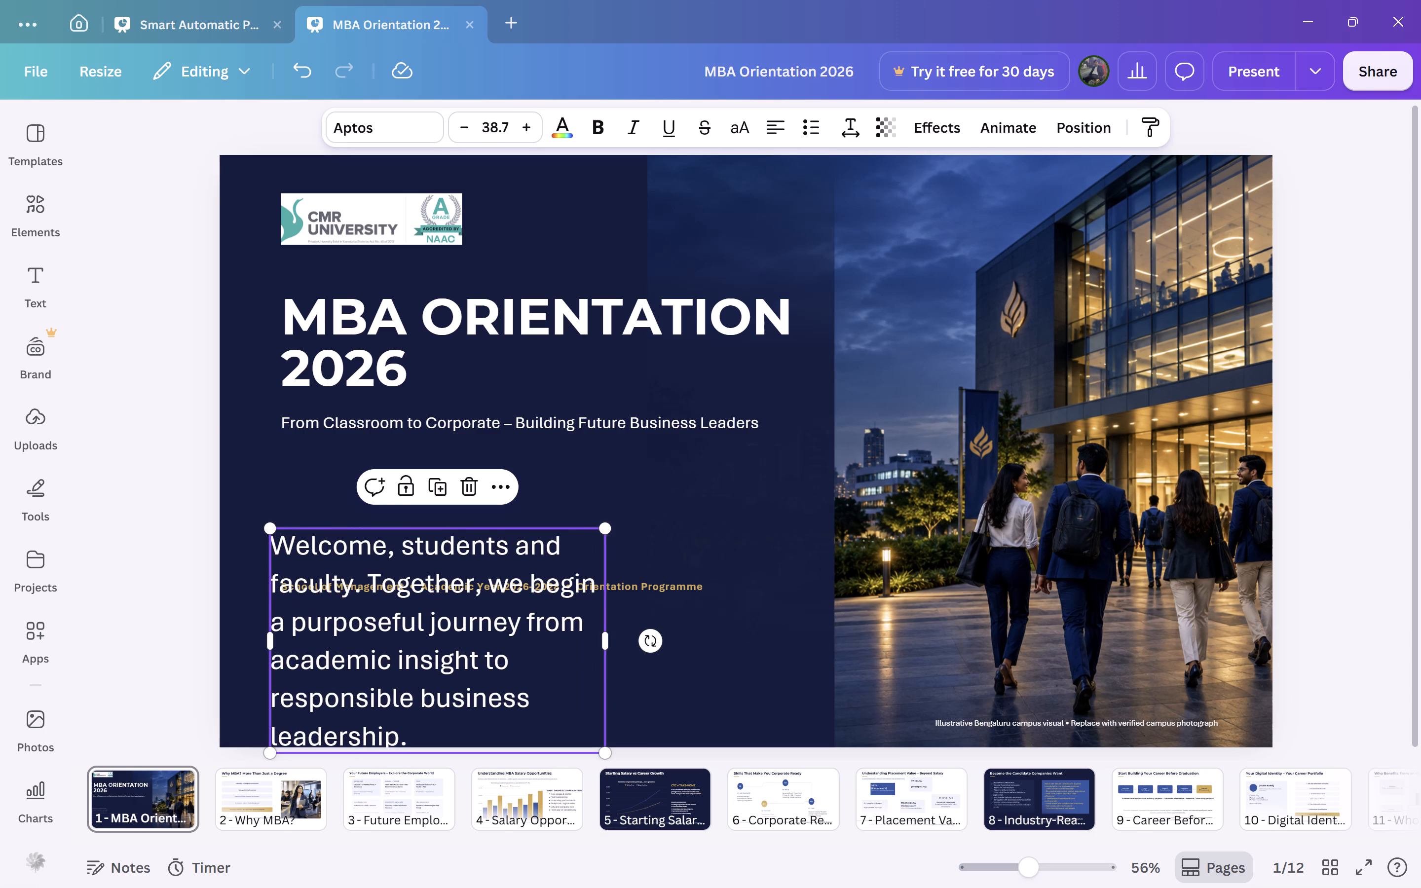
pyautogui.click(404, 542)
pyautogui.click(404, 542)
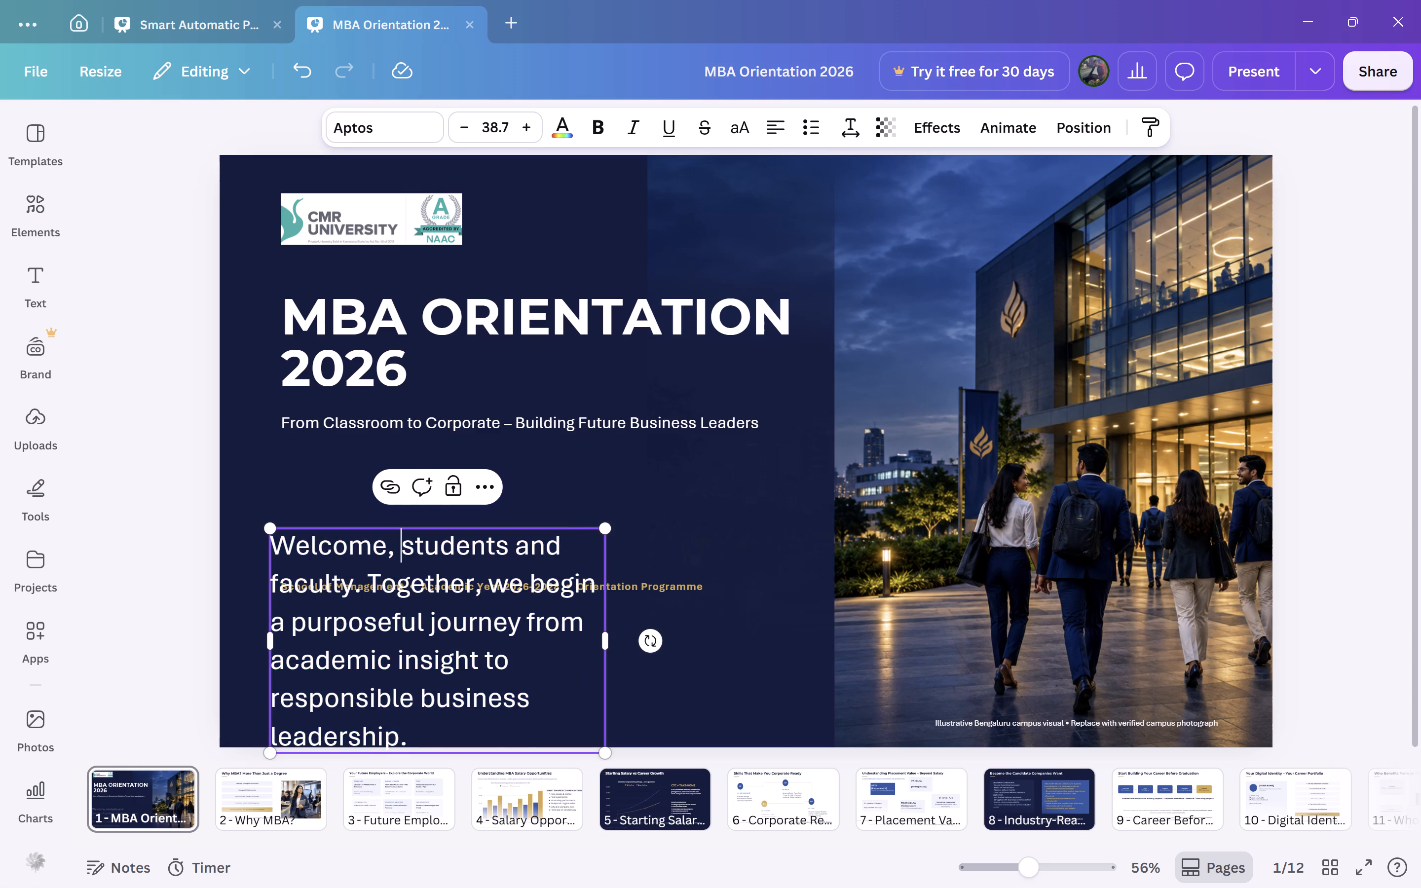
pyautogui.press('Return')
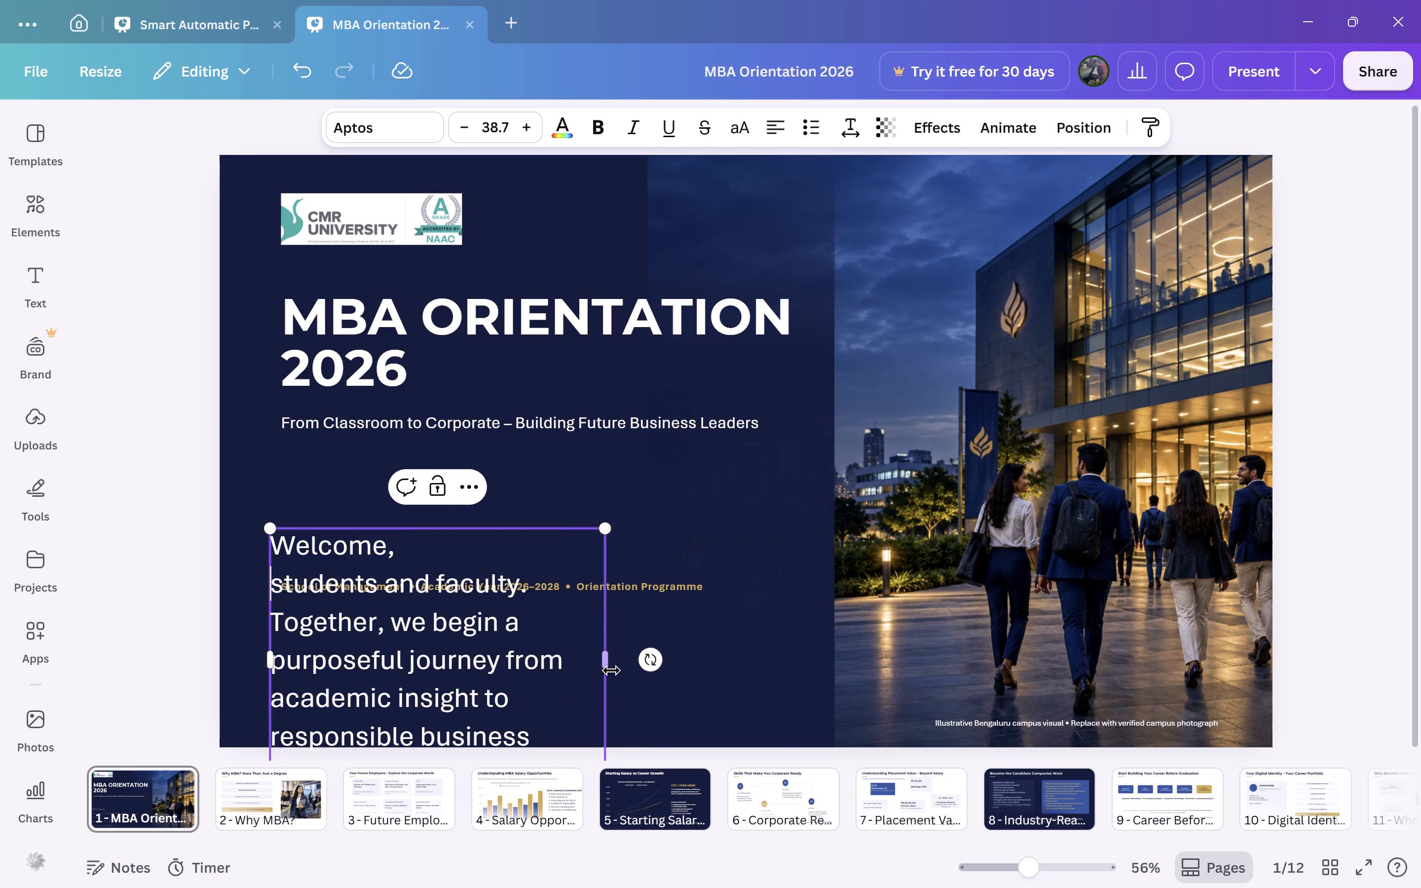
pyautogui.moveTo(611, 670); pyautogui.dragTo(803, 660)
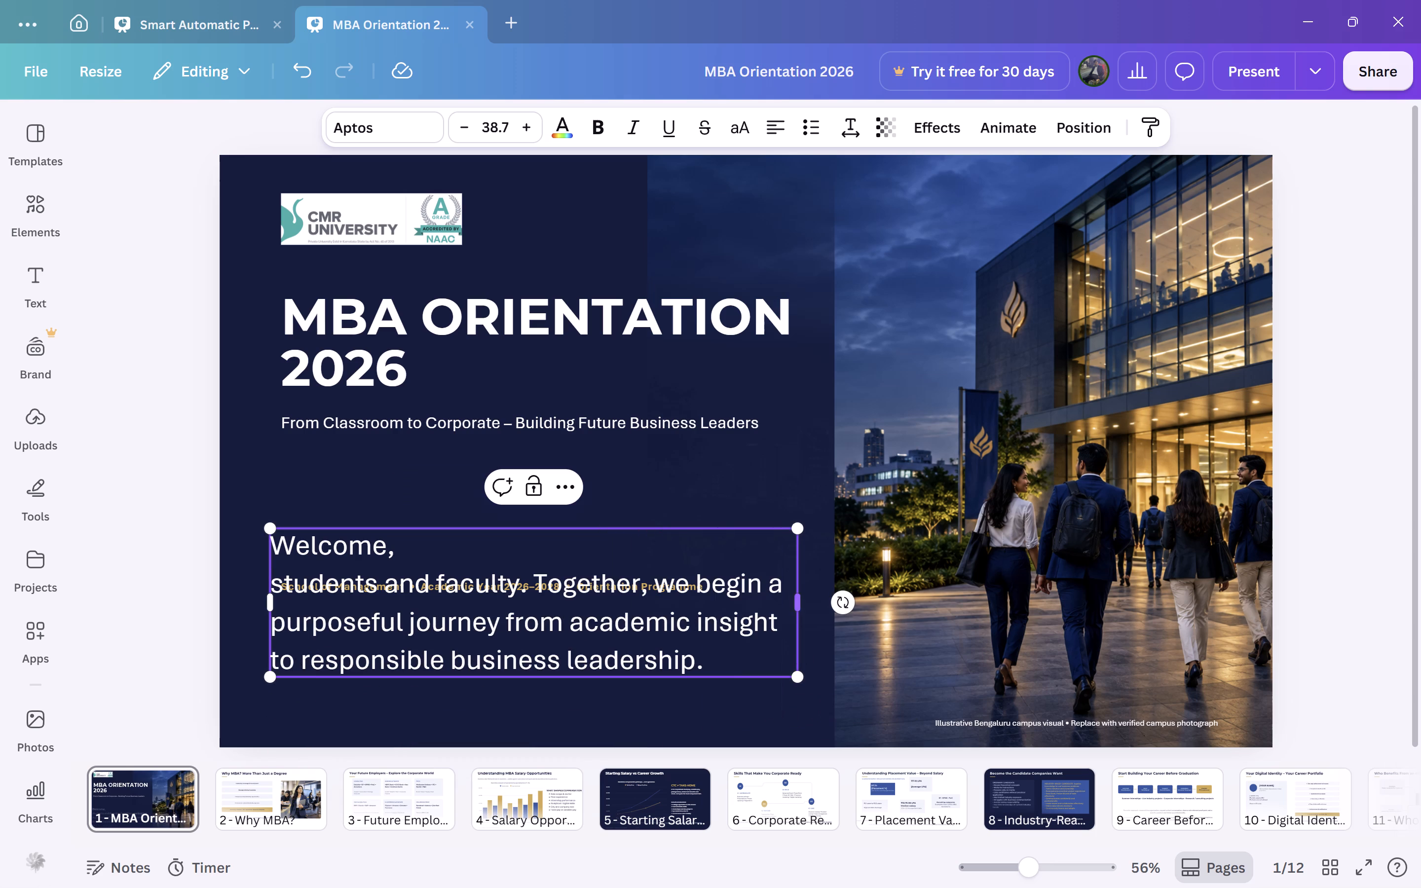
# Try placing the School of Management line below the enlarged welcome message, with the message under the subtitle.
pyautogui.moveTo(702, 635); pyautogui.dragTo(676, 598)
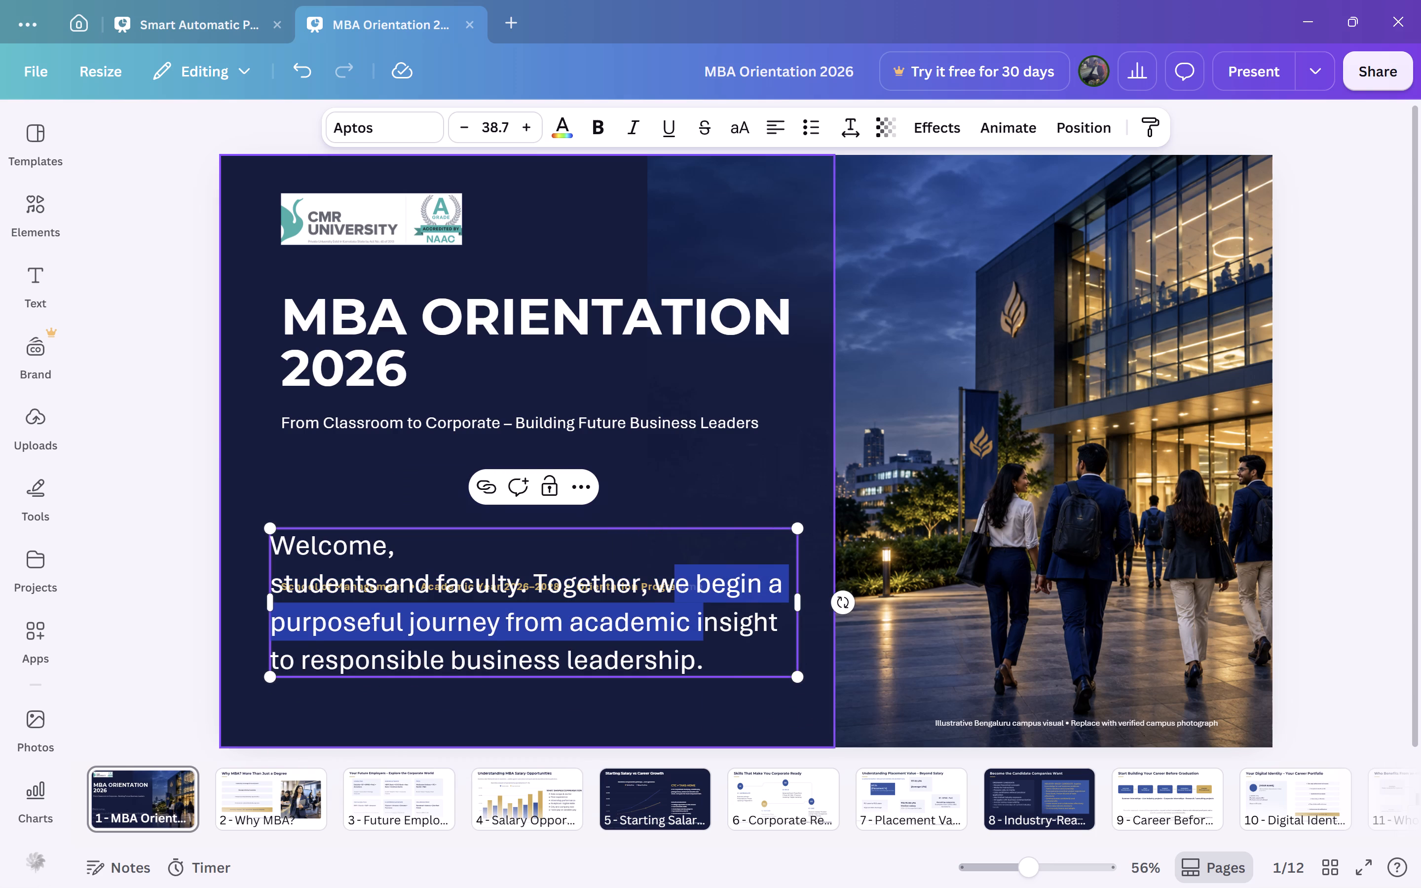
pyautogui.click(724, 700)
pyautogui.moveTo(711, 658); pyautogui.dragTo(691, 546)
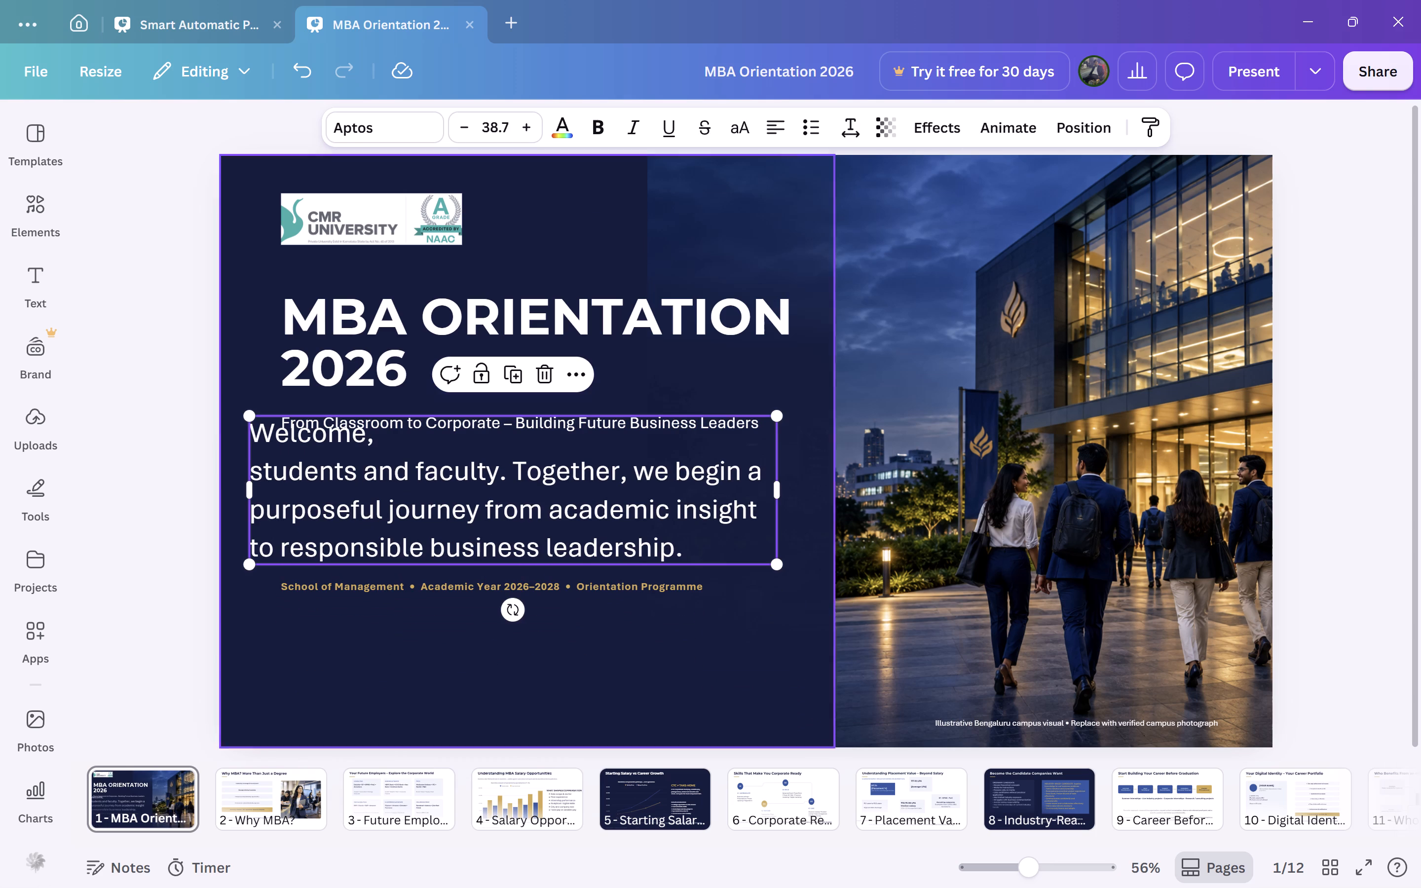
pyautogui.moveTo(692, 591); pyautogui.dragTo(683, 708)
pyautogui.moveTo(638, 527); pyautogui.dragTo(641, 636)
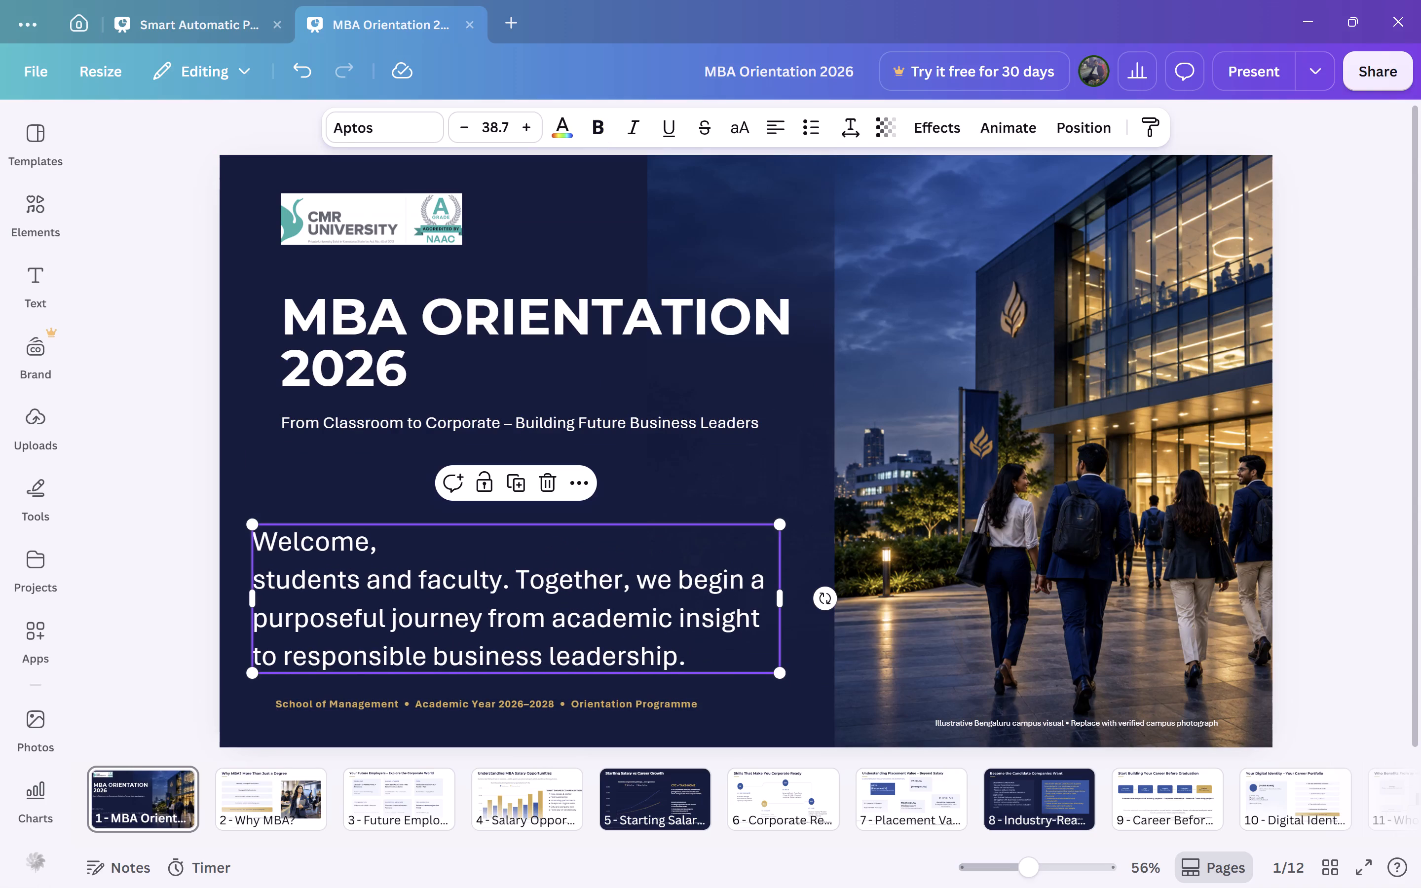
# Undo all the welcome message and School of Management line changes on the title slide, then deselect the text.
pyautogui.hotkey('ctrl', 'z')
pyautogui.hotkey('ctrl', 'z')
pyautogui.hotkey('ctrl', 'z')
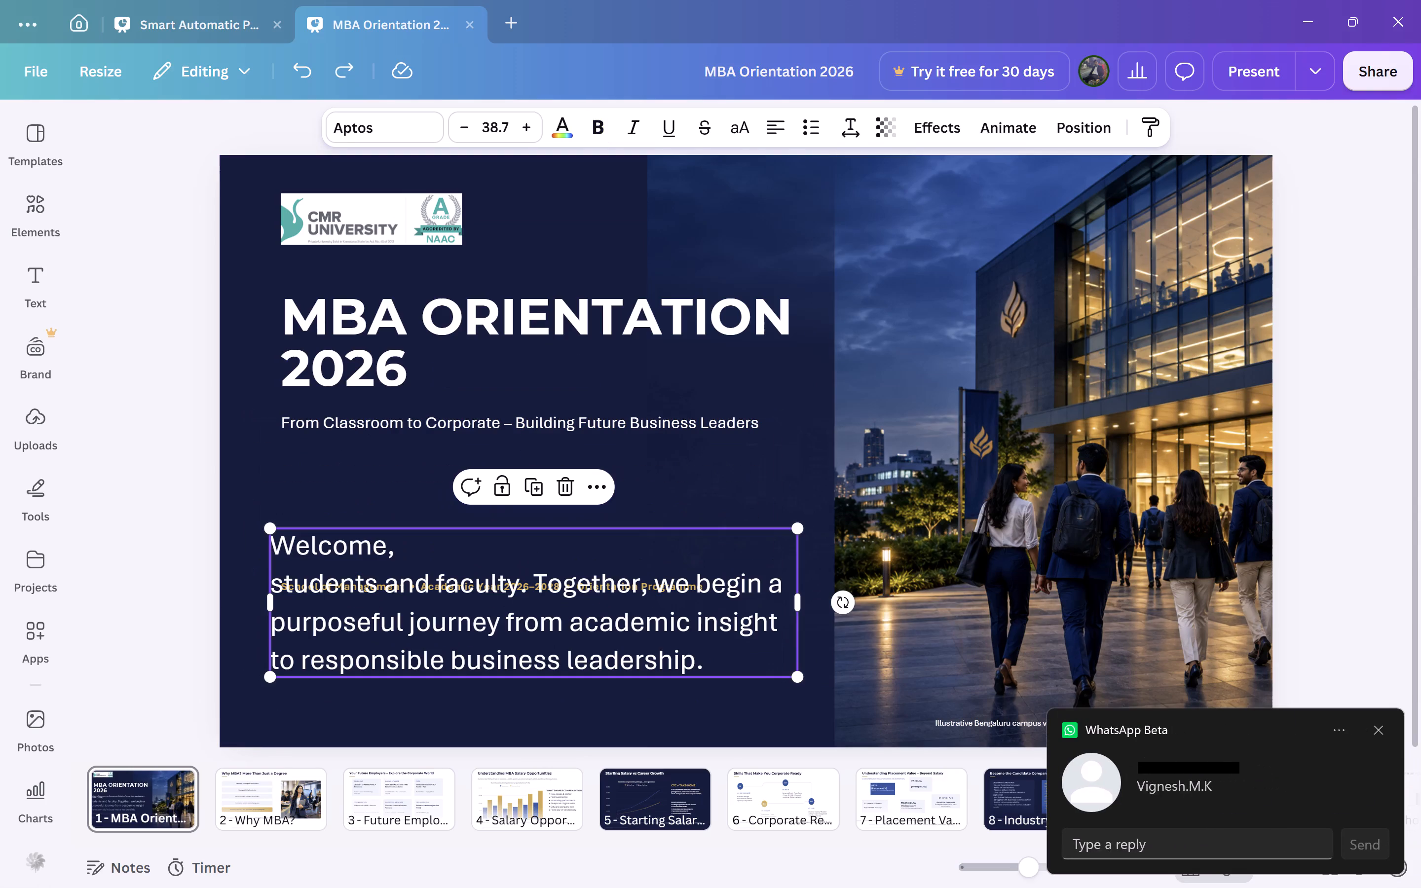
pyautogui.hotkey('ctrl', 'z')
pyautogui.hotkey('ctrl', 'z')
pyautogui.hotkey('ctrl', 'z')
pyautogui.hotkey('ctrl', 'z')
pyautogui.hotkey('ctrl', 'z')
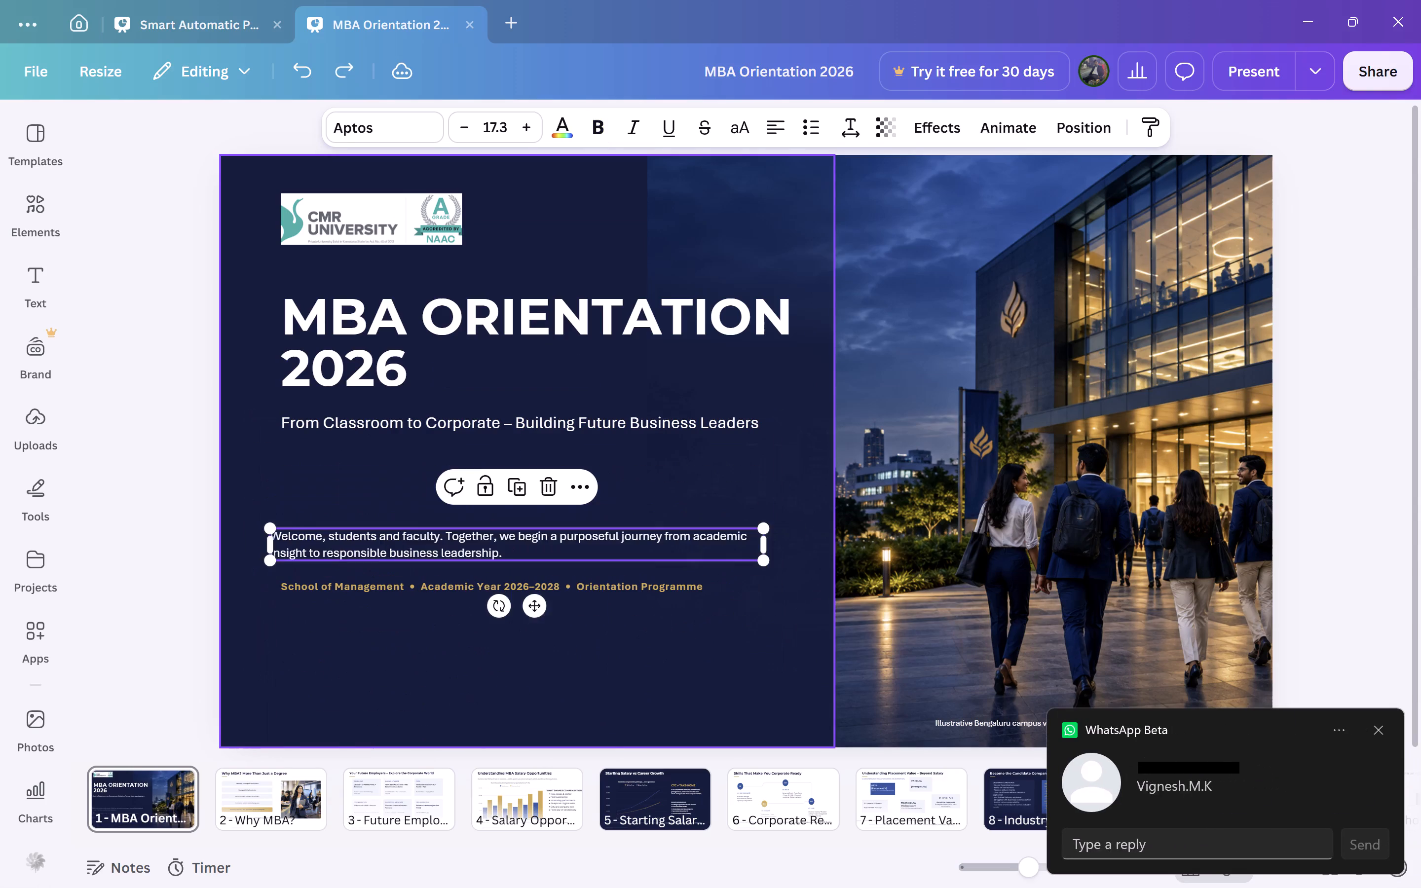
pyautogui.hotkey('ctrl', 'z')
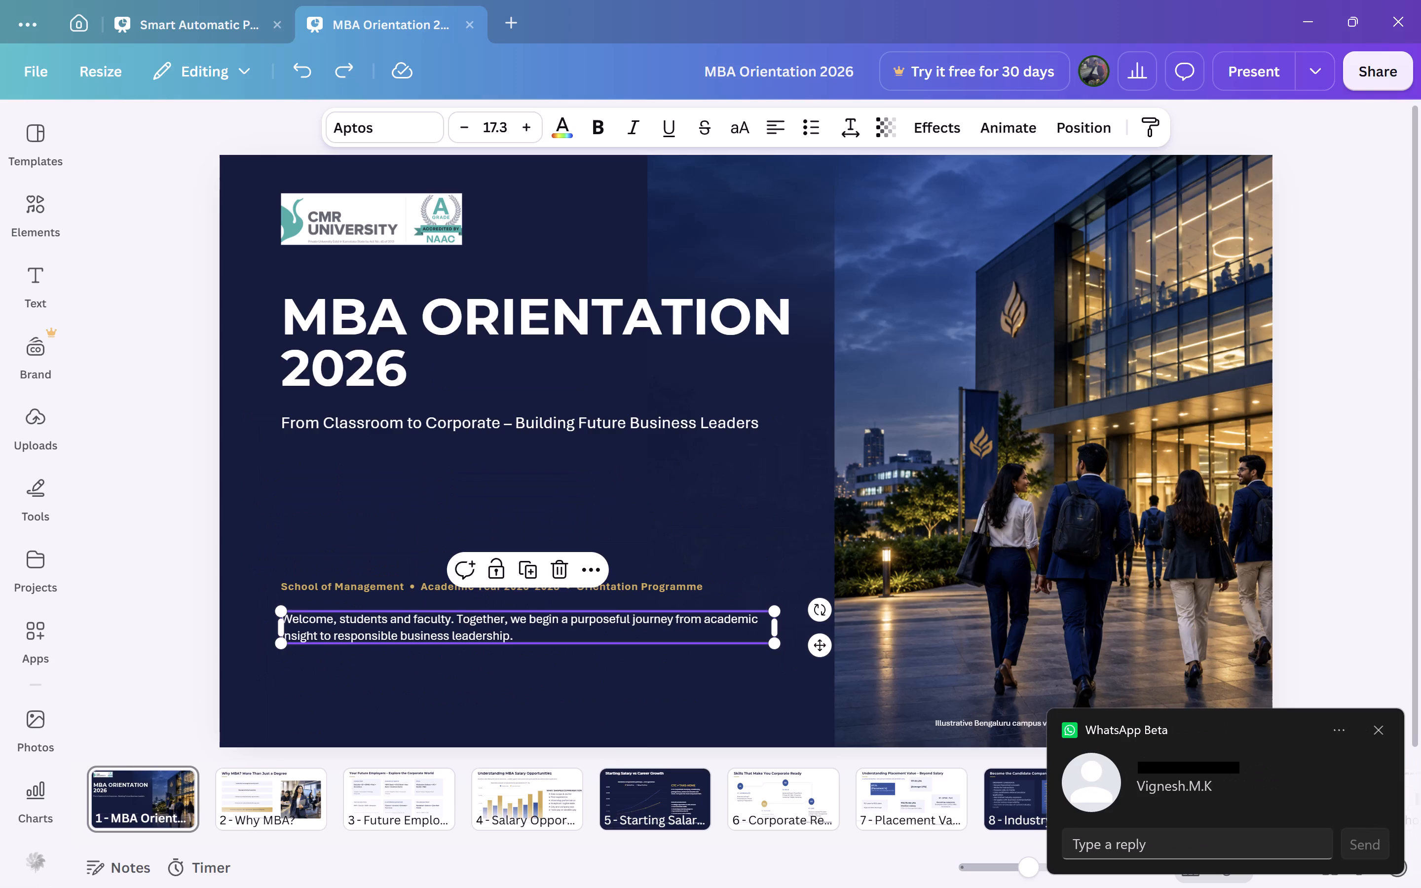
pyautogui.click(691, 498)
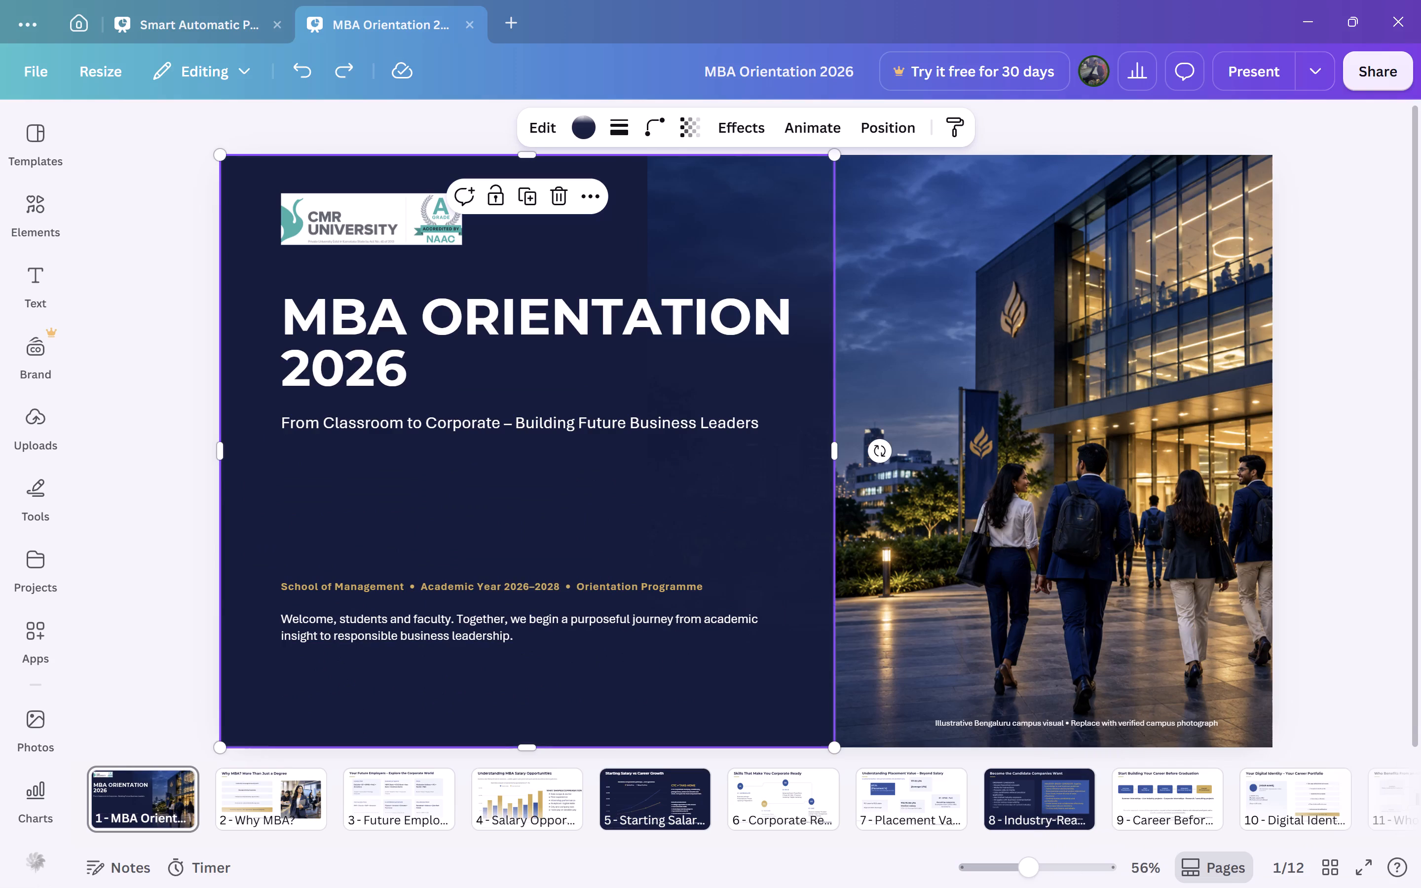
# Switch to the WhatsApp Beta window.
pyautogui.hotkey('alt', 'Tab')
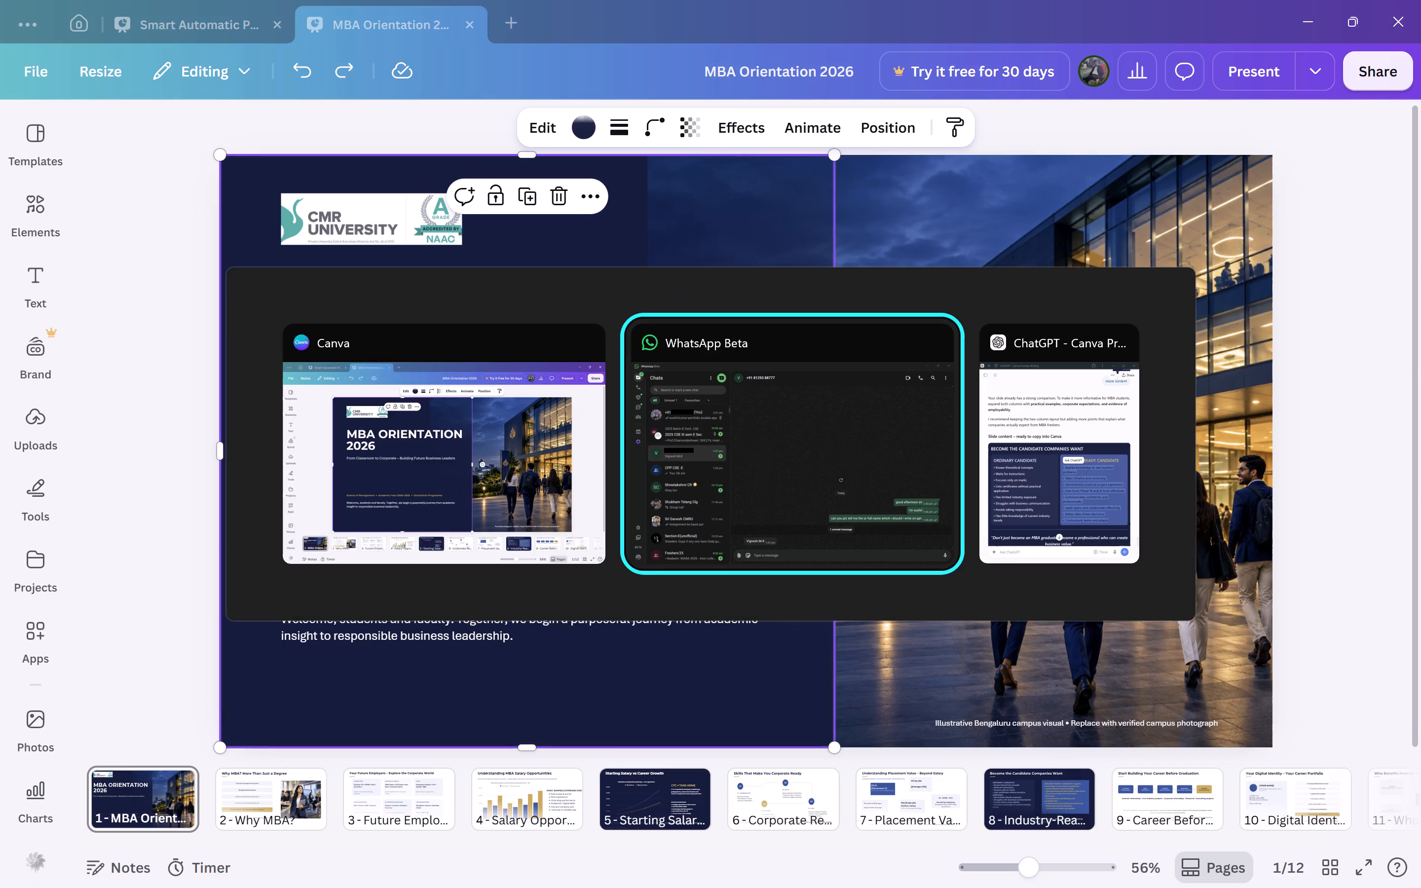
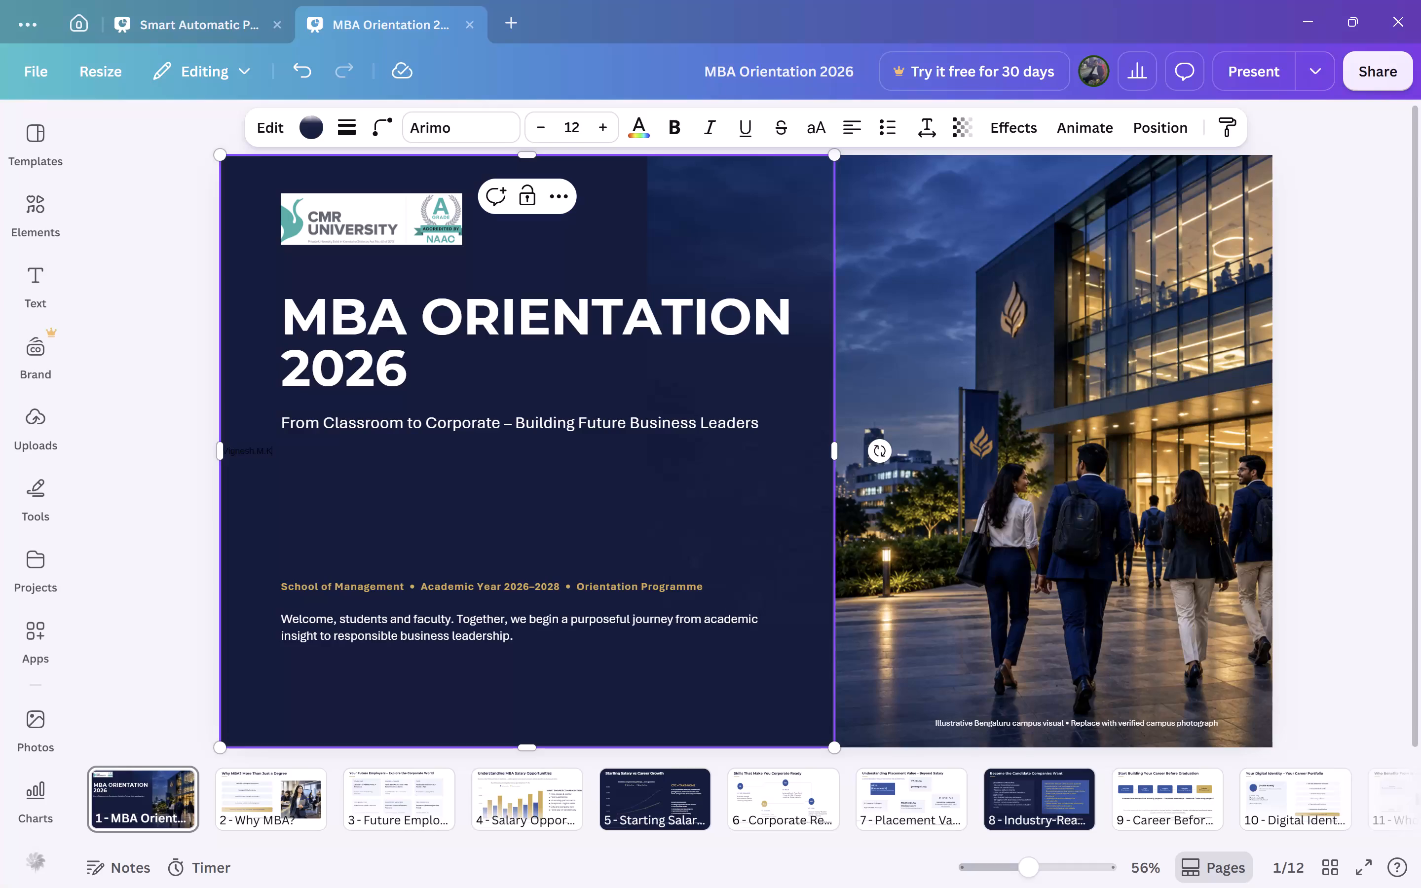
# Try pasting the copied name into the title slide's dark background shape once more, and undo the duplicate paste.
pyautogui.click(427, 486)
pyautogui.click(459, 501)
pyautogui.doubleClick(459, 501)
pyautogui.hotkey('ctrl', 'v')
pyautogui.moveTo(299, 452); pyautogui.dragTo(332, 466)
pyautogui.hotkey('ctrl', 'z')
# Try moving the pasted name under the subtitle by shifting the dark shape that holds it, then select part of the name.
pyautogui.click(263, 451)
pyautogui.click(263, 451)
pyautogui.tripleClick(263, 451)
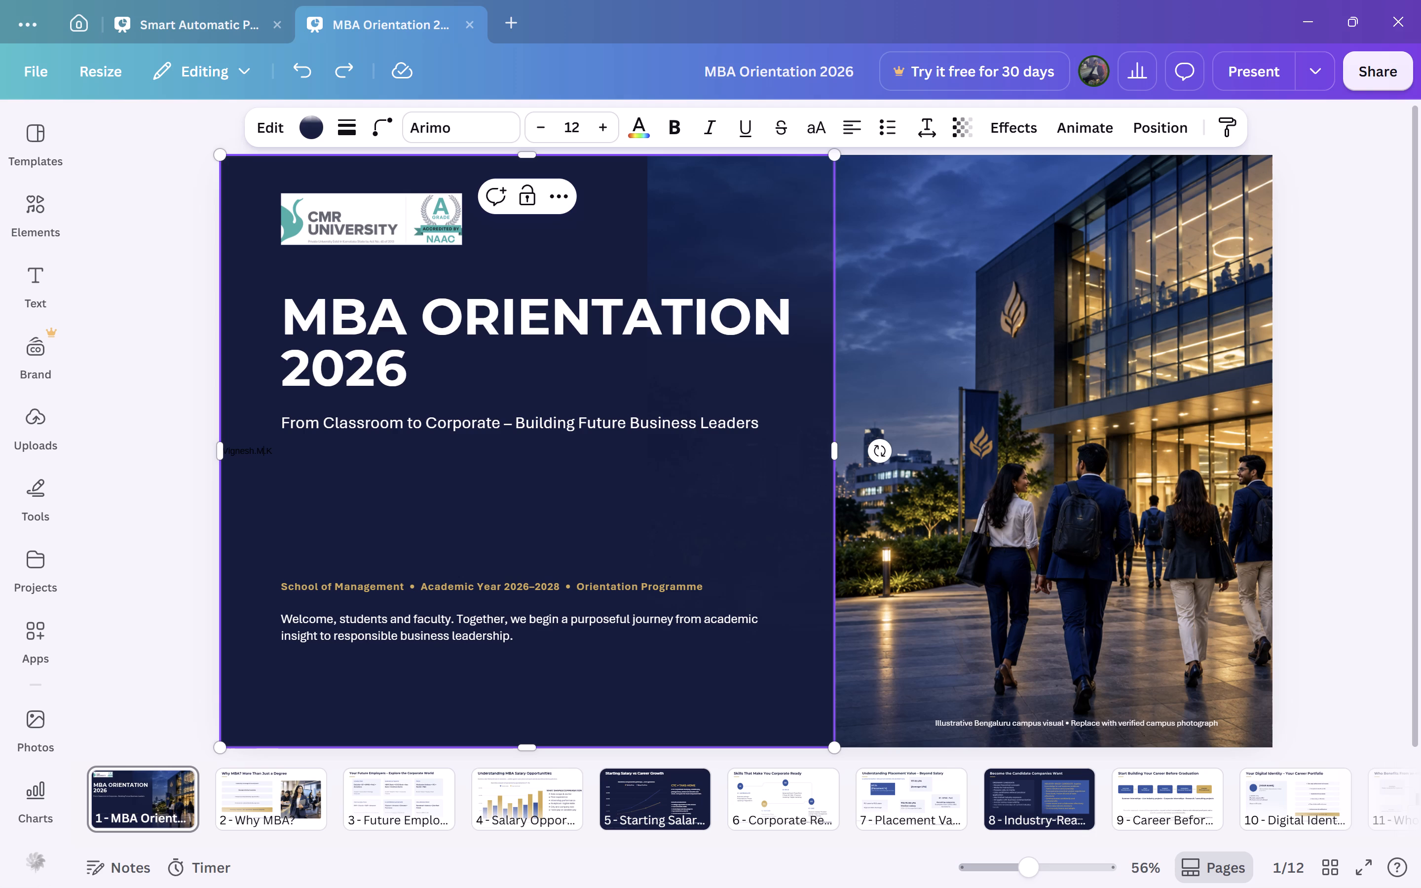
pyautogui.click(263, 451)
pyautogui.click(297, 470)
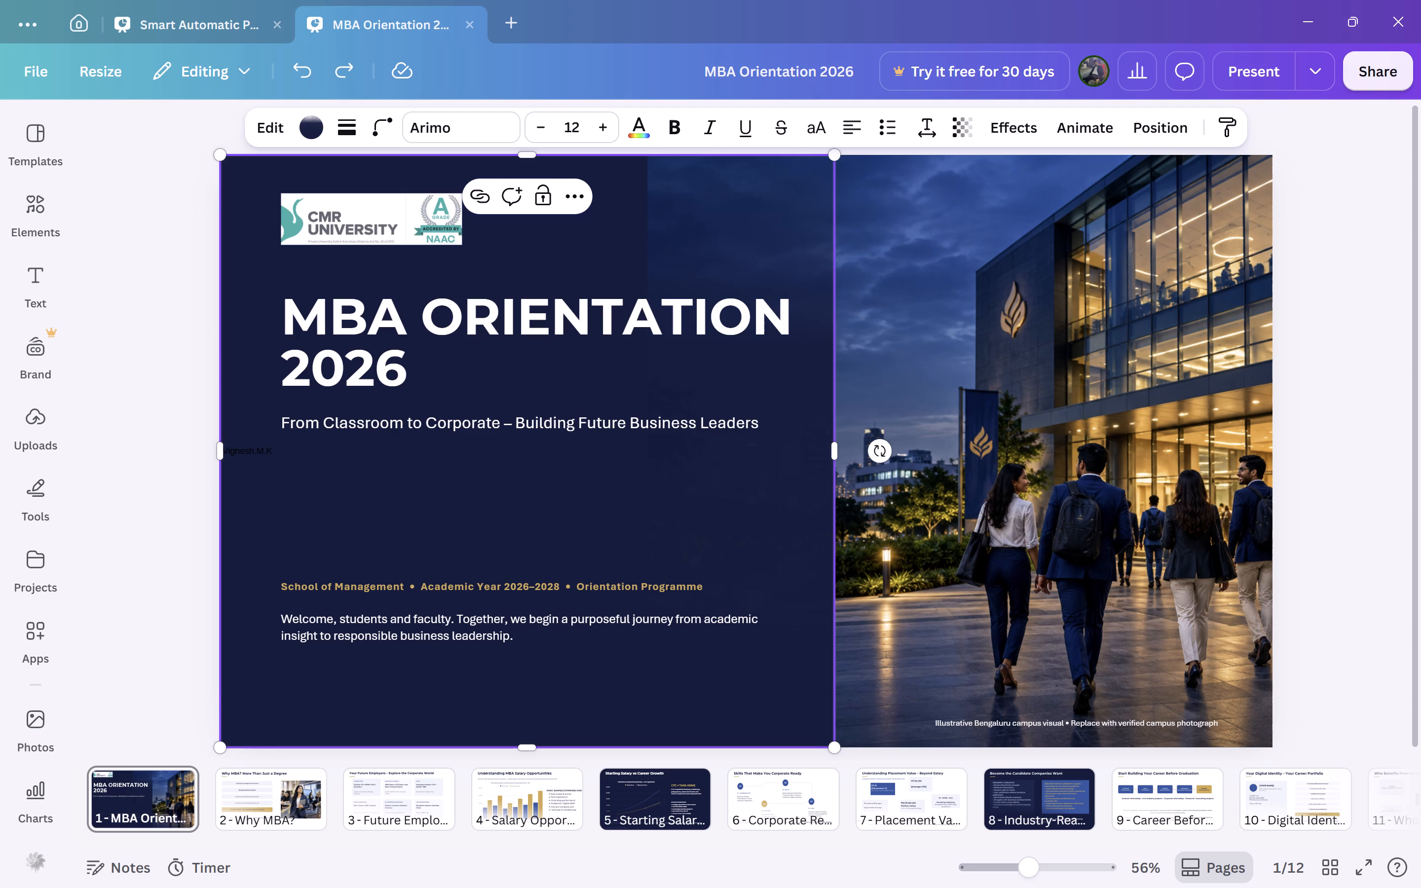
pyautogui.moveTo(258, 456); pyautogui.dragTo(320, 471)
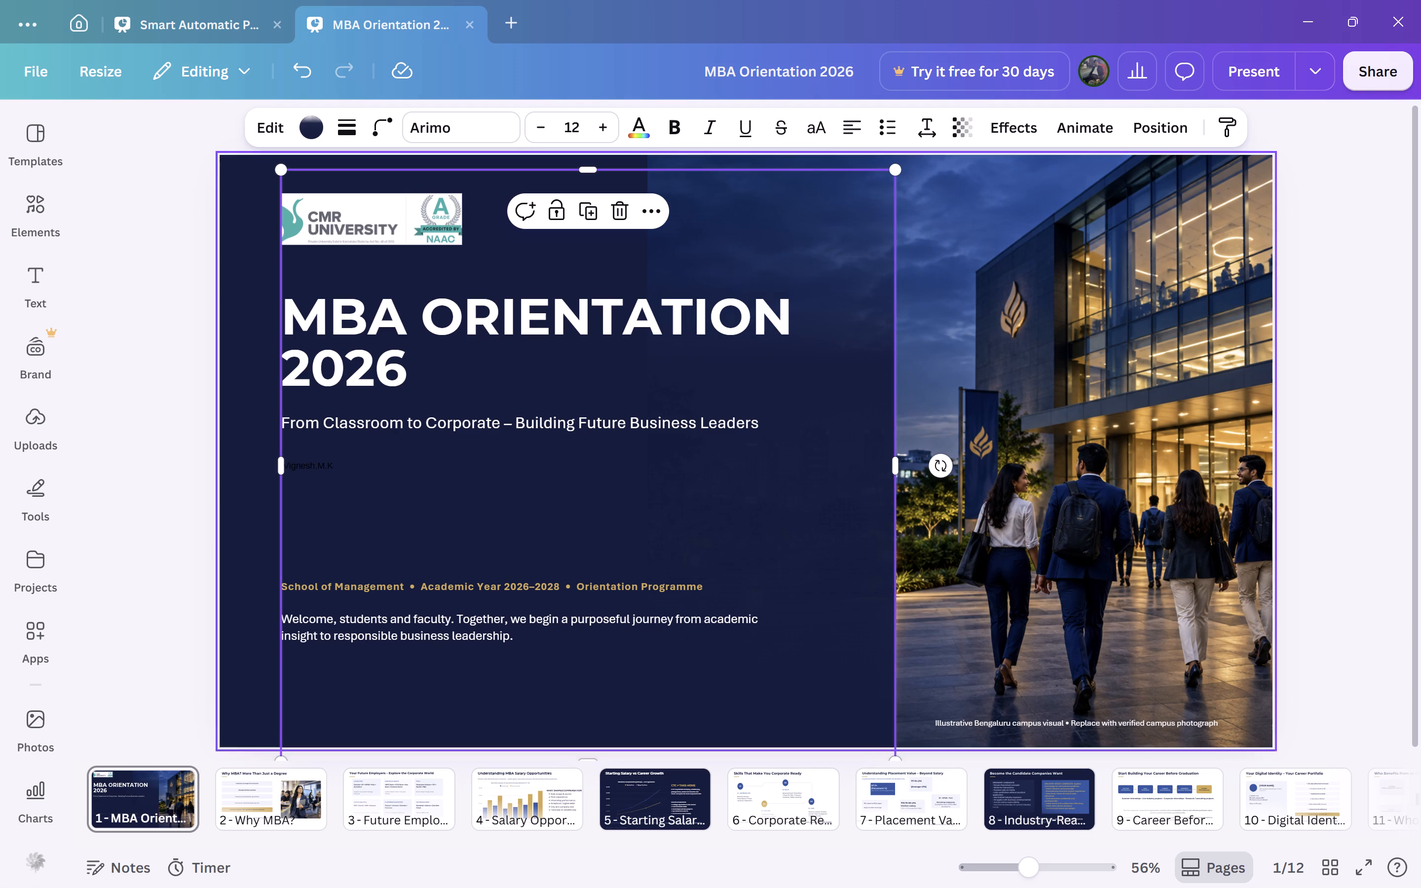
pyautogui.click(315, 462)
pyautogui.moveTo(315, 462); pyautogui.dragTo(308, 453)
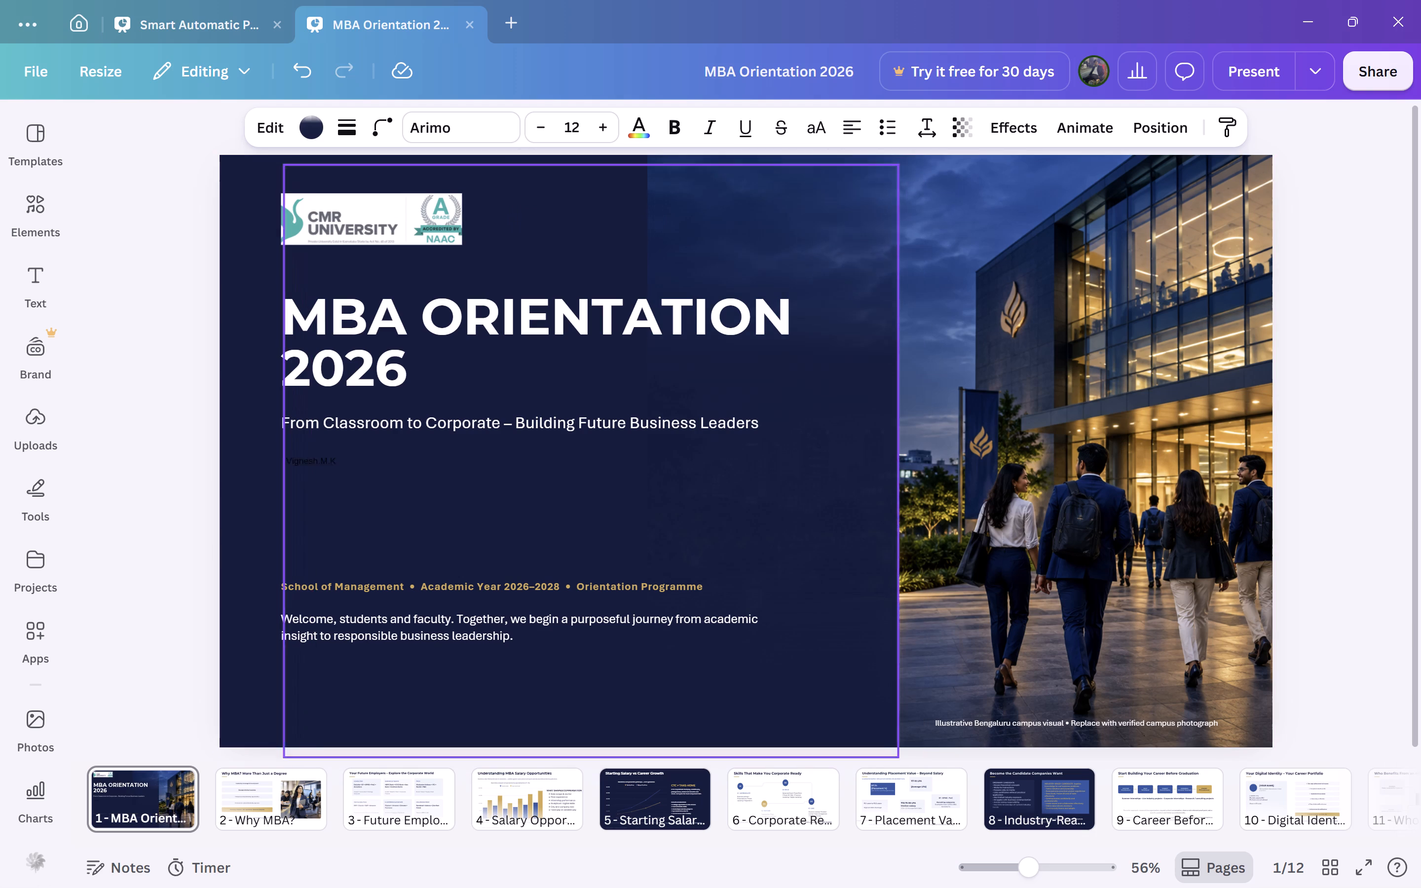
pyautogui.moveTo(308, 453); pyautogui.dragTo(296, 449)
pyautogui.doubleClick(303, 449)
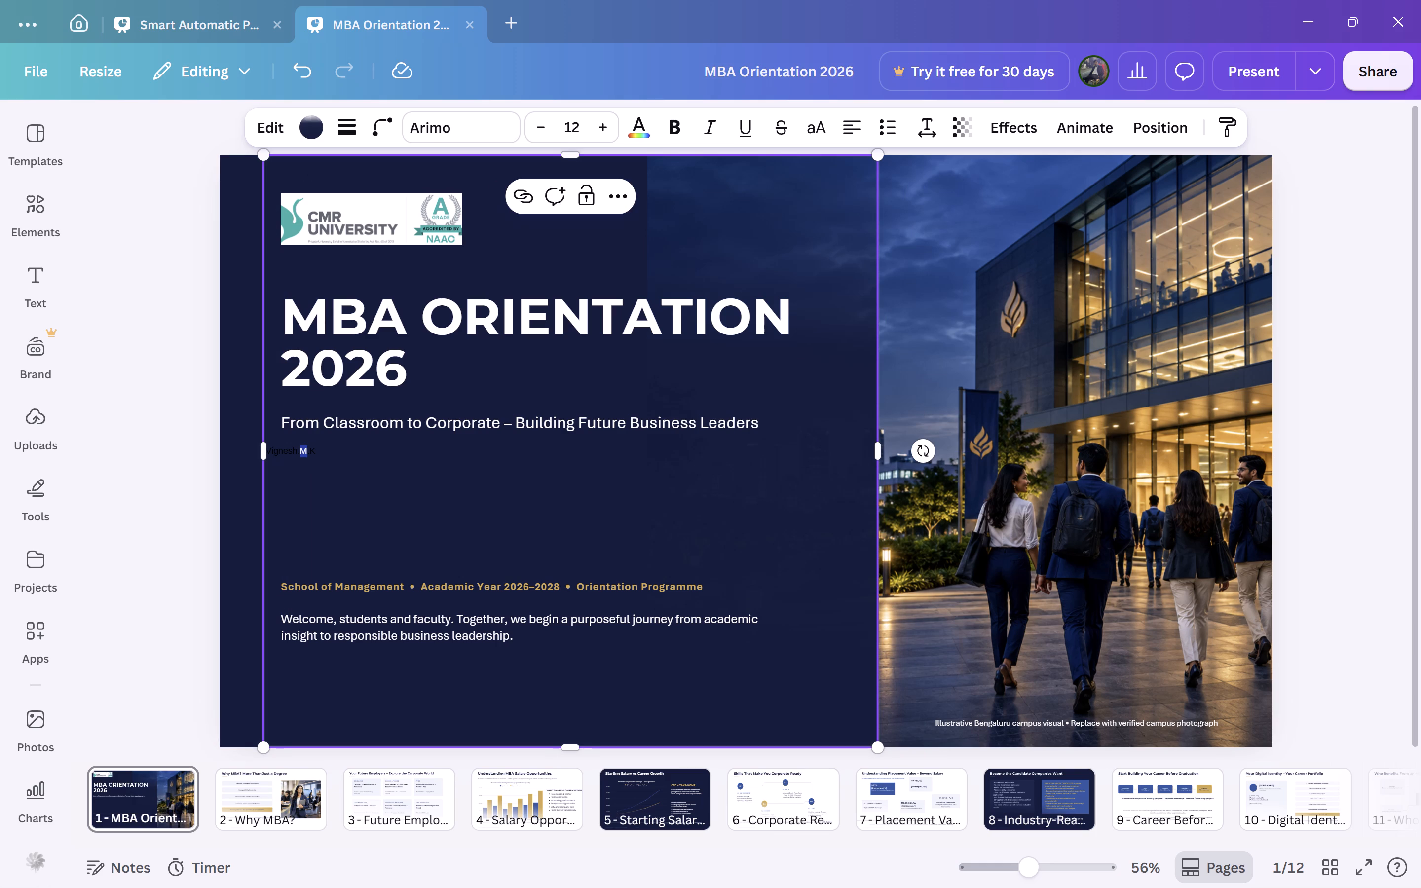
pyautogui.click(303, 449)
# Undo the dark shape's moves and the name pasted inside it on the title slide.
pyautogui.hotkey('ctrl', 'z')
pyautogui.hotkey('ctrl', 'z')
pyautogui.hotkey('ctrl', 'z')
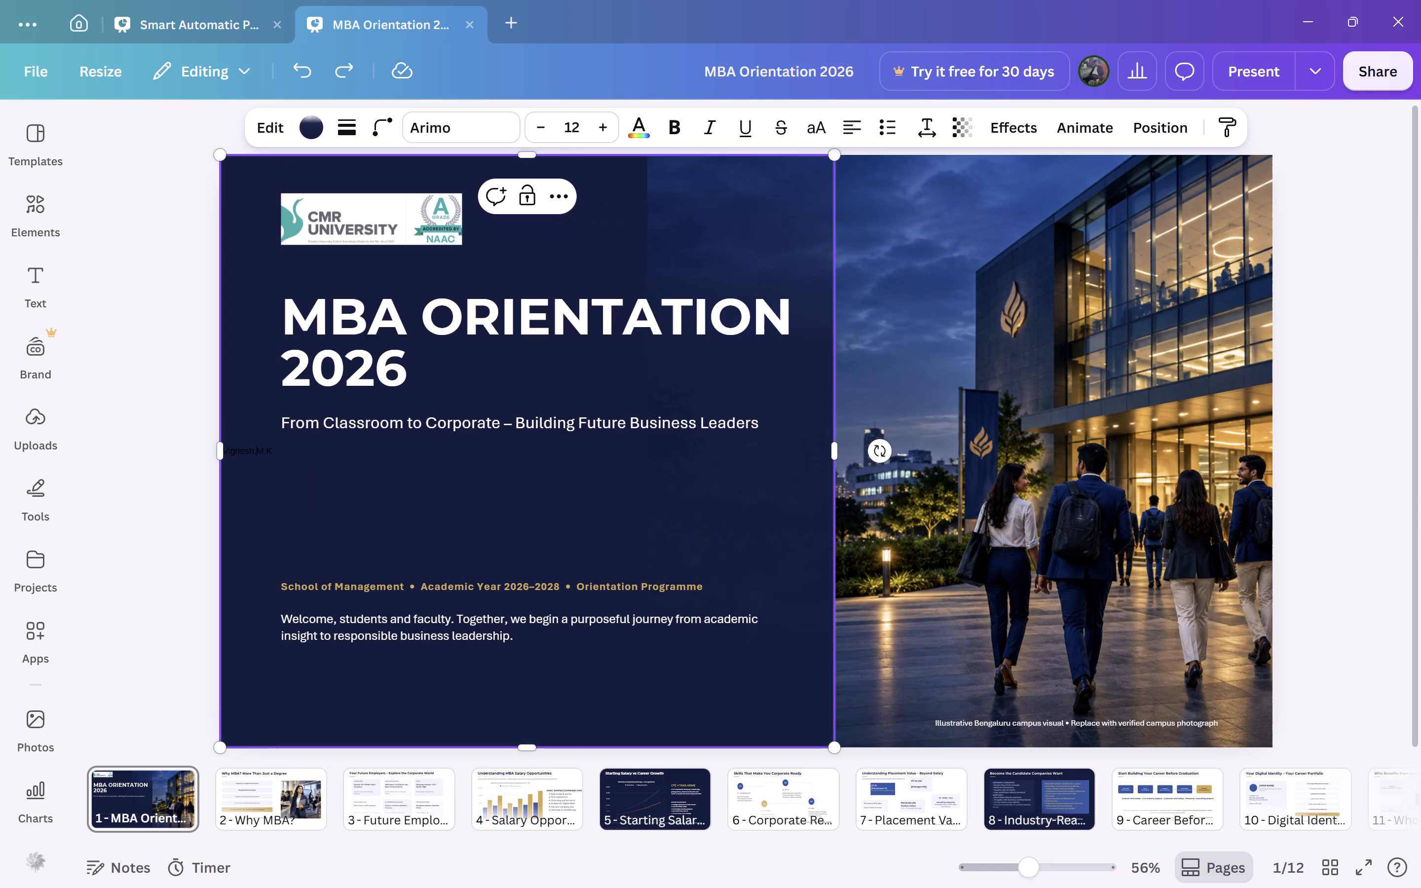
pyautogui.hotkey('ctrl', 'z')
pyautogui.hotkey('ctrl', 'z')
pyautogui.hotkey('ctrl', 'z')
# Add a separate text box to the title slide, paste the copied name into it, and place it below the subtitle.
pyautogui.click(42, 271)
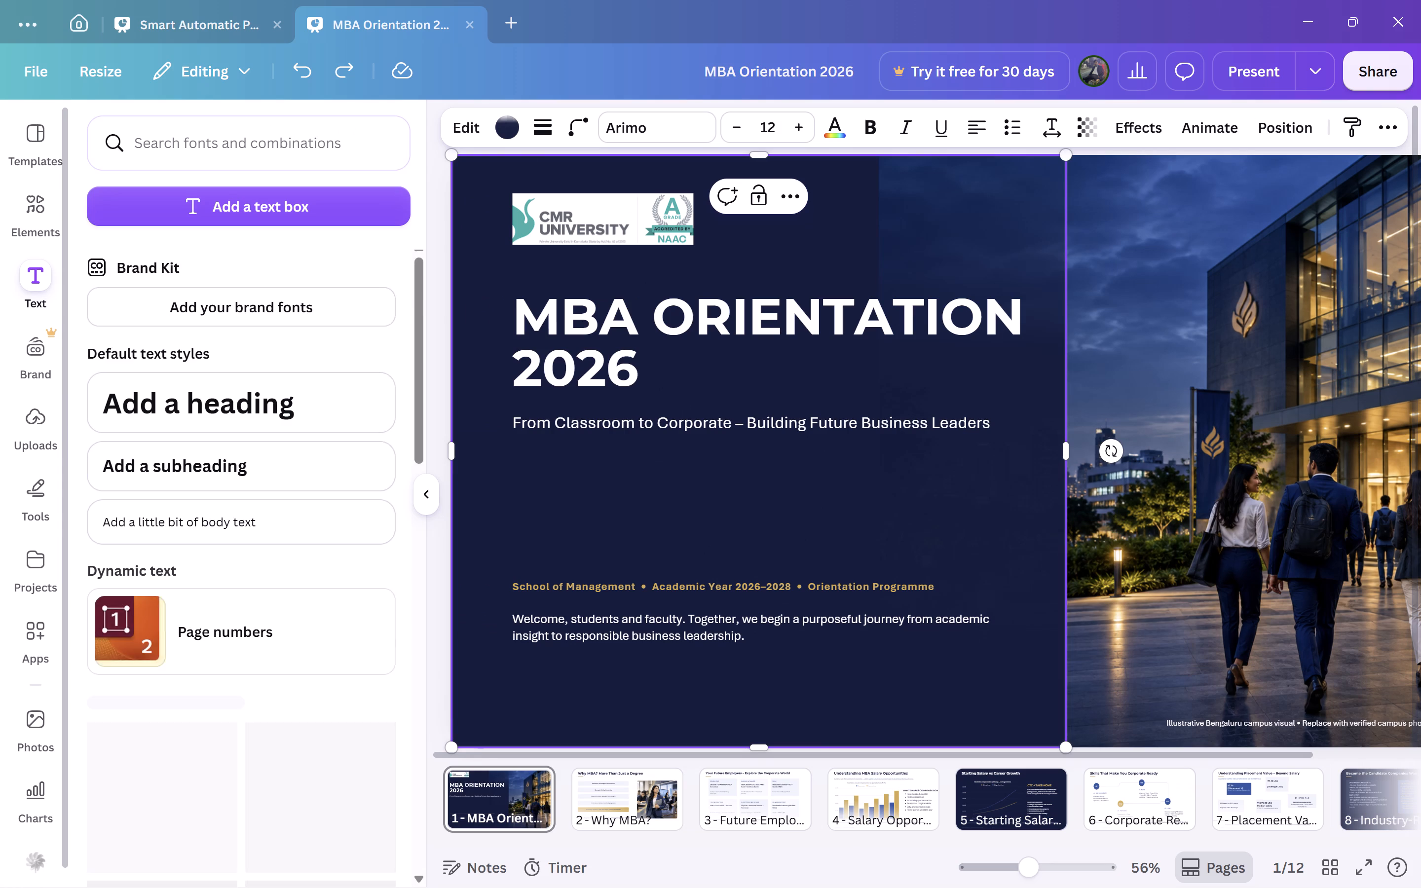
pyautogui.click(256, 214)
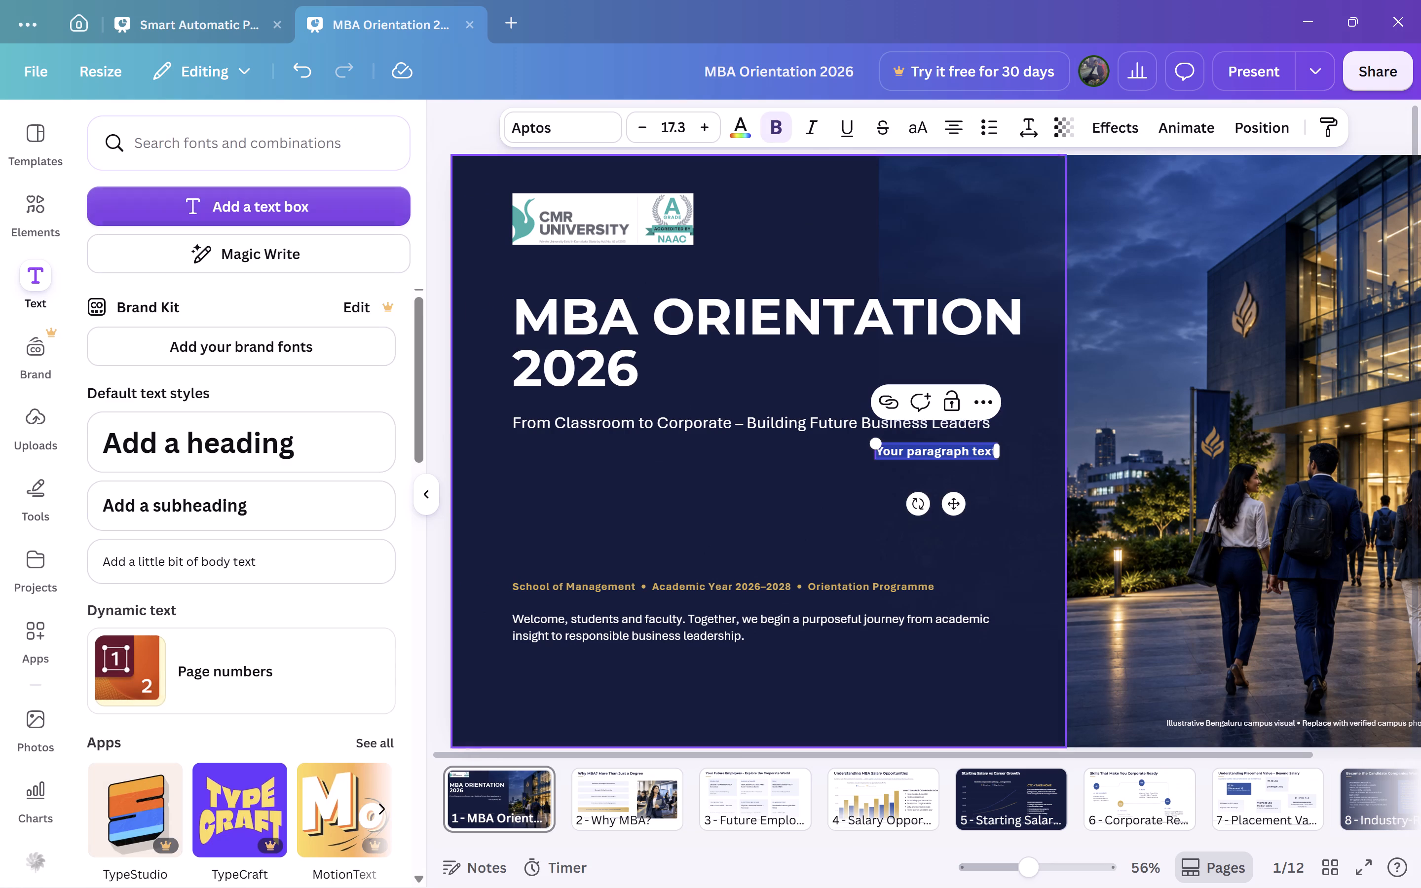
pyautogui.hotkey('ctrl', 'v')
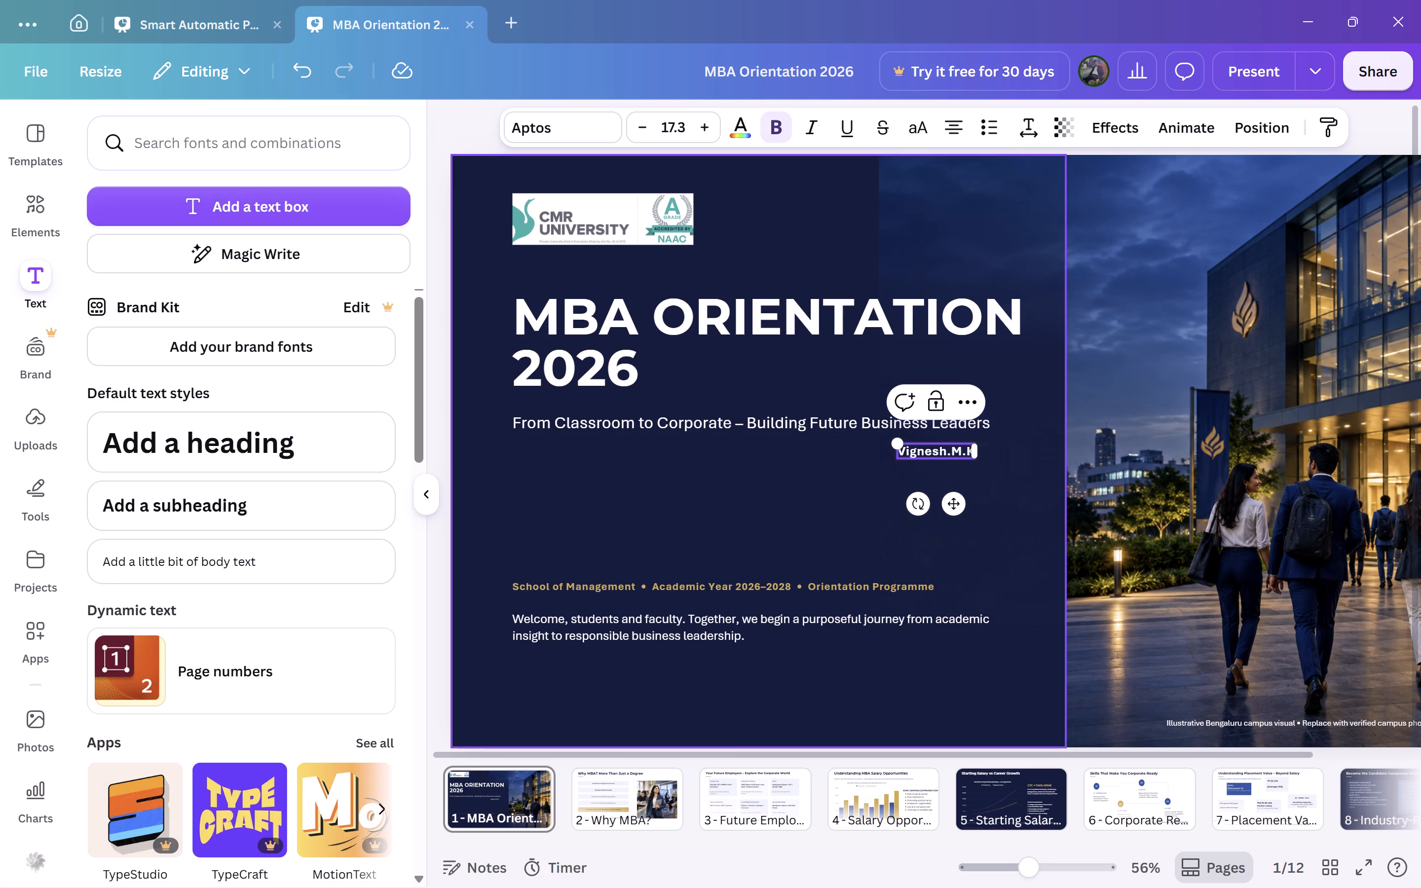
pyautogui.moveTo(952, 506); pyautogui.dragTo(712, 521)
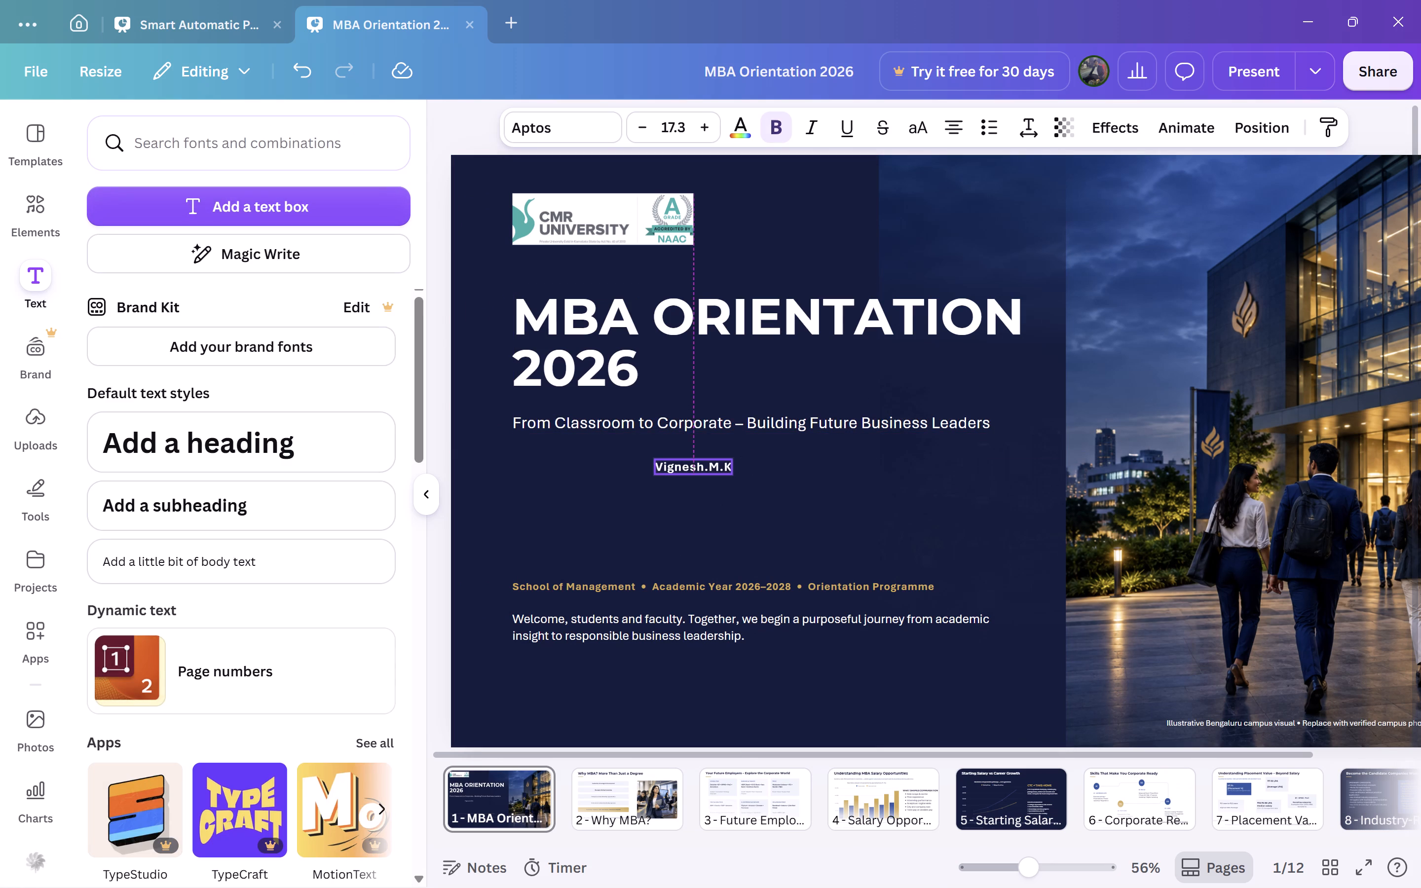
pyautogui.moveTo(712, 521); pyautogui.dragTo(713, 526)
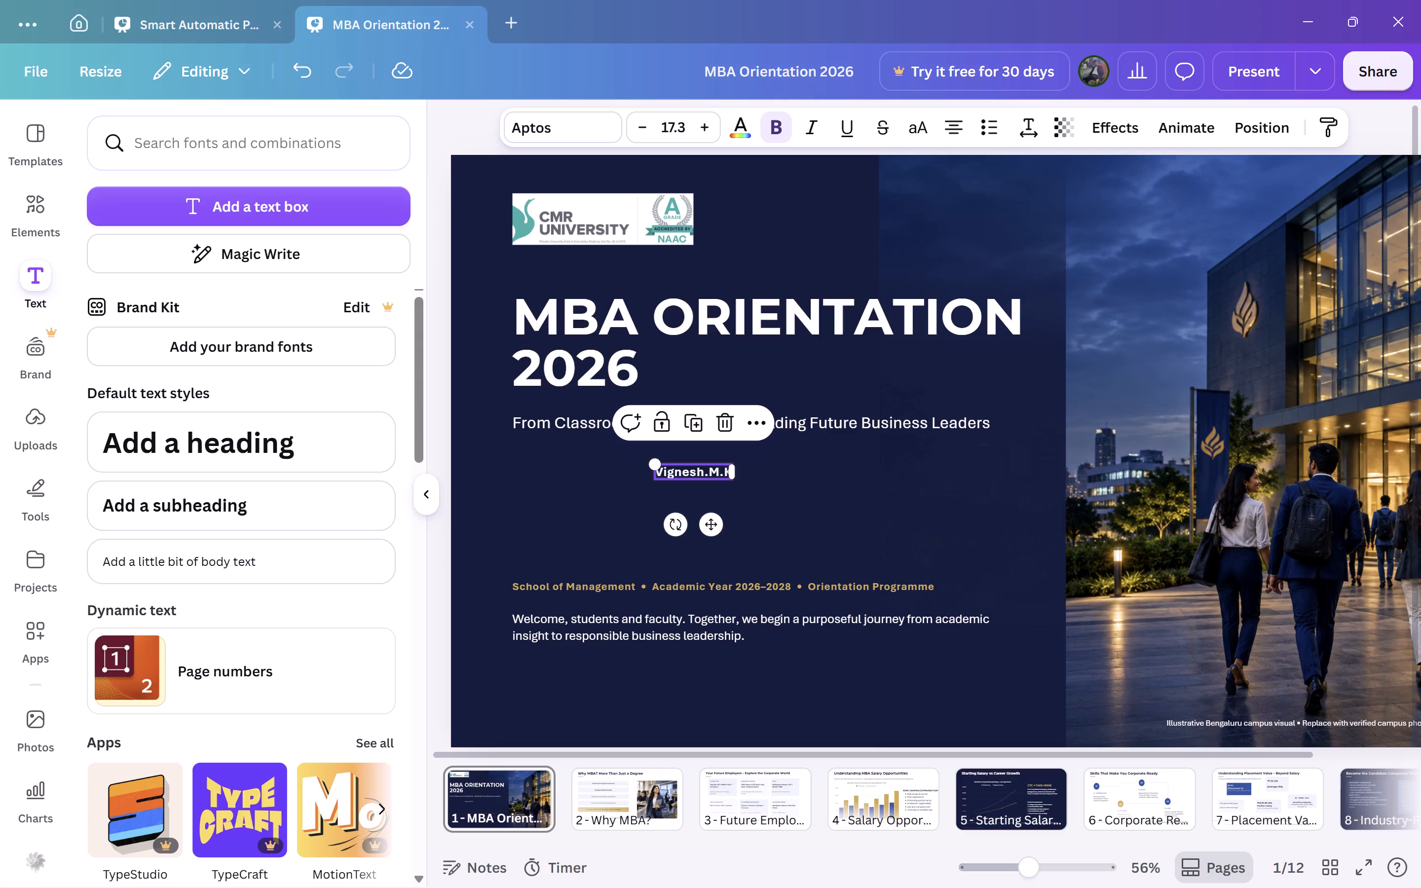
# Enlarge the name text to font size 26.3 and center it between the subtitle and the School of Management line.
pyautogui.tripleClick(707, 116)
pyautogui.tripleClick(707, 116)
pyautogui.tripleClick(707, 116)
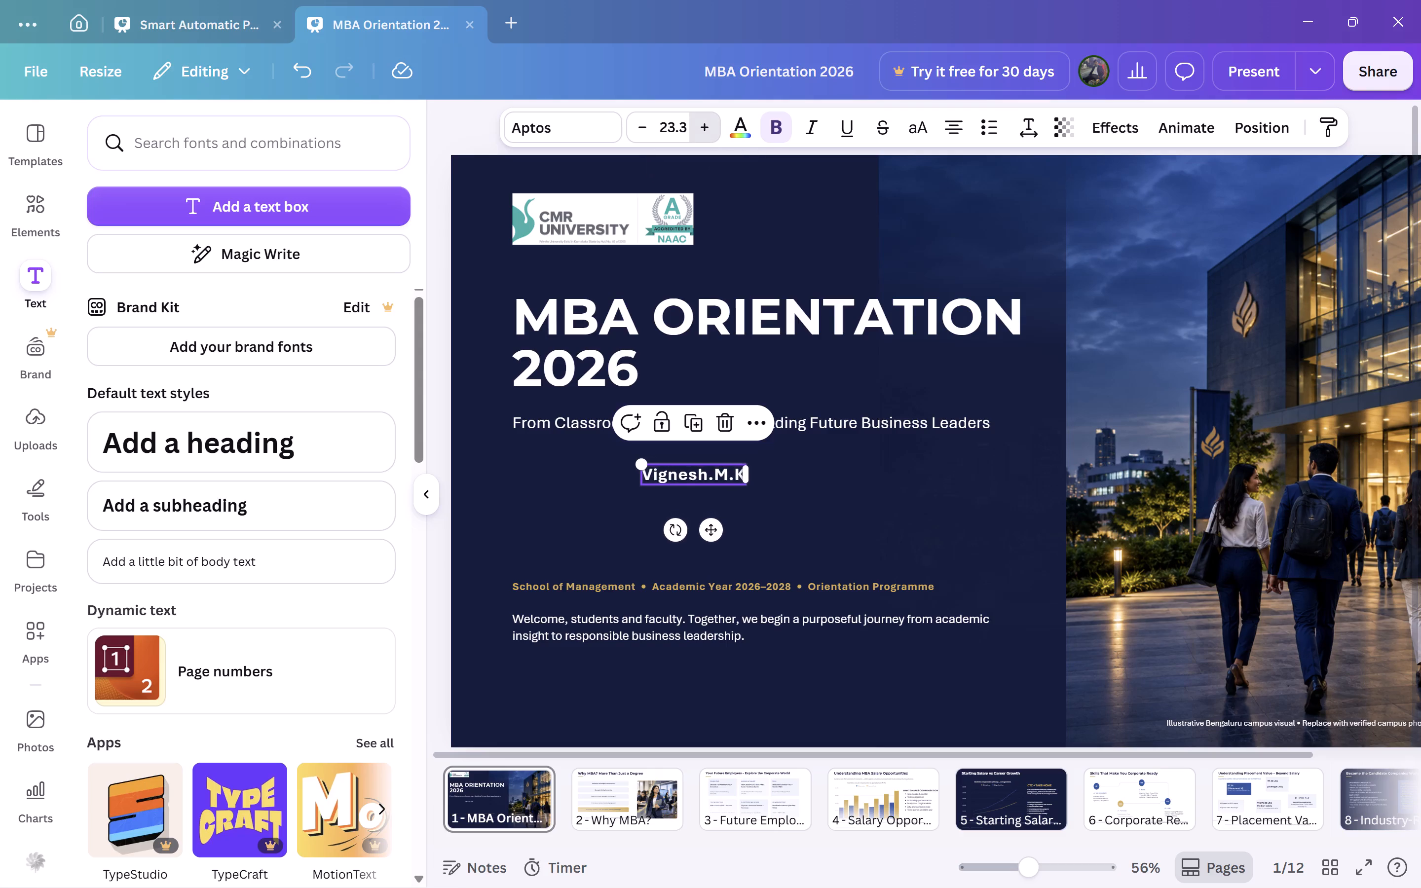
pyautogui.moveTo(708, 533); pyautogui.dragTo(742, 545)
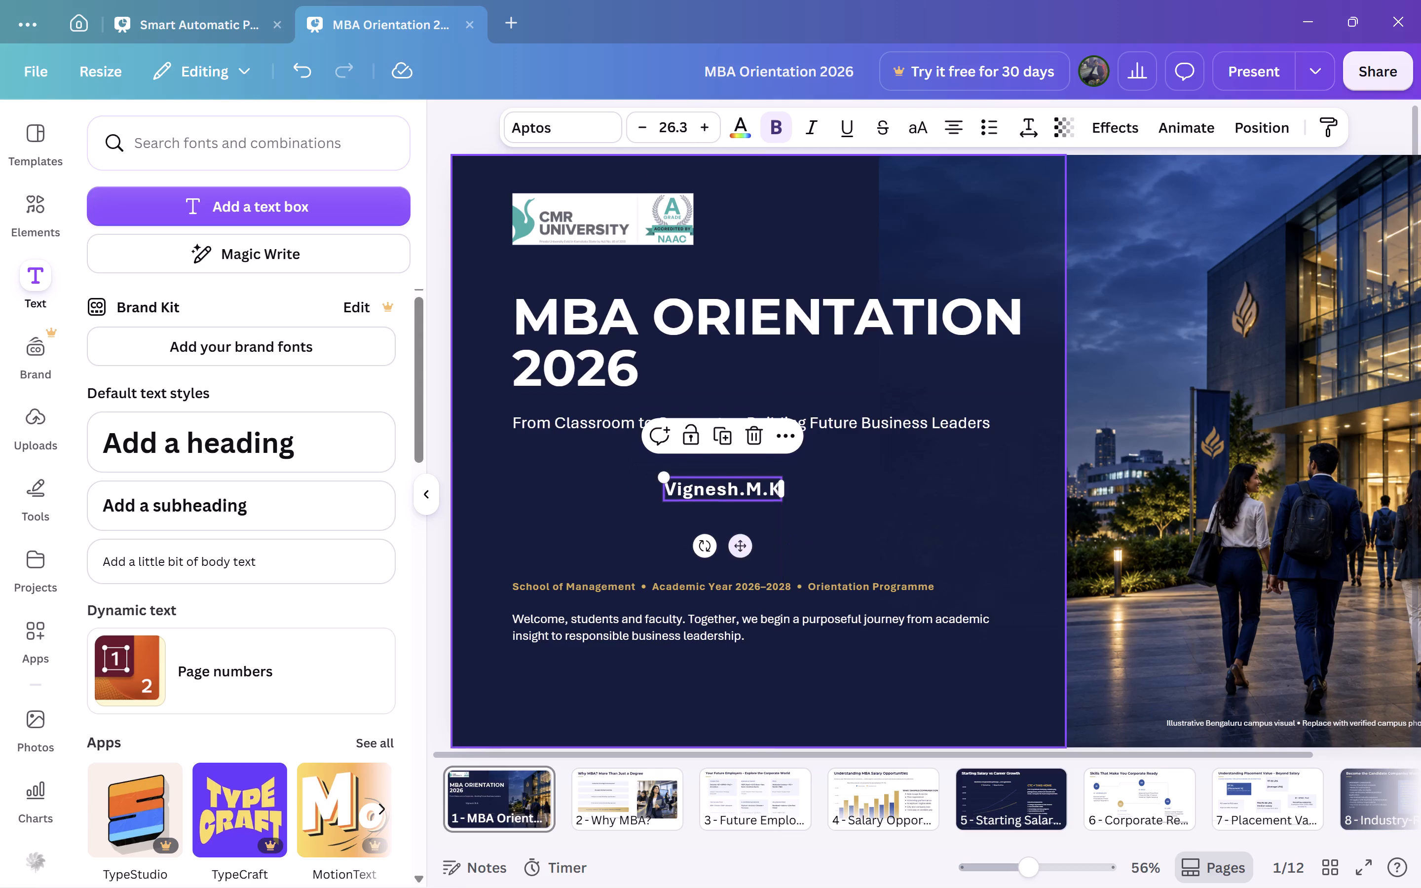
pyautogui.click(881, 521)
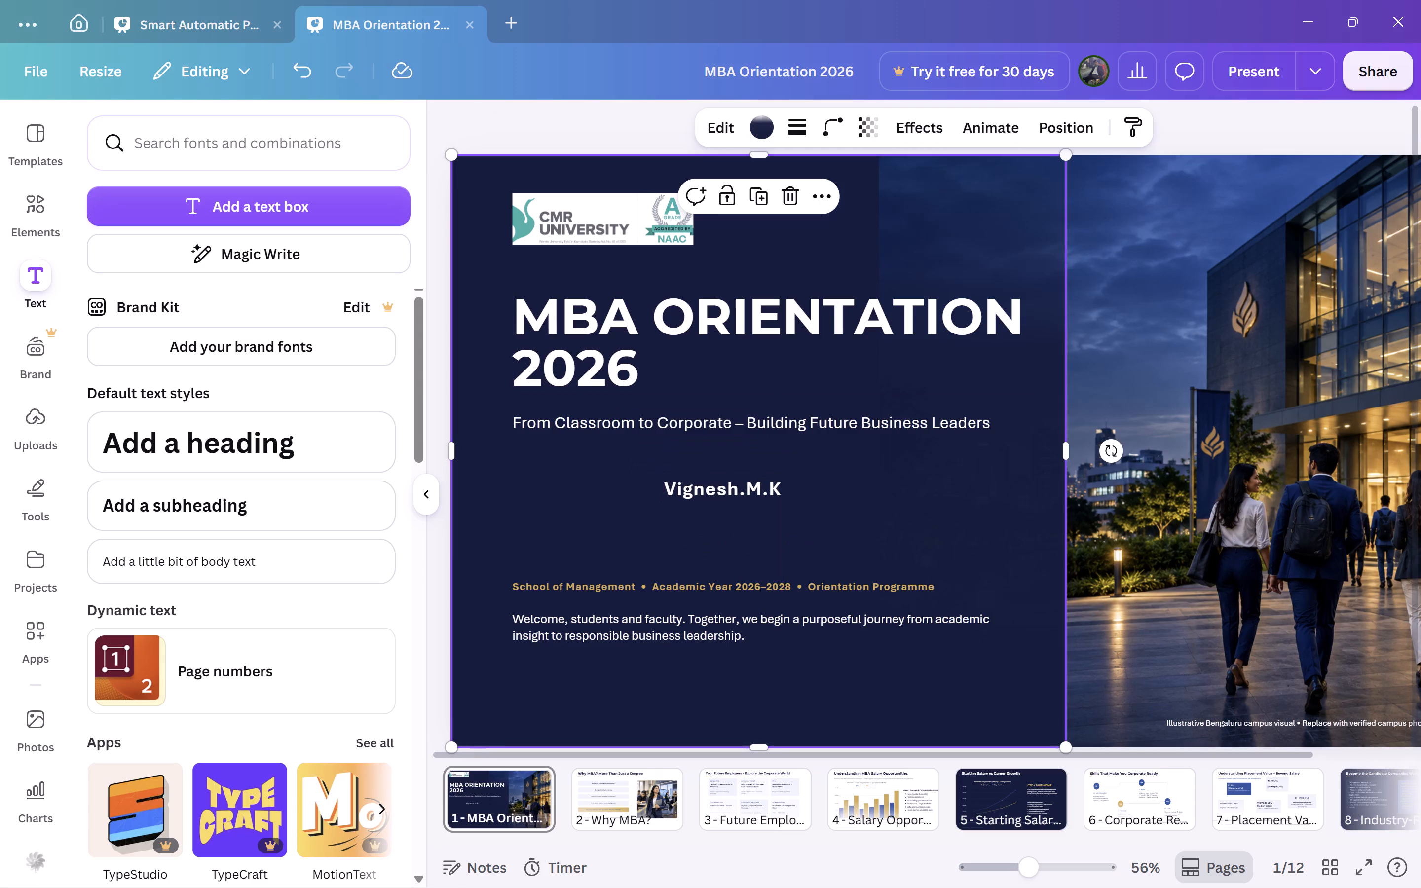
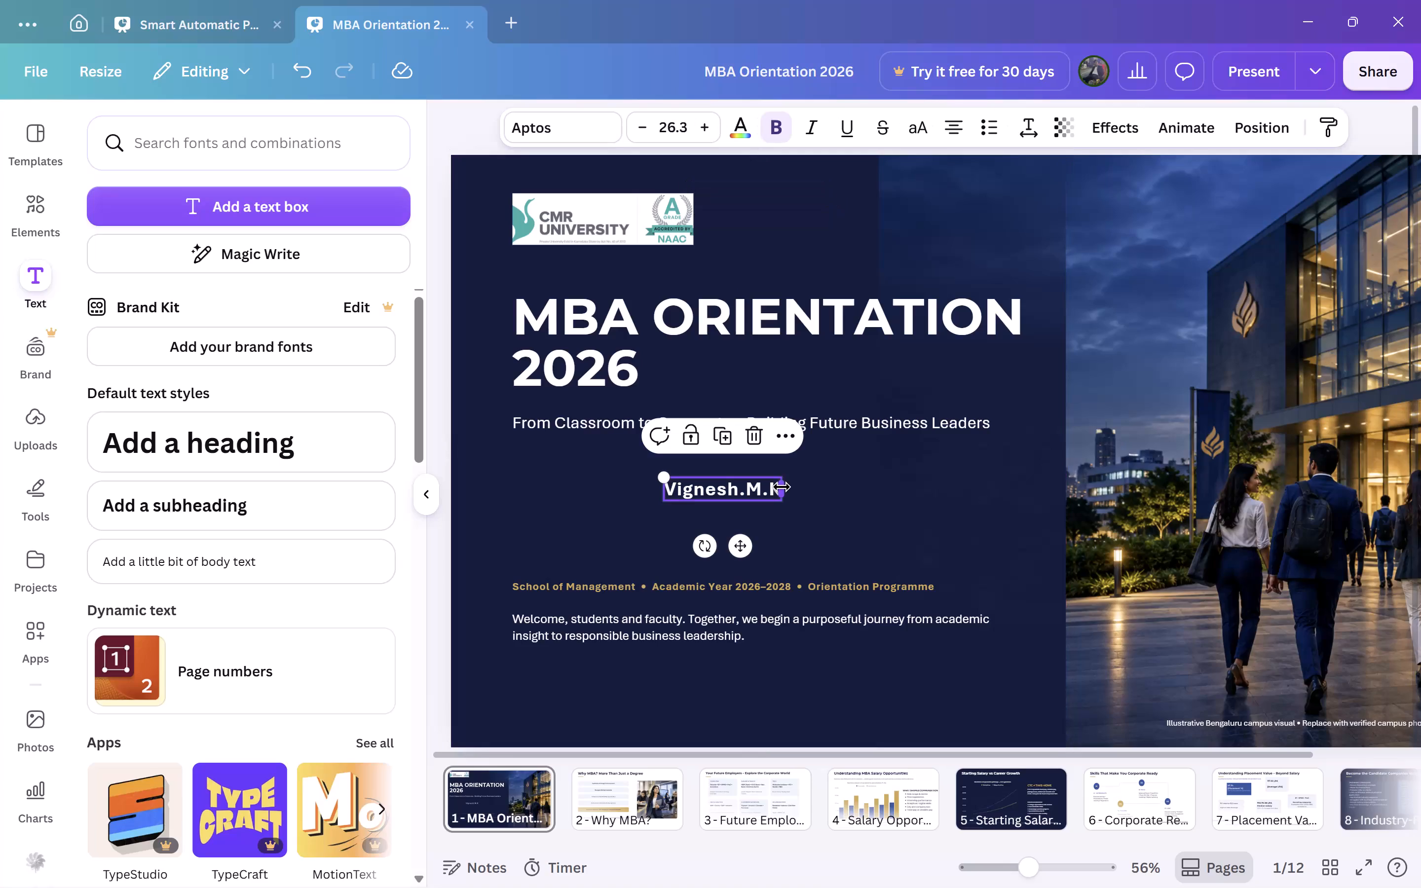
# Paste the copied lines Assistant Professor, Training and Placements, CMR University and Lakeside Campus below the name in its text box.
pyautogui.click(747, 487)
pyautogui.press('Right')
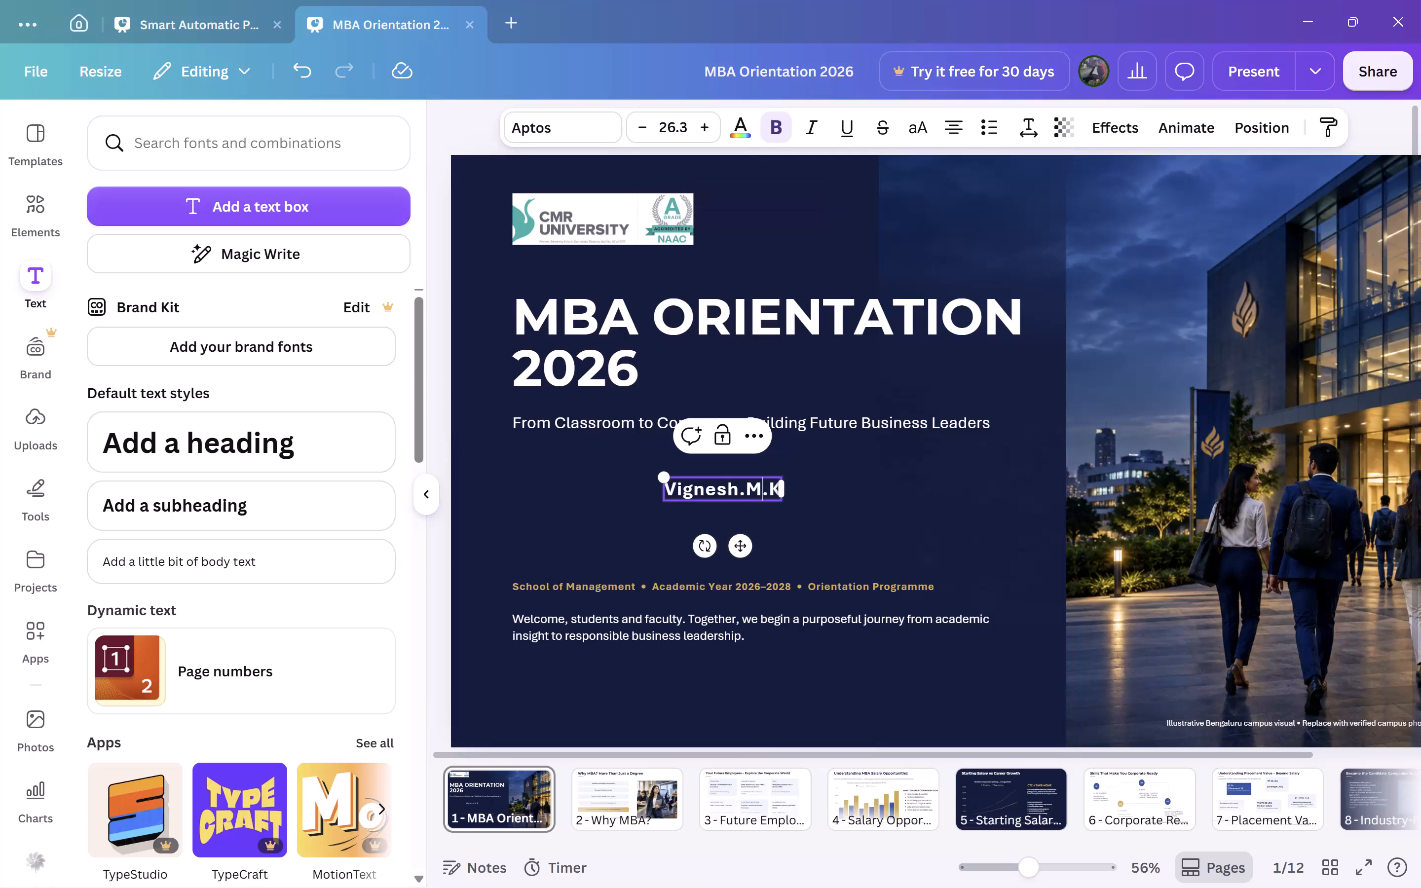
pyautogui.press('Right')
pyautogui.press('Right')
pyautogui.press('Return')
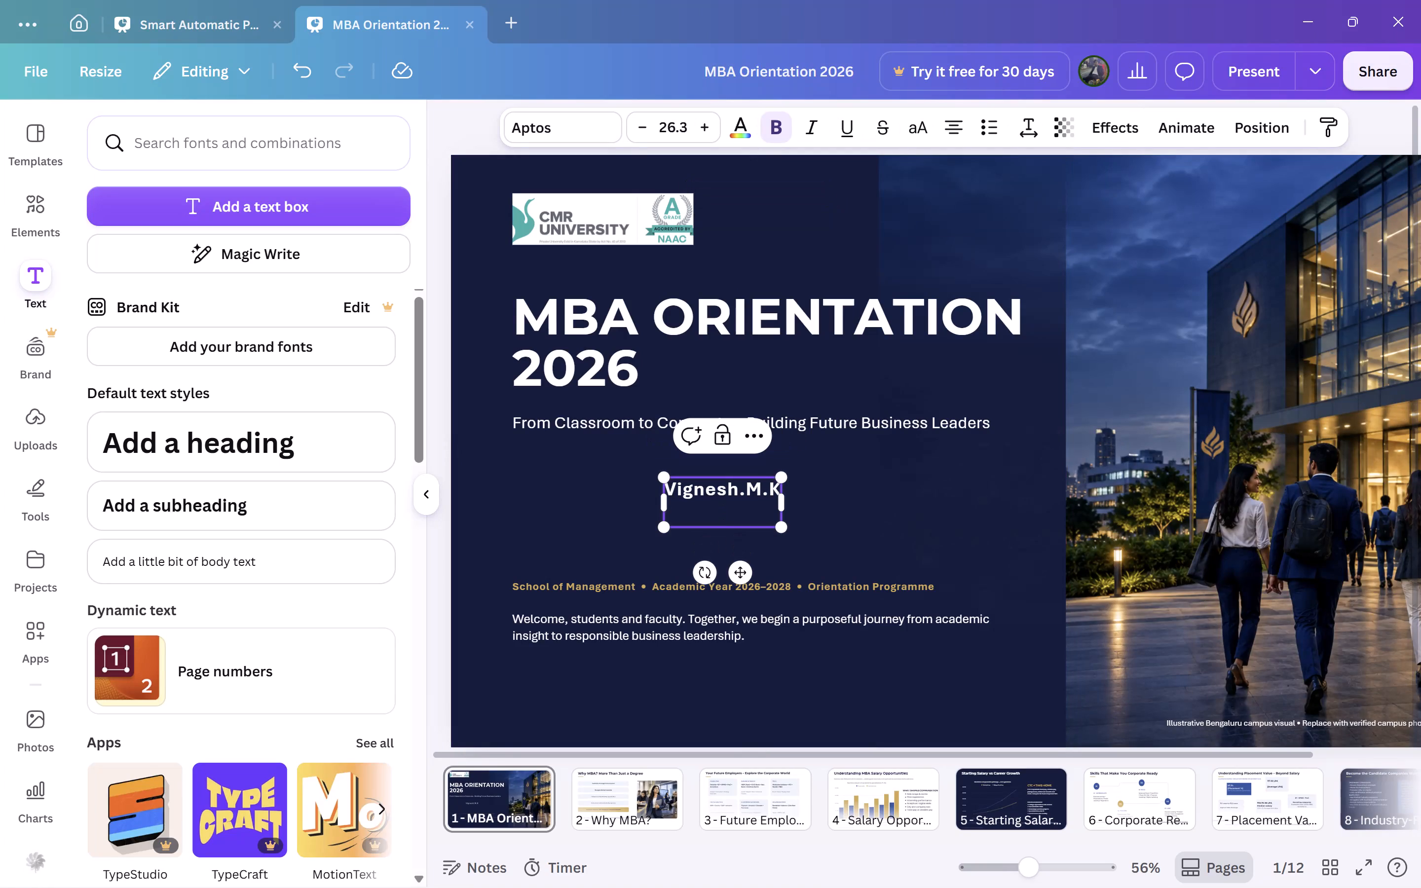
pyautogui.hotkey('ctrl', 'v')
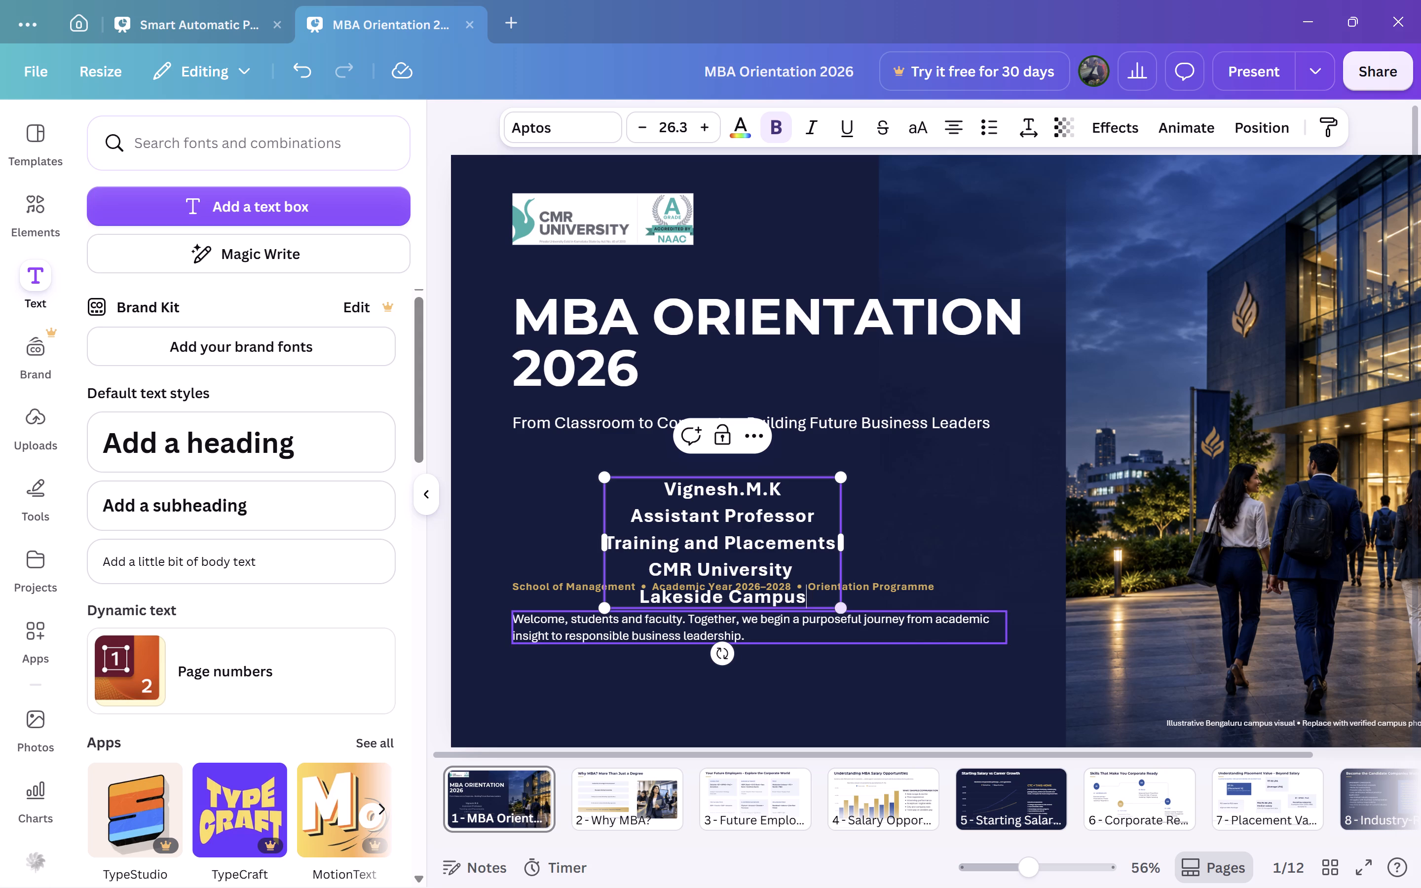
# Shrink the name and designation text to font size 23.3 and move it up between the subtitle and the School of Management line.
pyautogui.moveTo(842, 604); pyautogui.dragTo(823, 576)
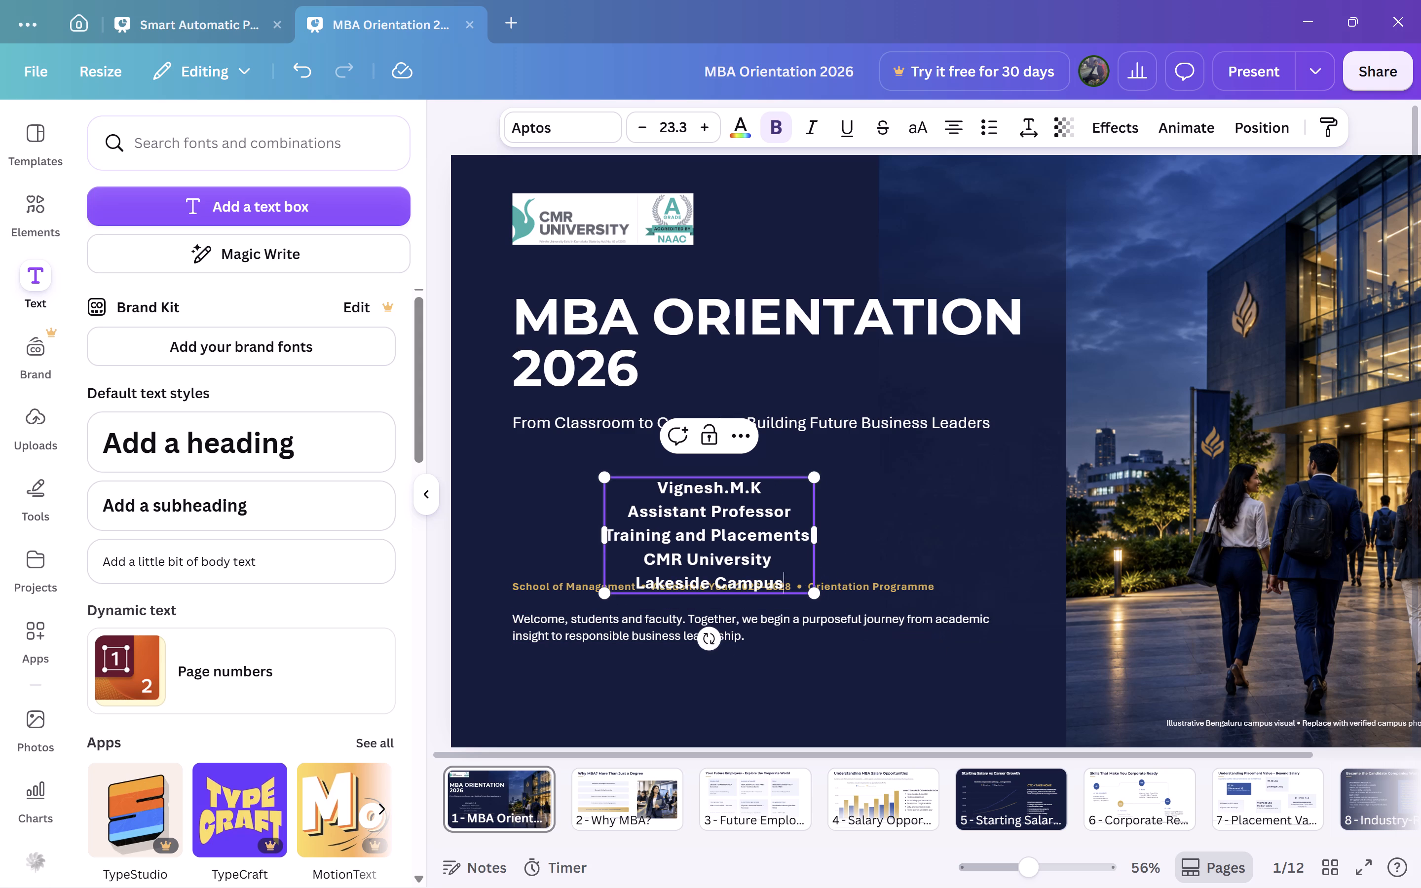
pyautogui.moveTo(773, 536); pyautogui.dragTo(787, 510)
pyautogui.click(895, 513)
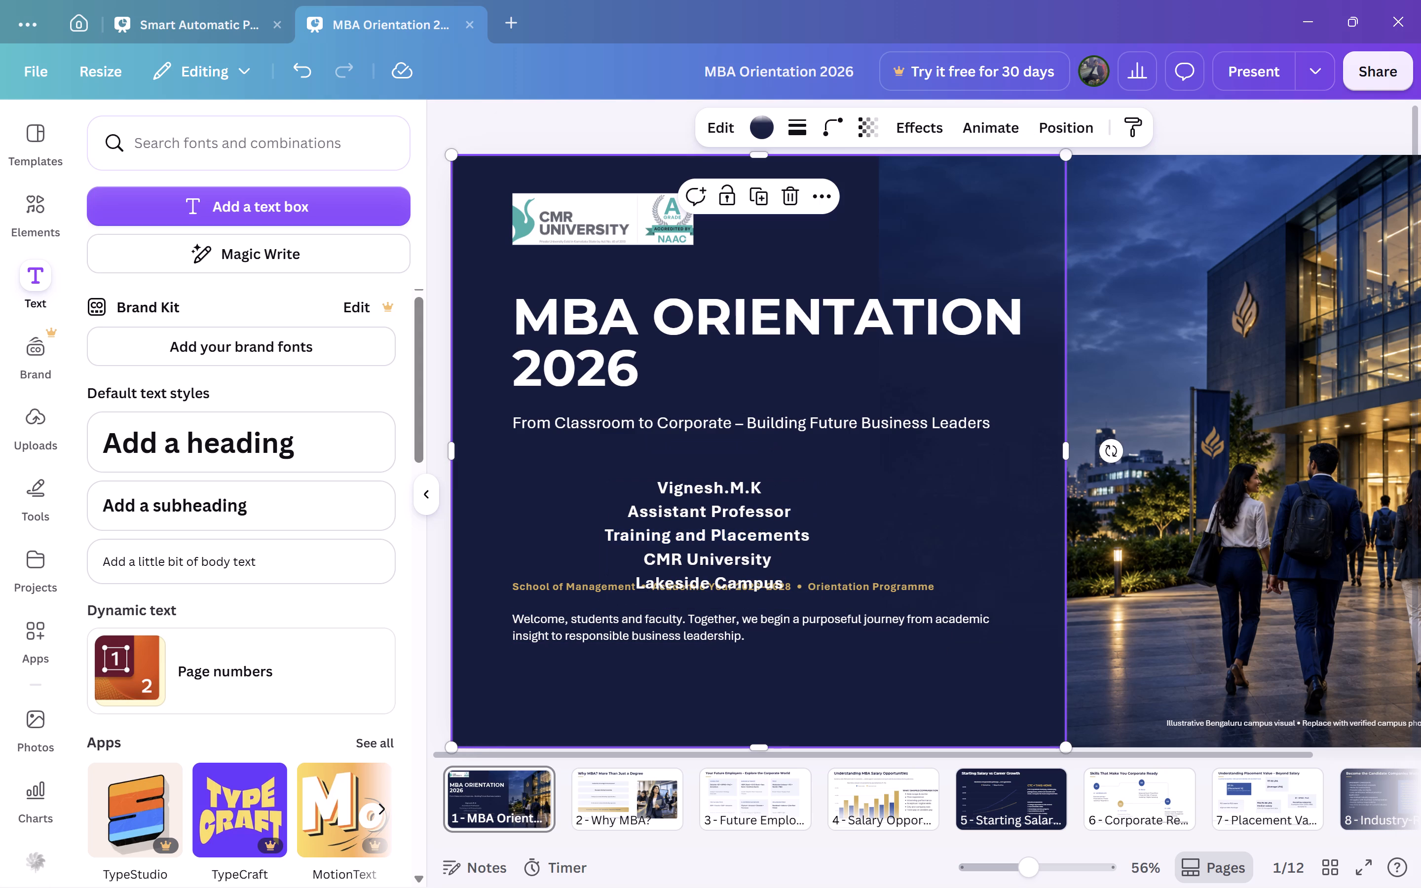
pyautogui.moveTo(736, 525); pyautogui.dragTo(752, 498)
pyautogui.click(926, 568)
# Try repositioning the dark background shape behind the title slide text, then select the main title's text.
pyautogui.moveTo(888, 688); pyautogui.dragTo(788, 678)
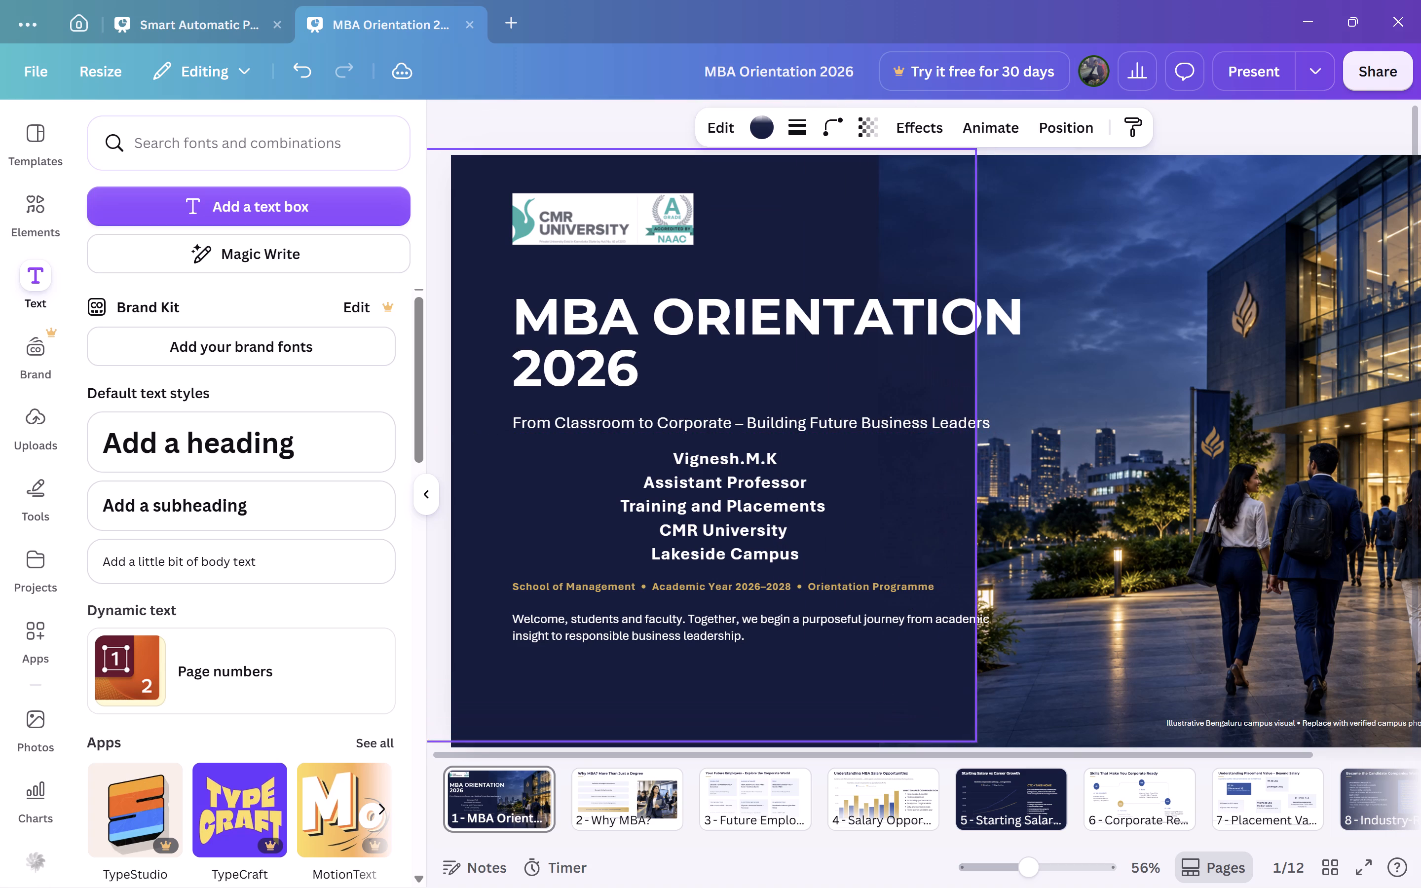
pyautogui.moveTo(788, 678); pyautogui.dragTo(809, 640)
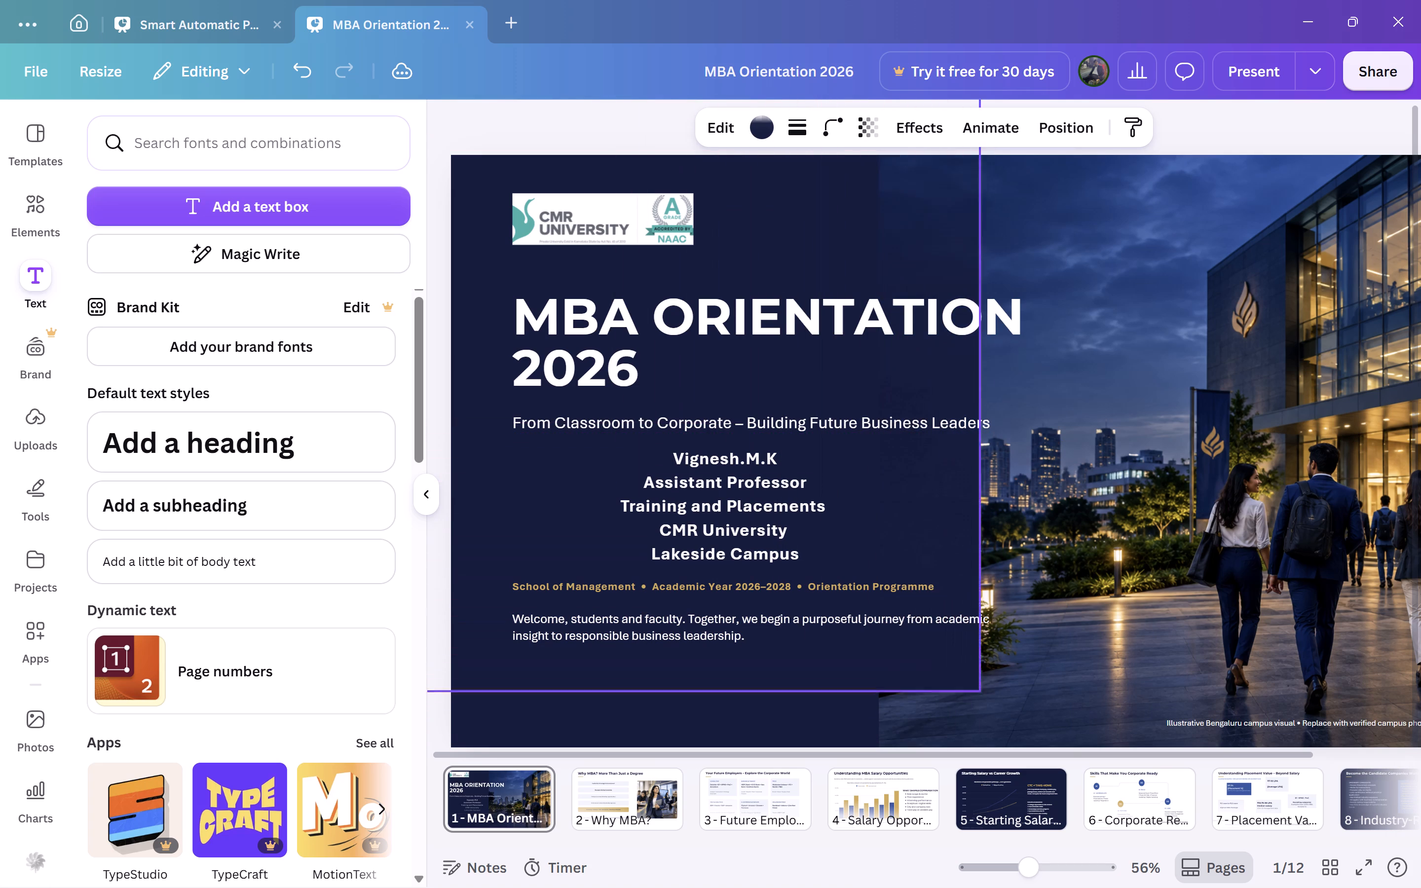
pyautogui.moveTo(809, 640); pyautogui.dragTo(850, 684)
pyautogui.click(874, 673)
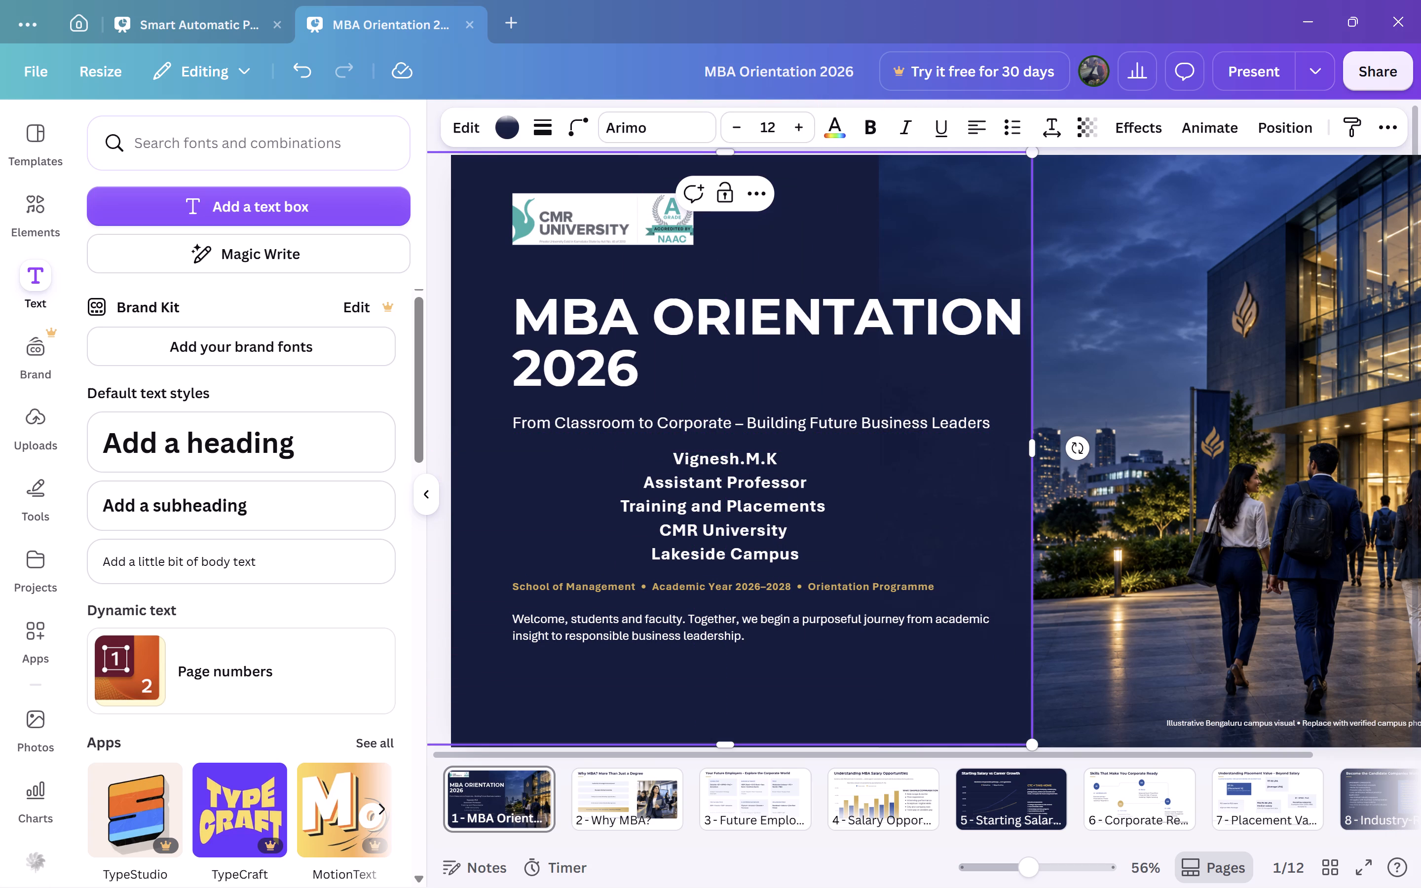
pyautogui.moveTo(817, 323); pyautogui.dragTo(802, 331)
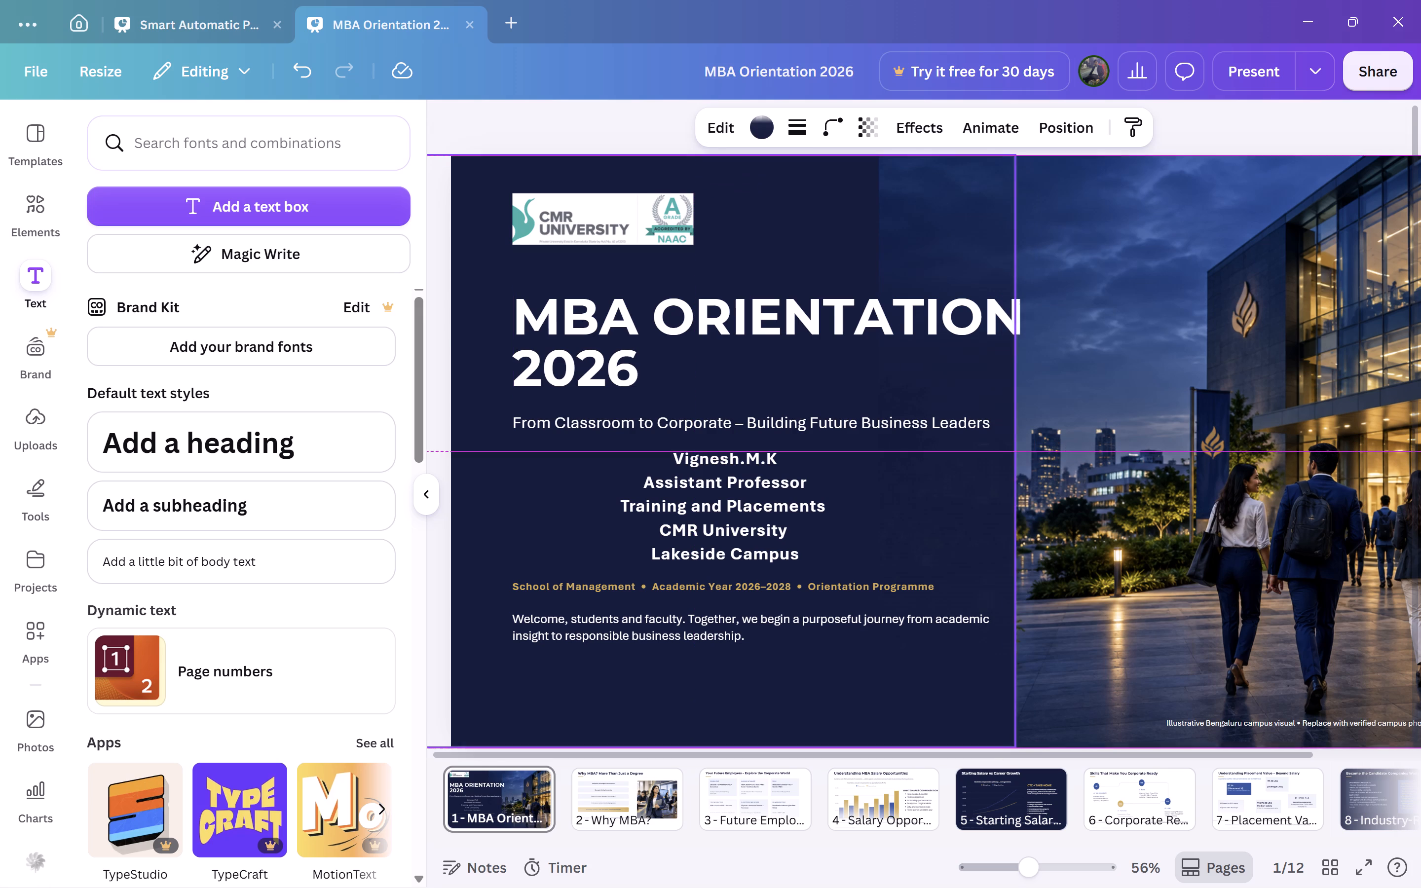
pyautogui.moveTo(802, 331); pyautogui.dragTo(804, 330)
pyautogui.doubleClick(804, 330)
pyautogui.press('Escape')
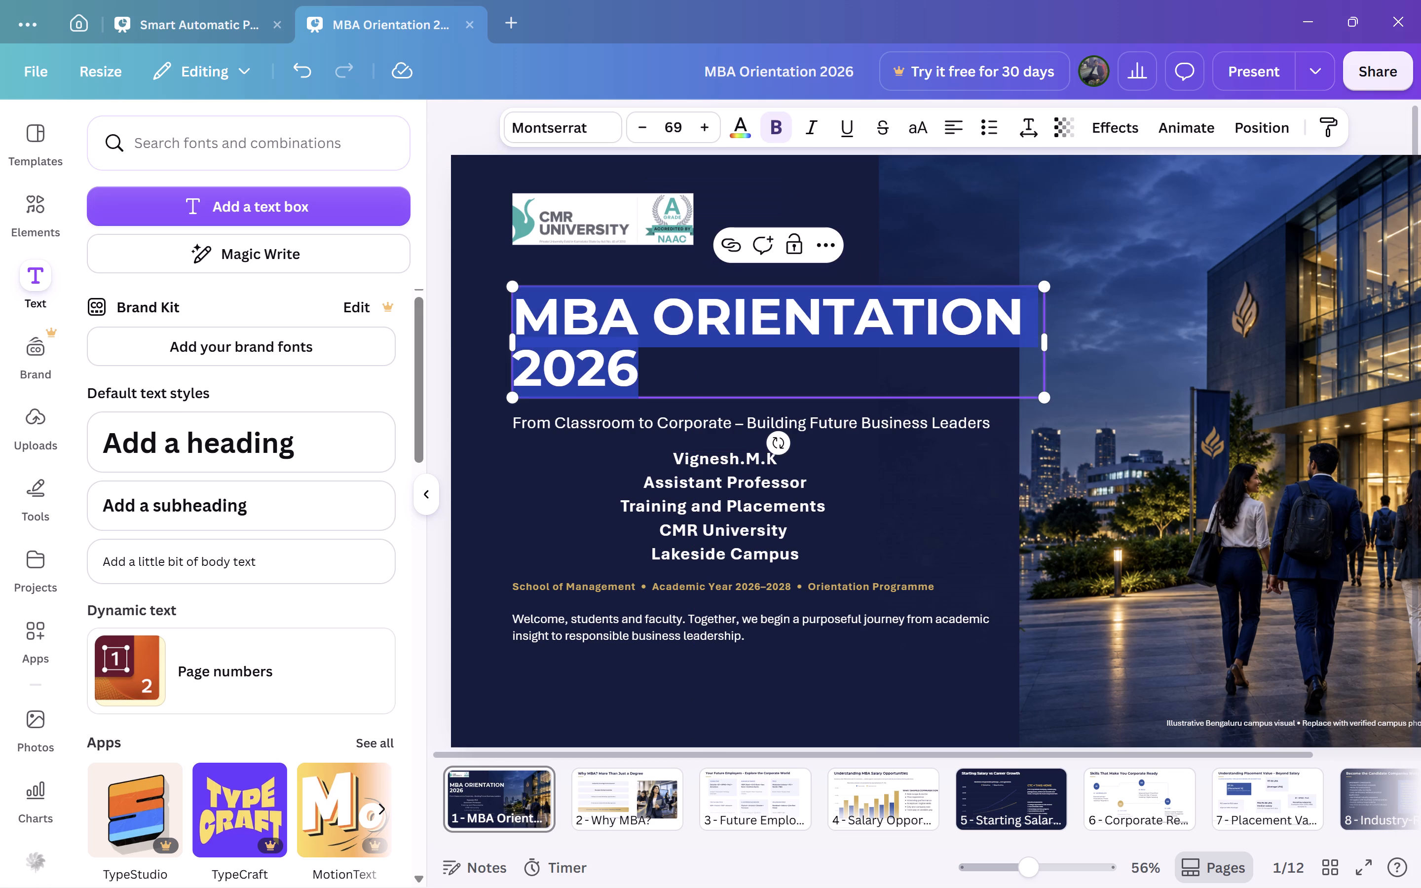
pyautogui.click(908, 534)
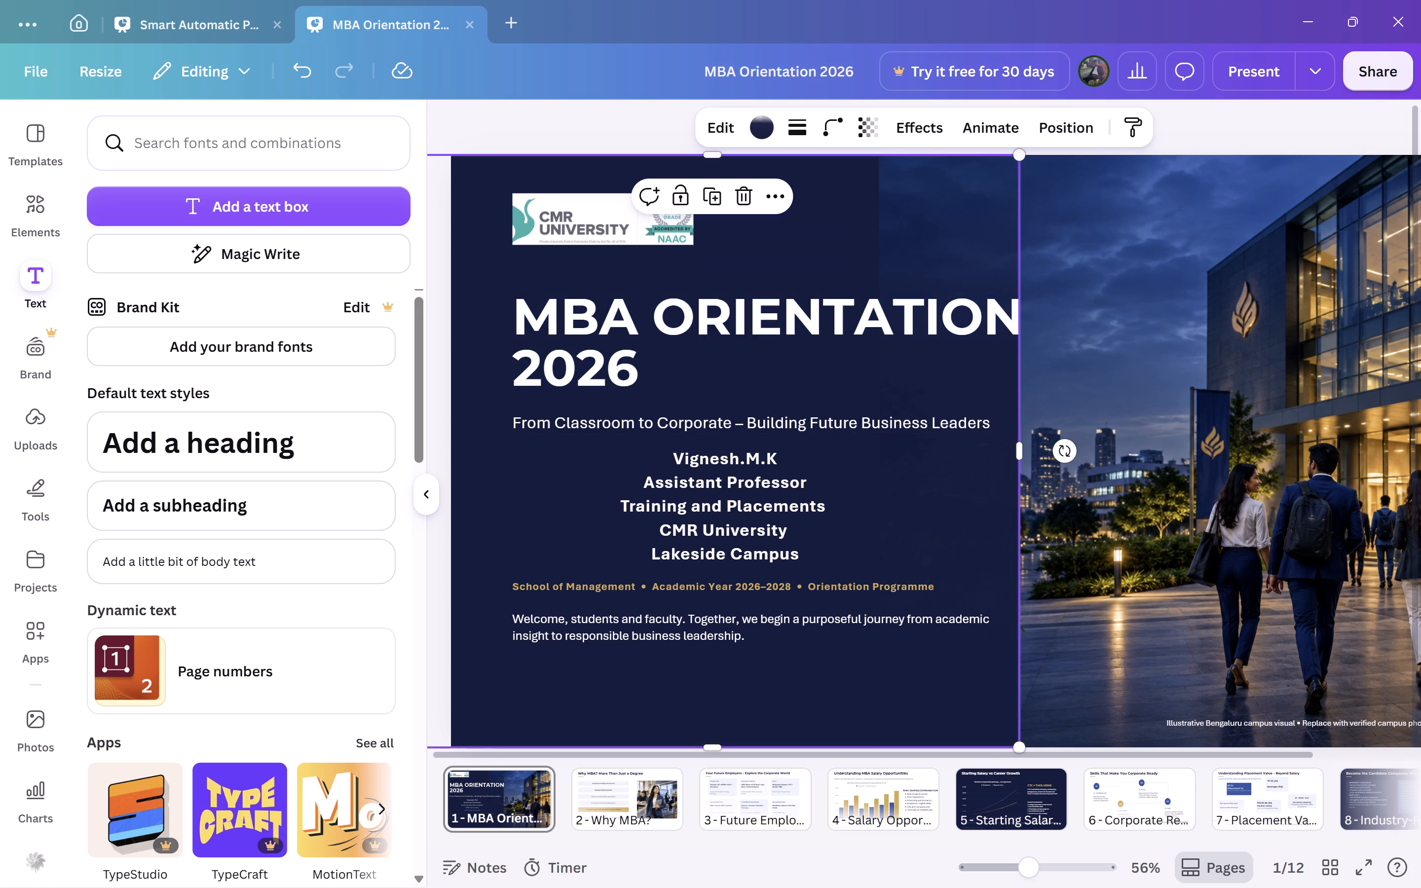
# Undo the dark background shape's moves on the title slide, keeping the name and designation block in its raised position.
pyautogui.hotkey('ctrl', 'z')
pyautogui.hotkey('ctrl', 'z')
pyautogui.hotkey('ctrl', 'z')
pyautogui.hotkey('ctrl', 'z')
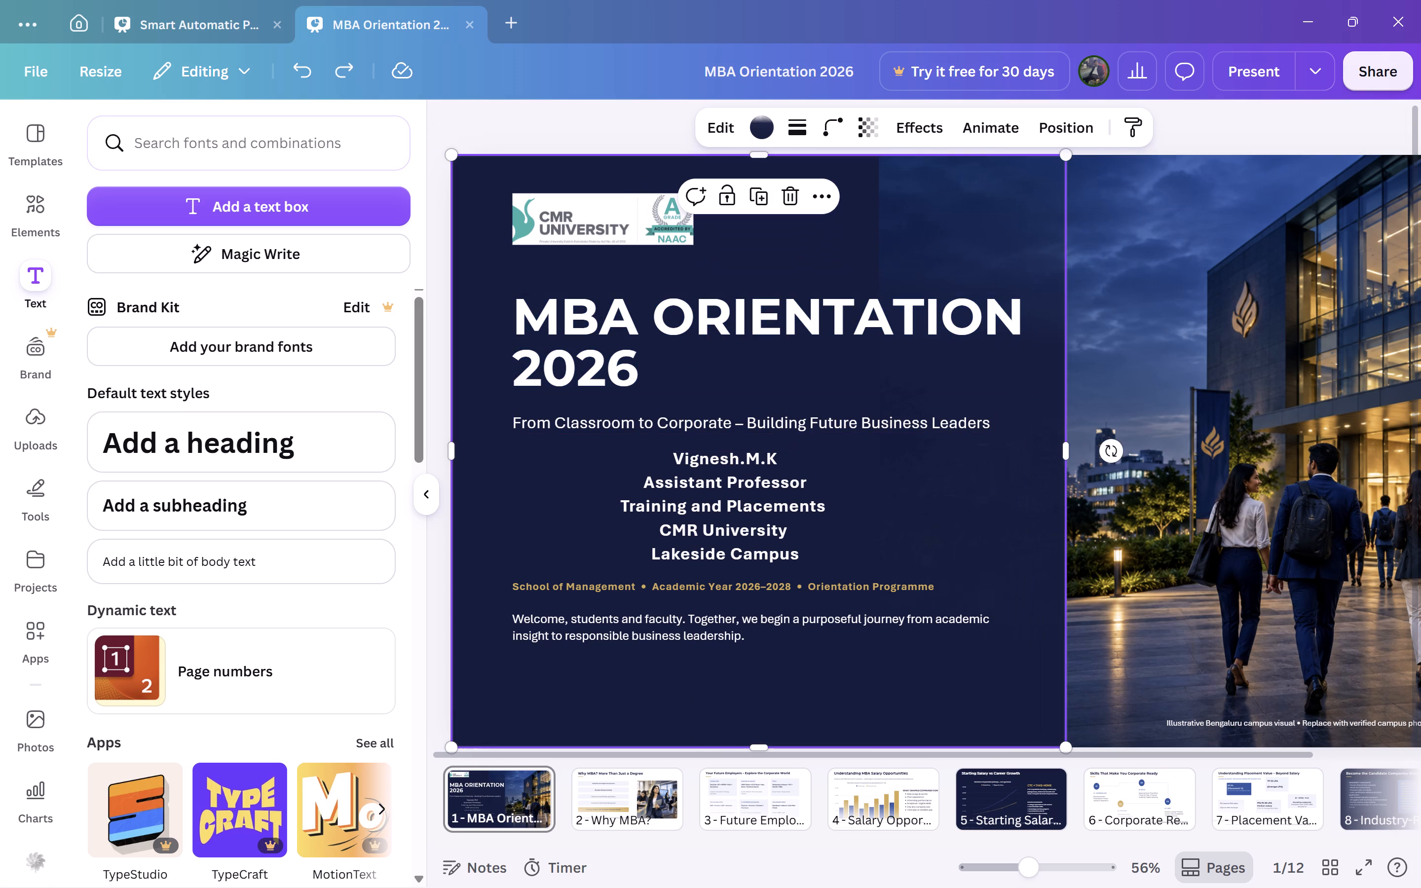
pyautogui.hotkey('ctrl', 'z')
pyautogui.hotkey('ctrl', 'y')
# Shift the name and designation block slightly rightward beneath the subtitle on the title slide.
pyautogui.click(760, 499)
pyautogui.moveTo(760, 499); pyautogui.dragTo(768, 503)
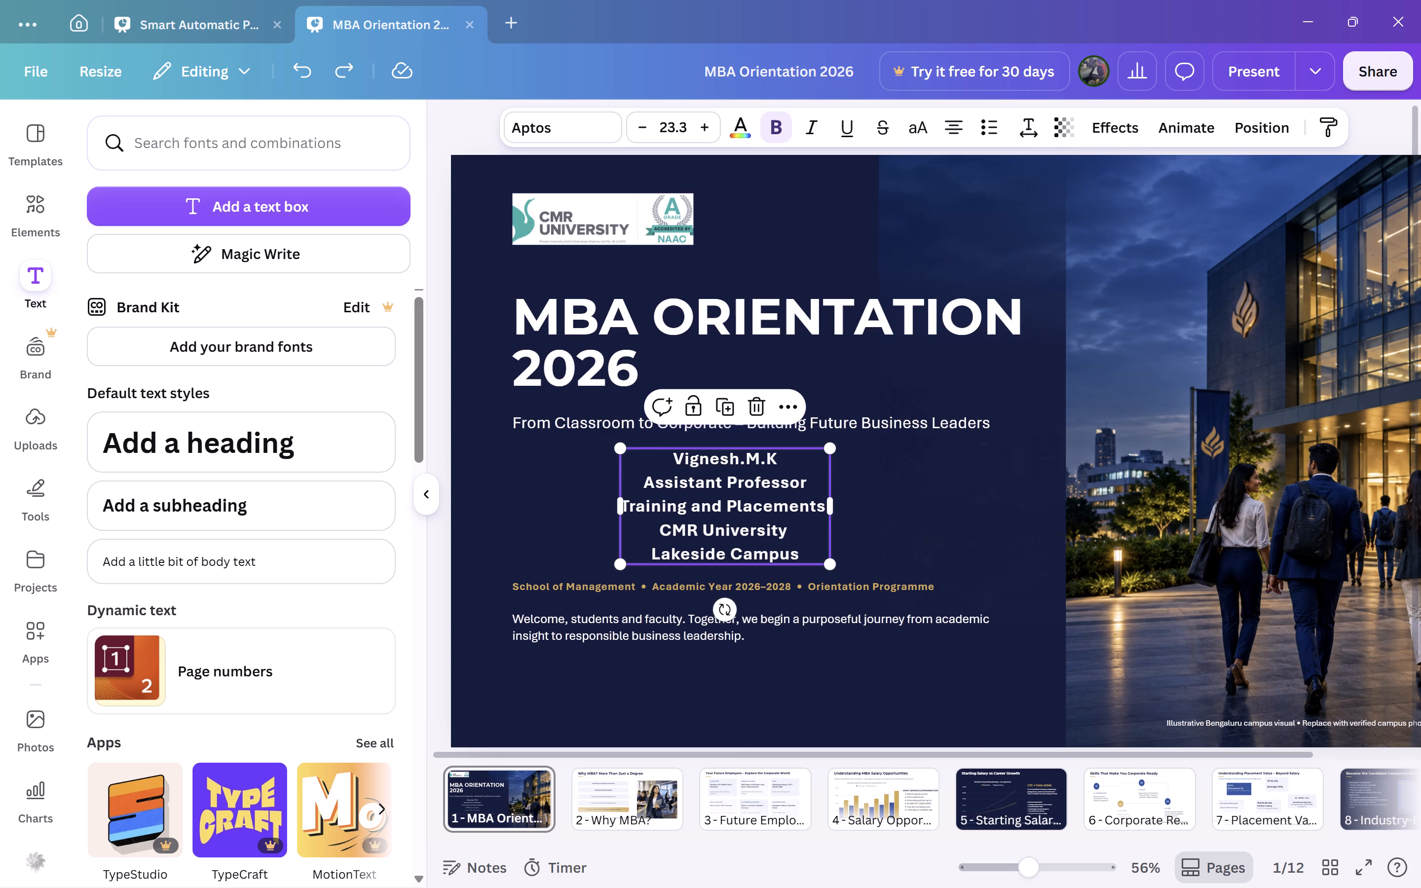
pyautogui.moveTo(768, 503); pyautogui.dragTo(769, 499)
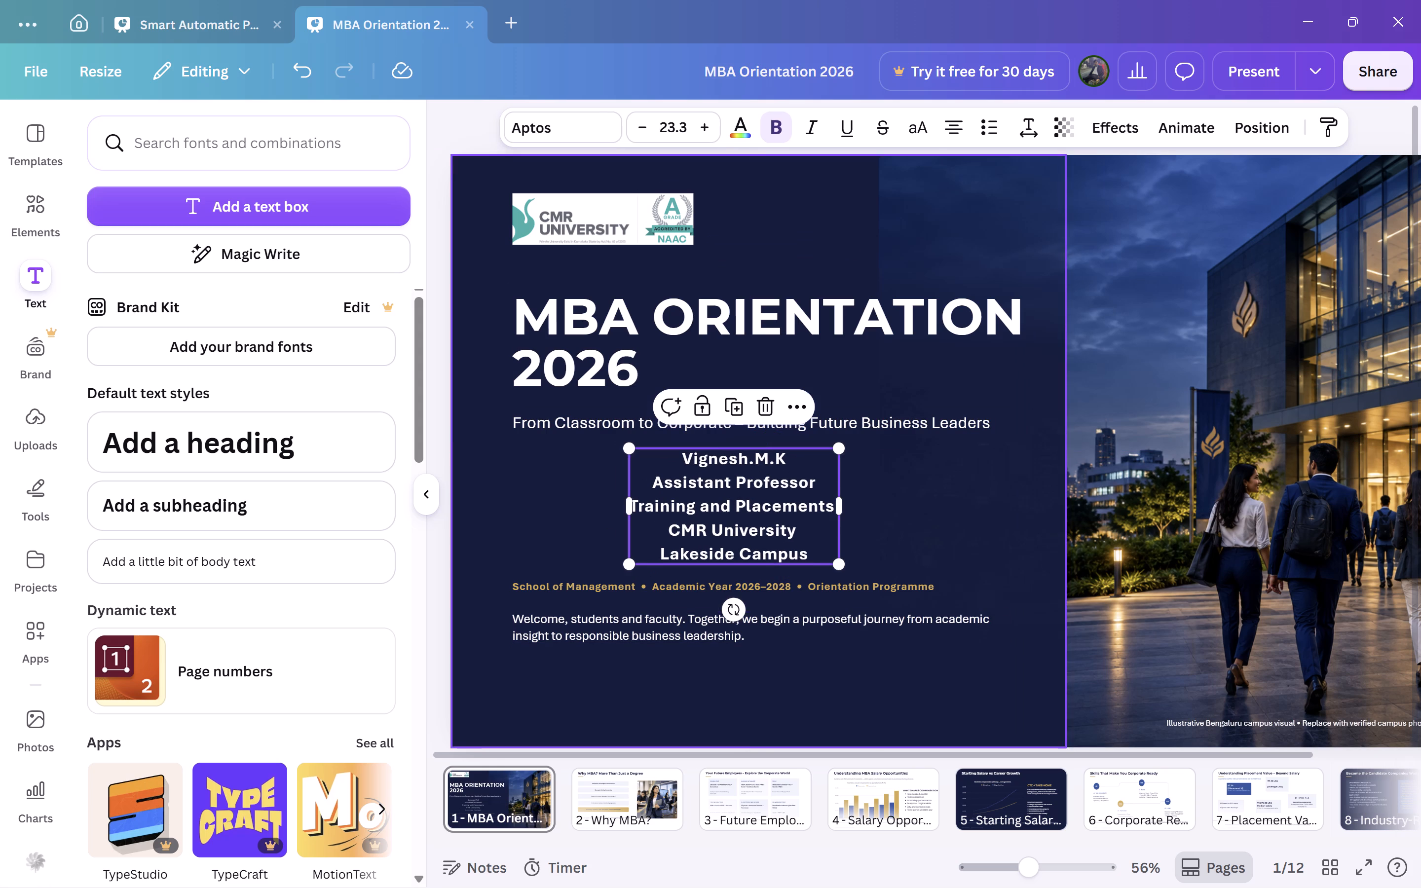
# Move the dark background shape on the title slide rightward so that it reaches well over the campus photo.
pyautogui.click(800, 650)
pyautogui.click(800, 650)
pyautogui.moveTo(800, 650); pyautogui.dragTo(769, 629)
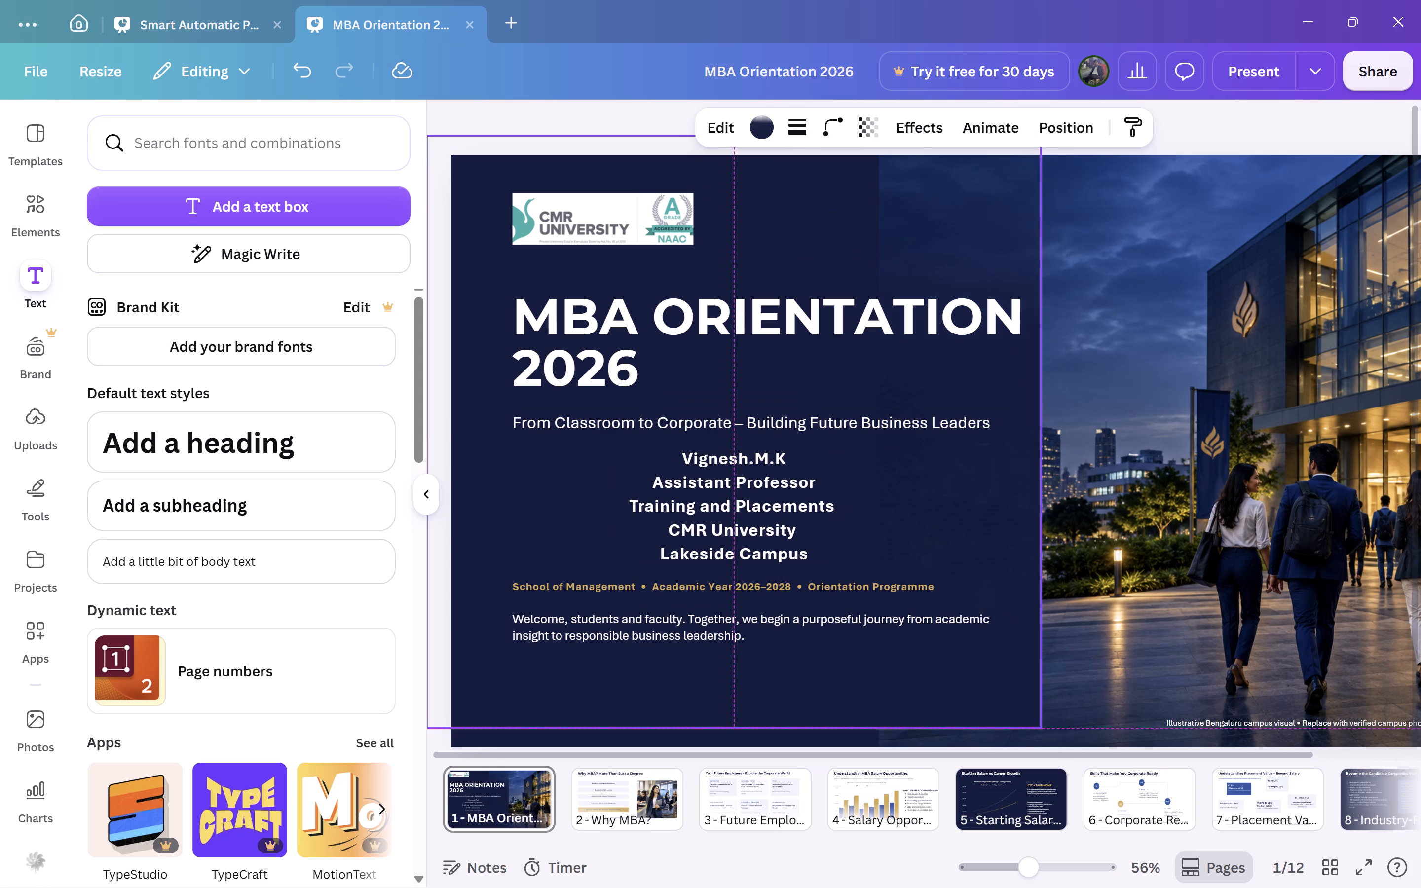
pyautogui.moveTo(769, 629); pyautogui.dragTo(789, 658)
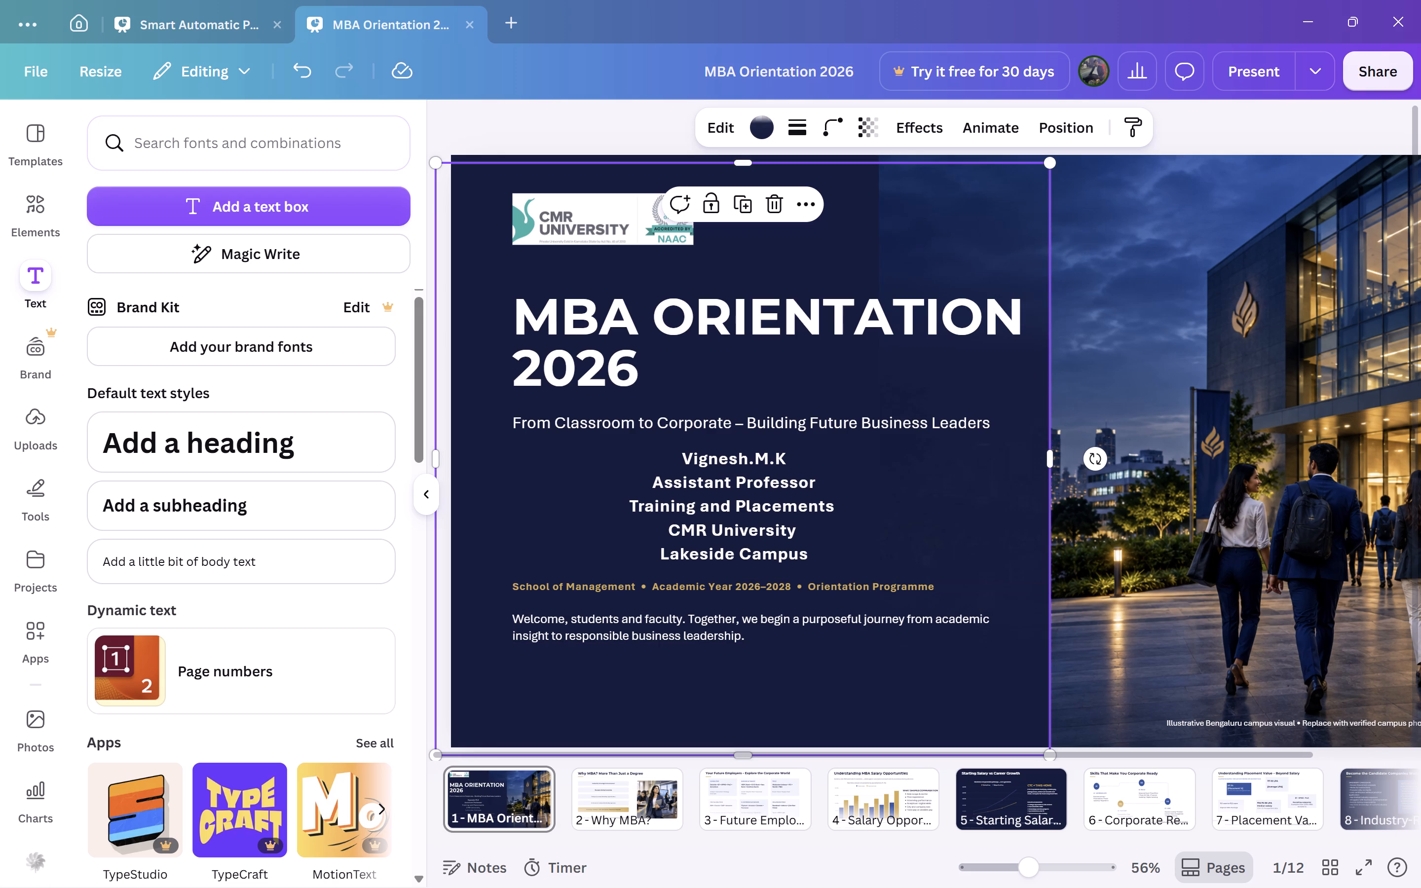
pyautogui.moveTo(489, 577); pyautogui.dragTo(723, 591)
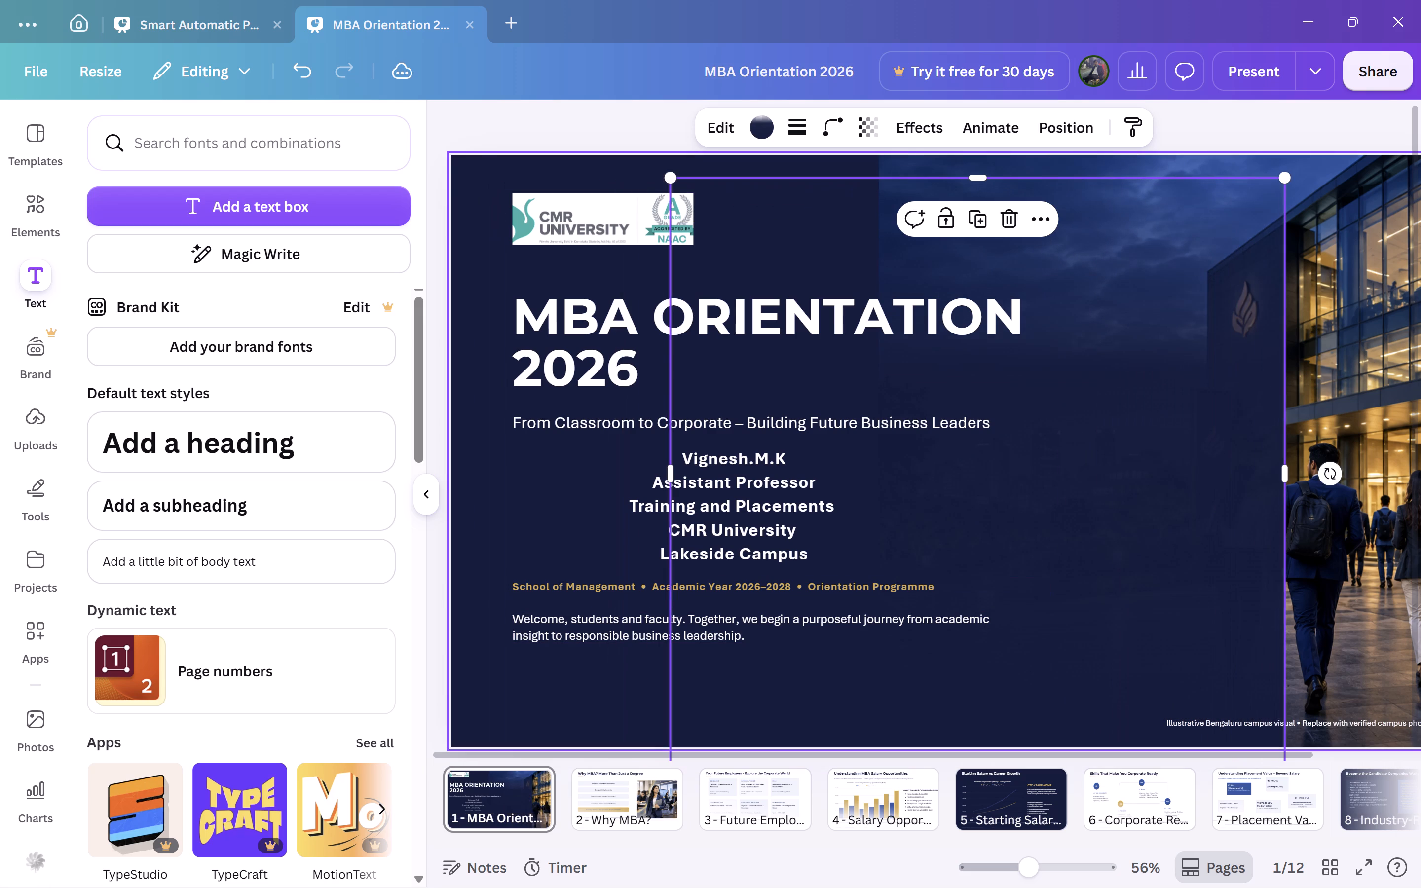
# Move the welcome paragraph and the School of Management line down to leave more space below the name and designation block.
pyautogui.moveTo(498, 562); pyautogui.dragTo(661, 655)
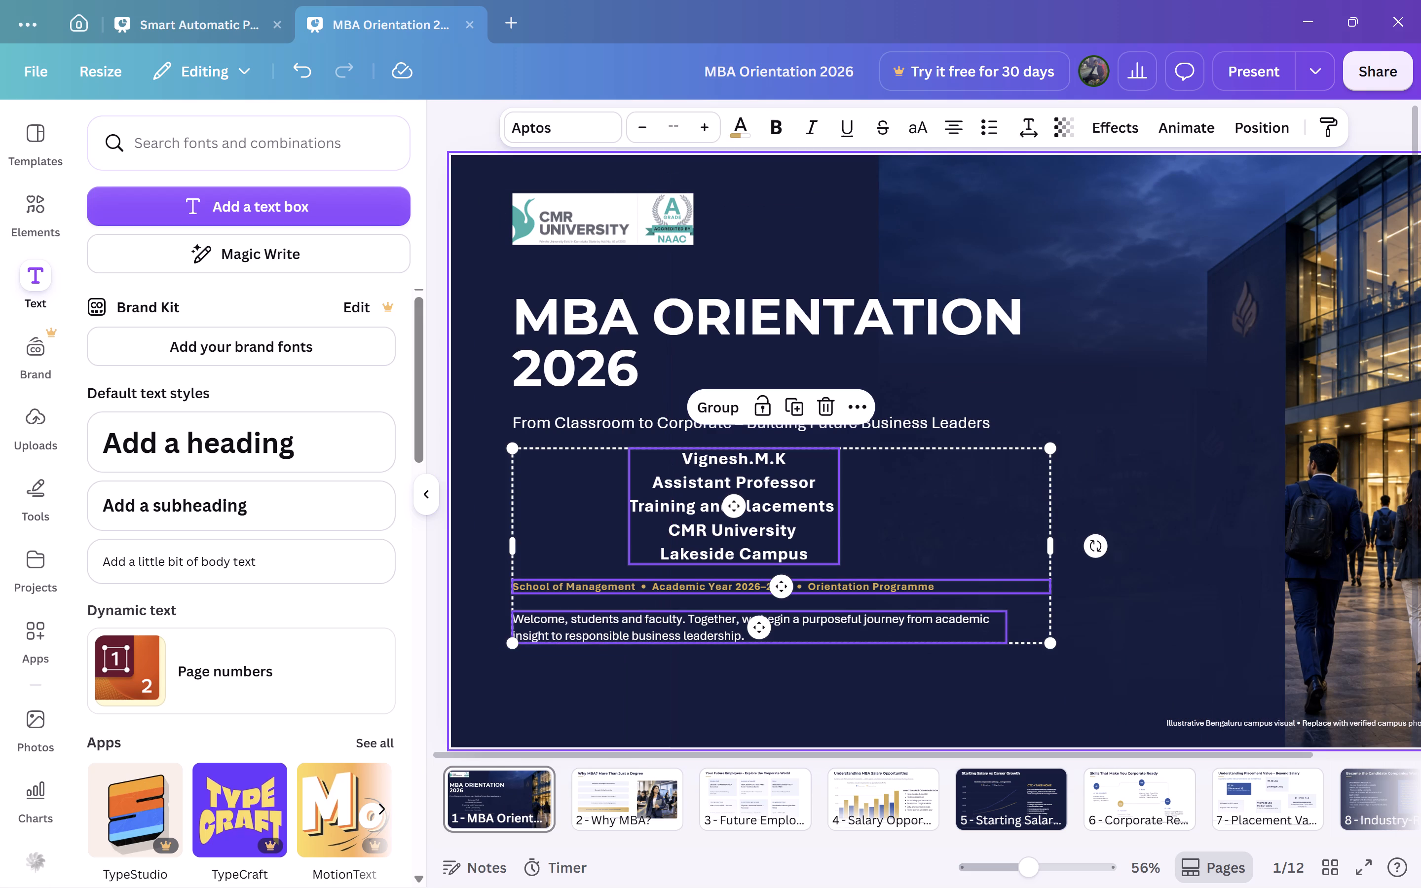
pyautogui.click(656, 651)
pyautogui.moveTo(642, 617); pyautogui.dragTo(642, 663)
pyautogui.moveTo(625, 590); pyautogui.dragTo(624, 625)
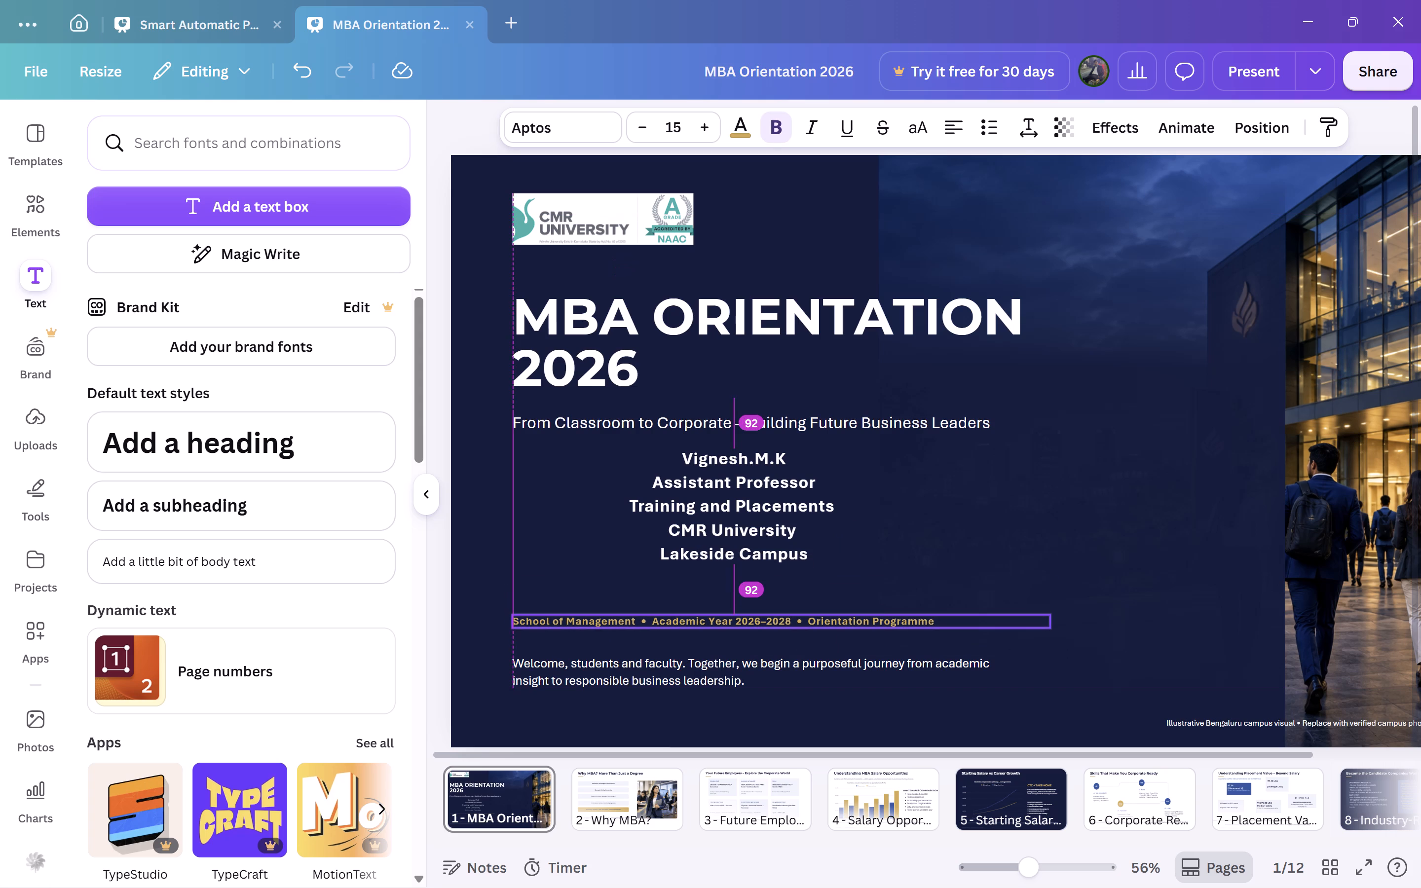
pyautogui.moveTo(624, 625); pyautogui.dragTo(624, 629)
# Move the dark background shape back behind the title slide's text so that the campus photo is uncovered, and deselect it.
pyautogui.moveTo(1107, 417); pyautogui.dragTo(957, 400)
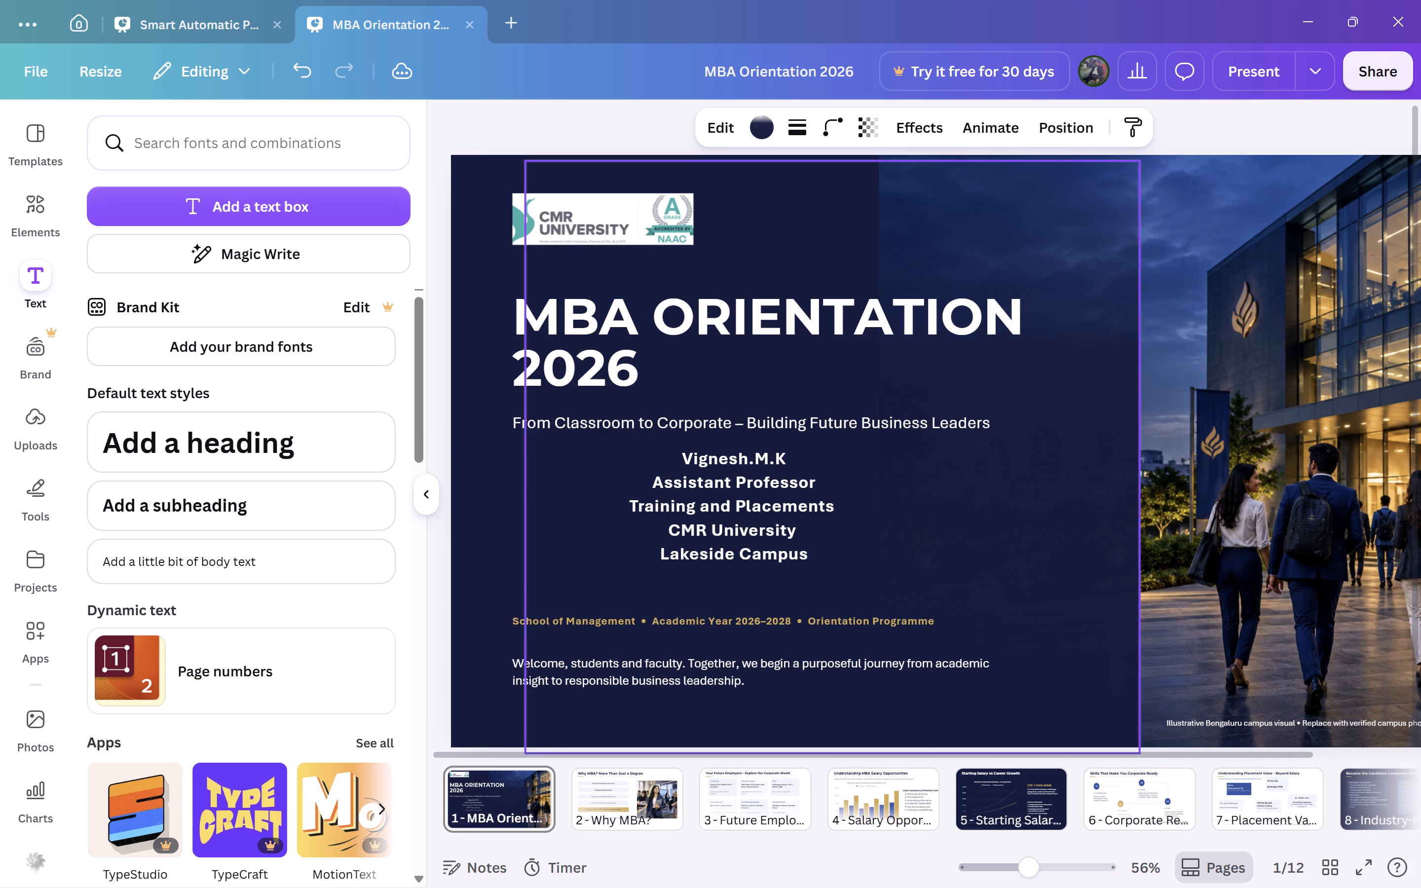
pyautogui.moveTo(957, 400); pyautogui.dragTo(897, 391)
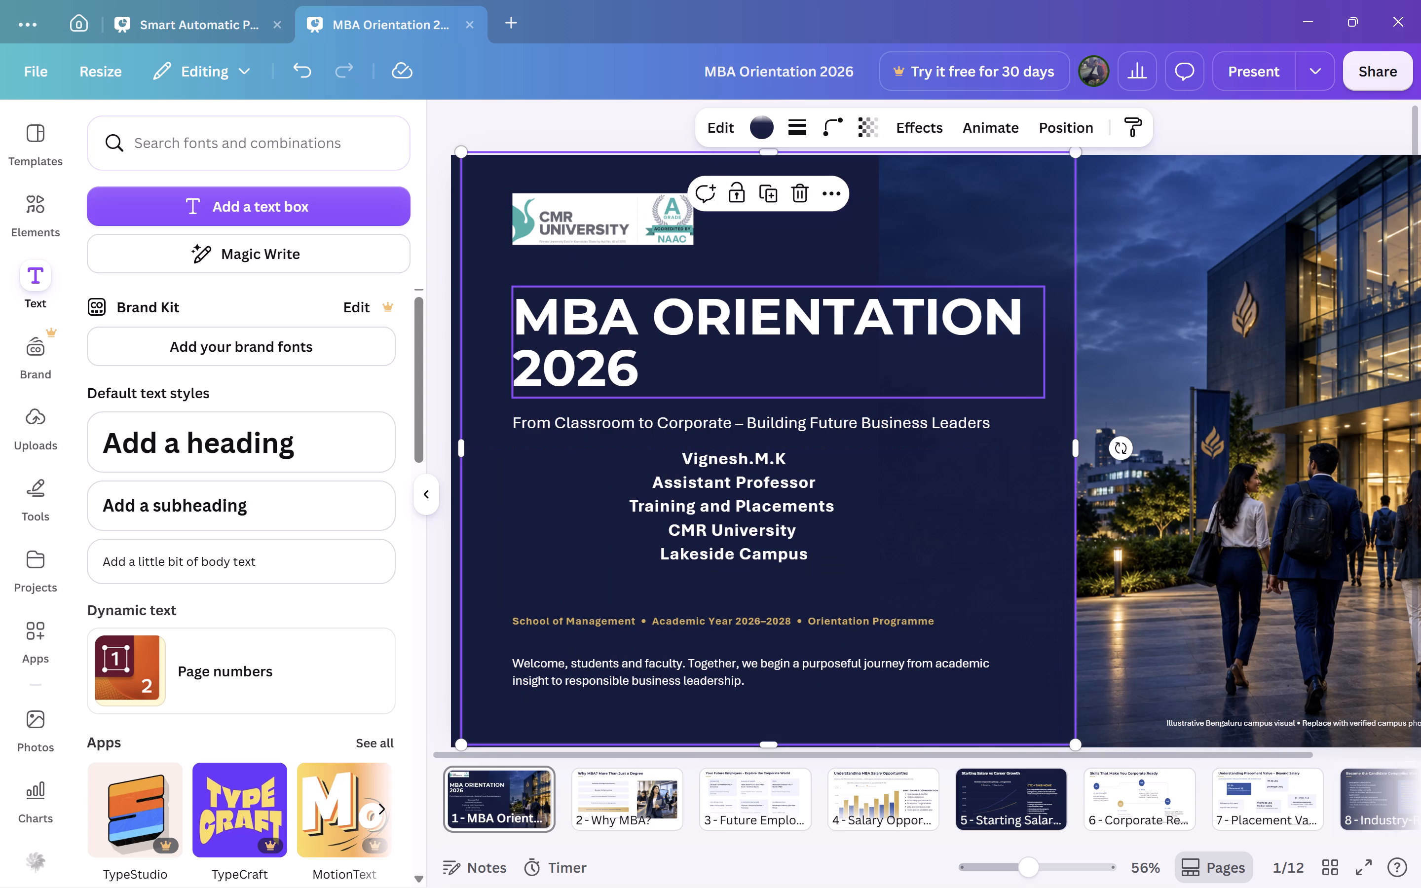
pyautogui.click(620, 117)
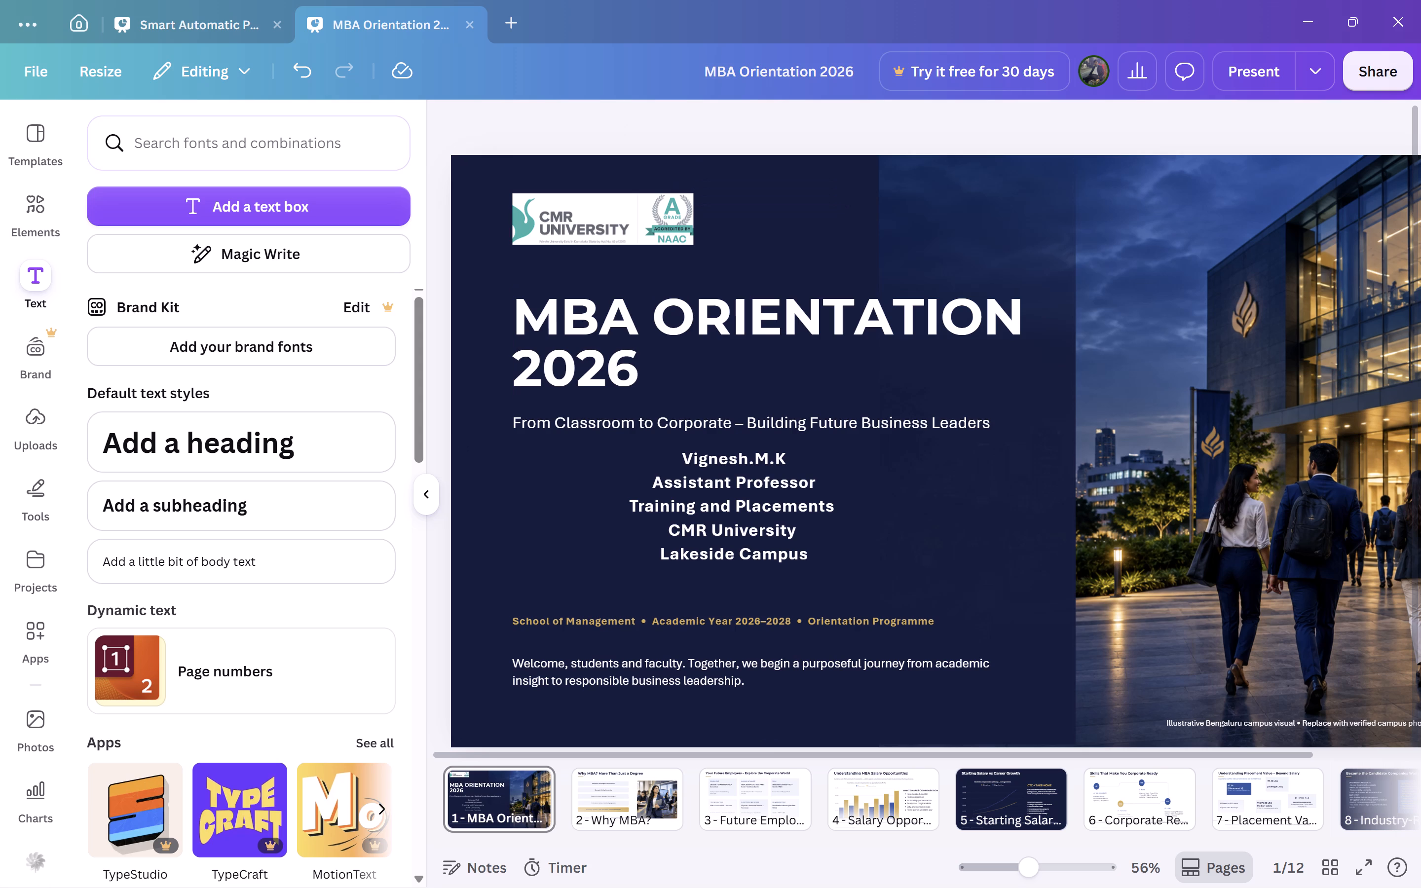
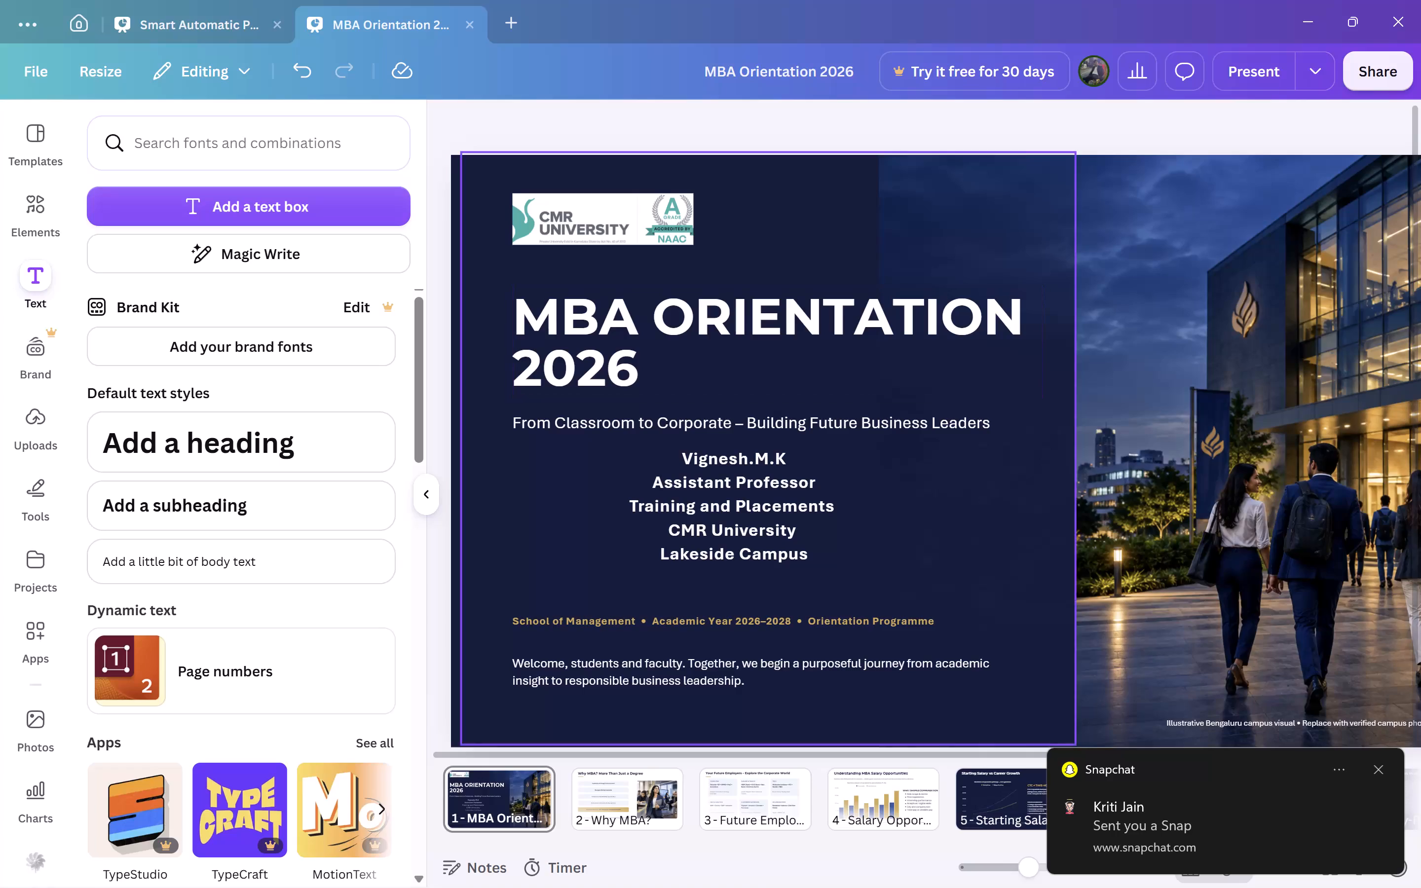
# Move the name and designation block slightly down beneath the subtitle and widen its text box rightward to almost twice its width.
pyautogui.click(713, 551)
pyautogui.moveTo(737, 538); pyautogui.dragTo(736, 554)
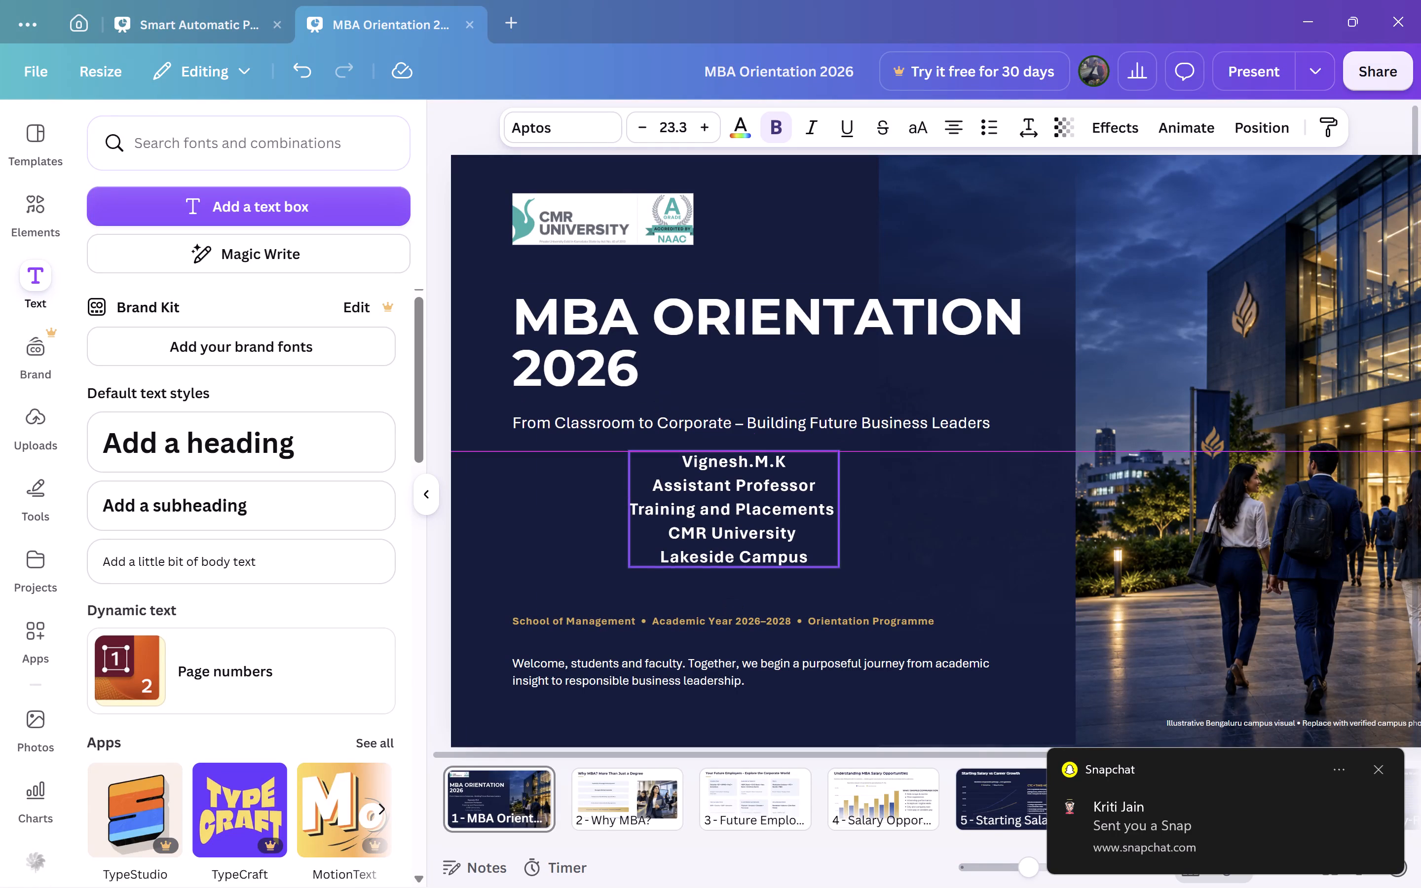
pyautogui.moveTo(736, 554); pyautogui.dragTo(736, 555)
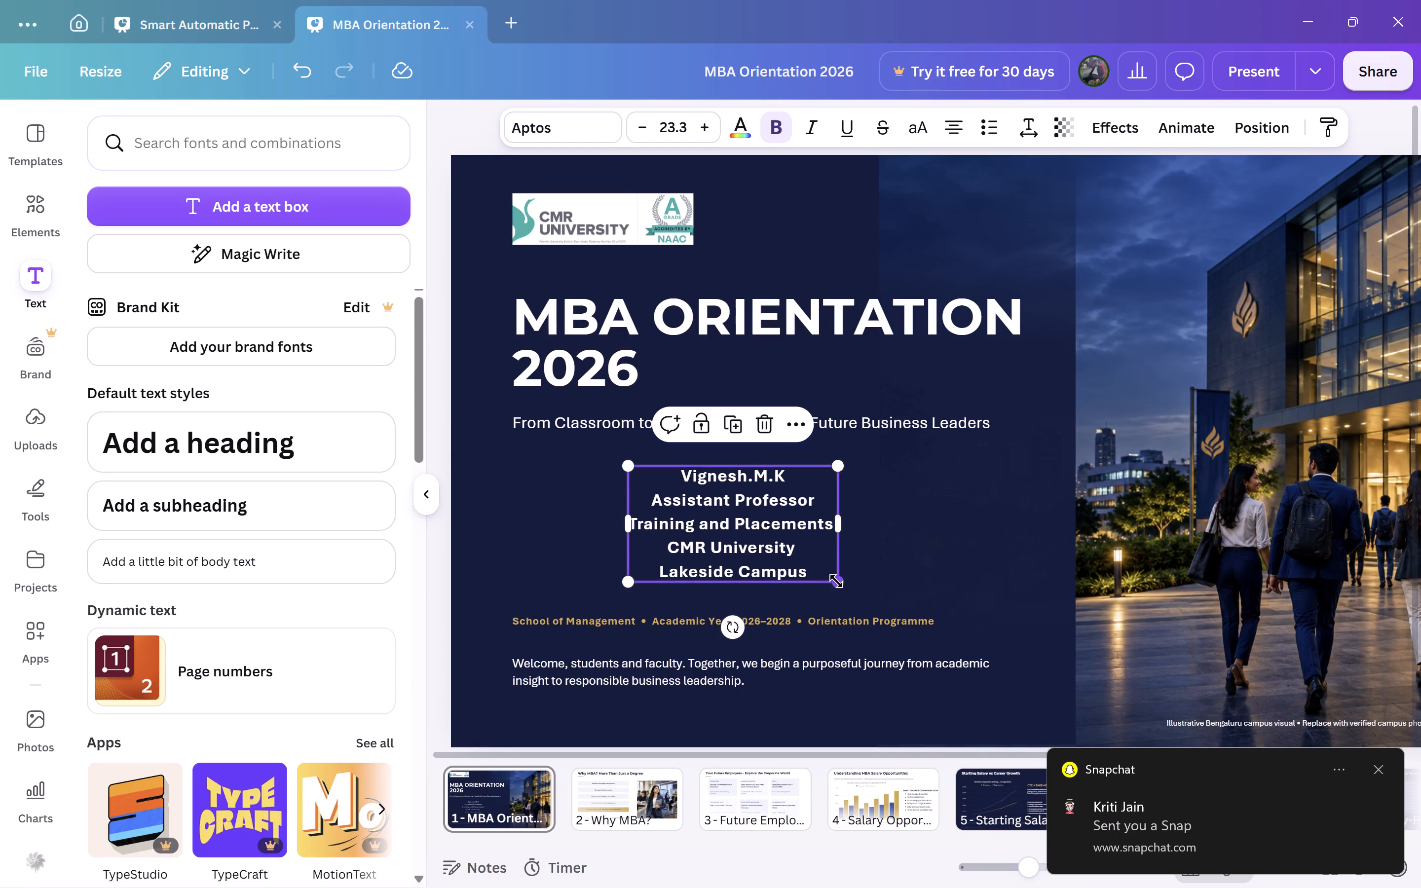
pyautogui.moveTo(838, 528); pyautogui.dragTo(864, 525)
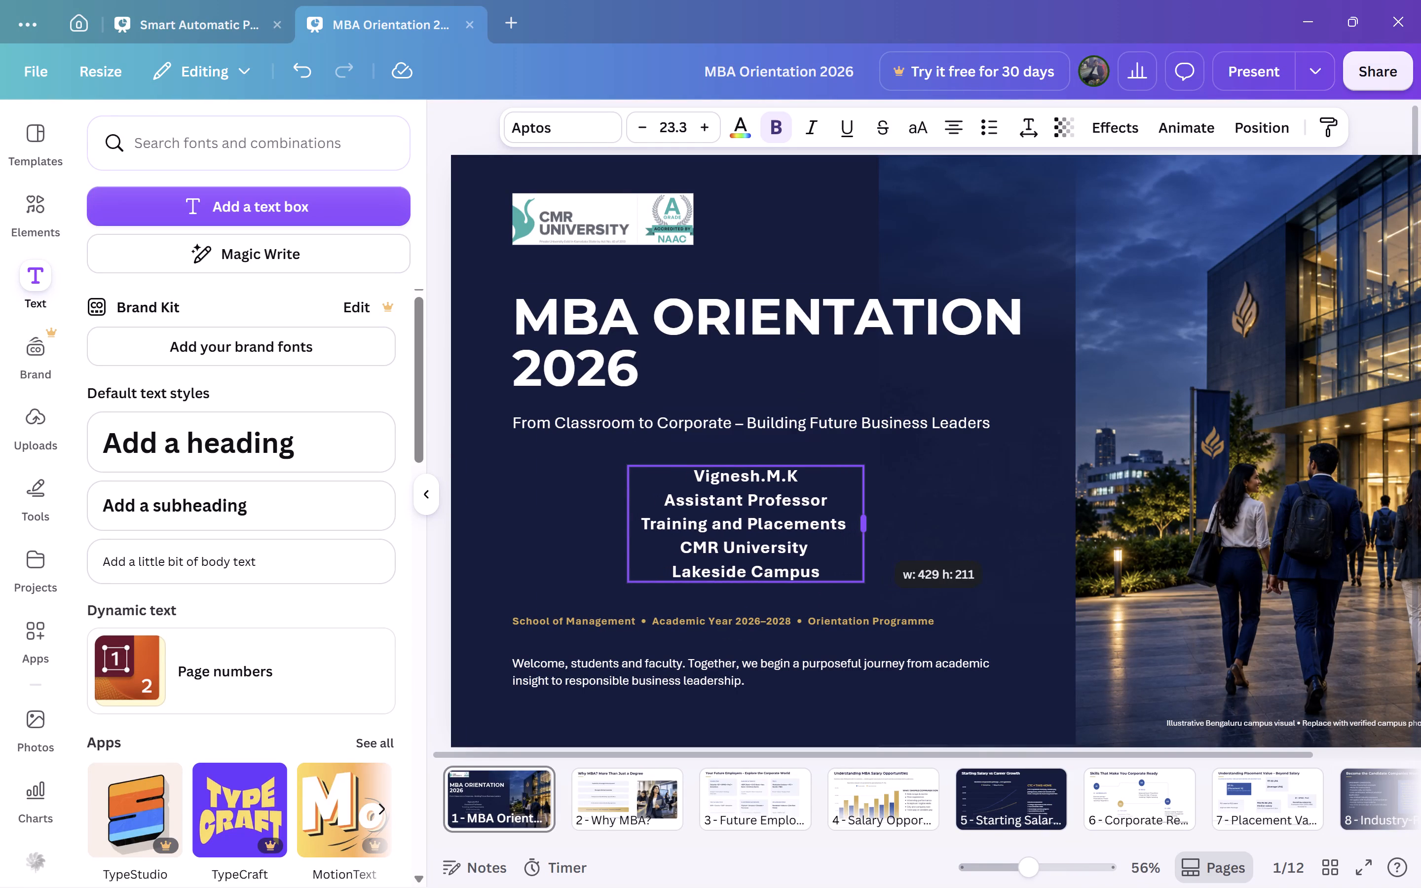
pyautogui.moveTo(864, 525); pyautogui.dragTo(1025, 544)
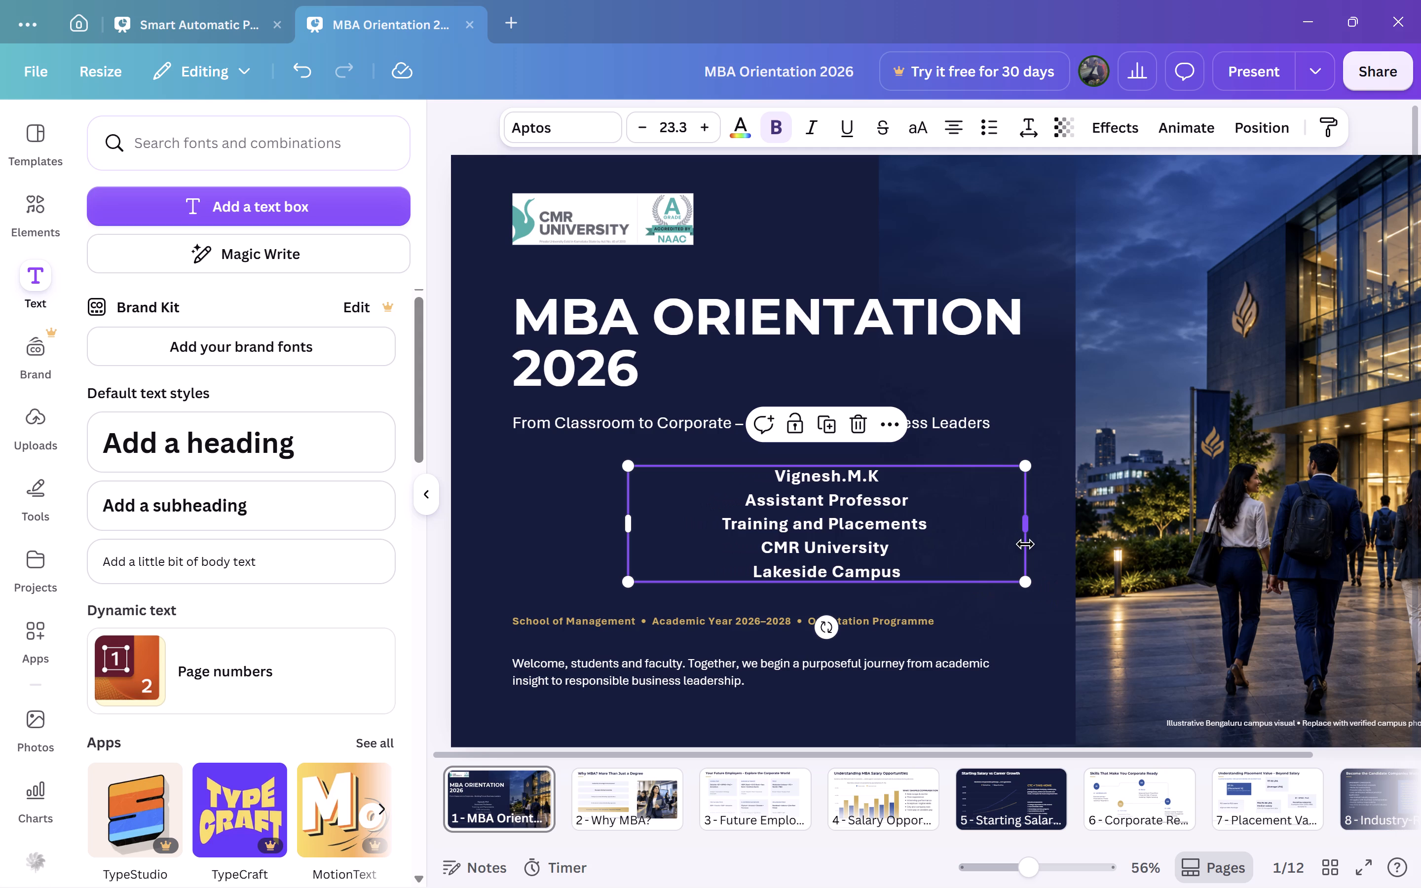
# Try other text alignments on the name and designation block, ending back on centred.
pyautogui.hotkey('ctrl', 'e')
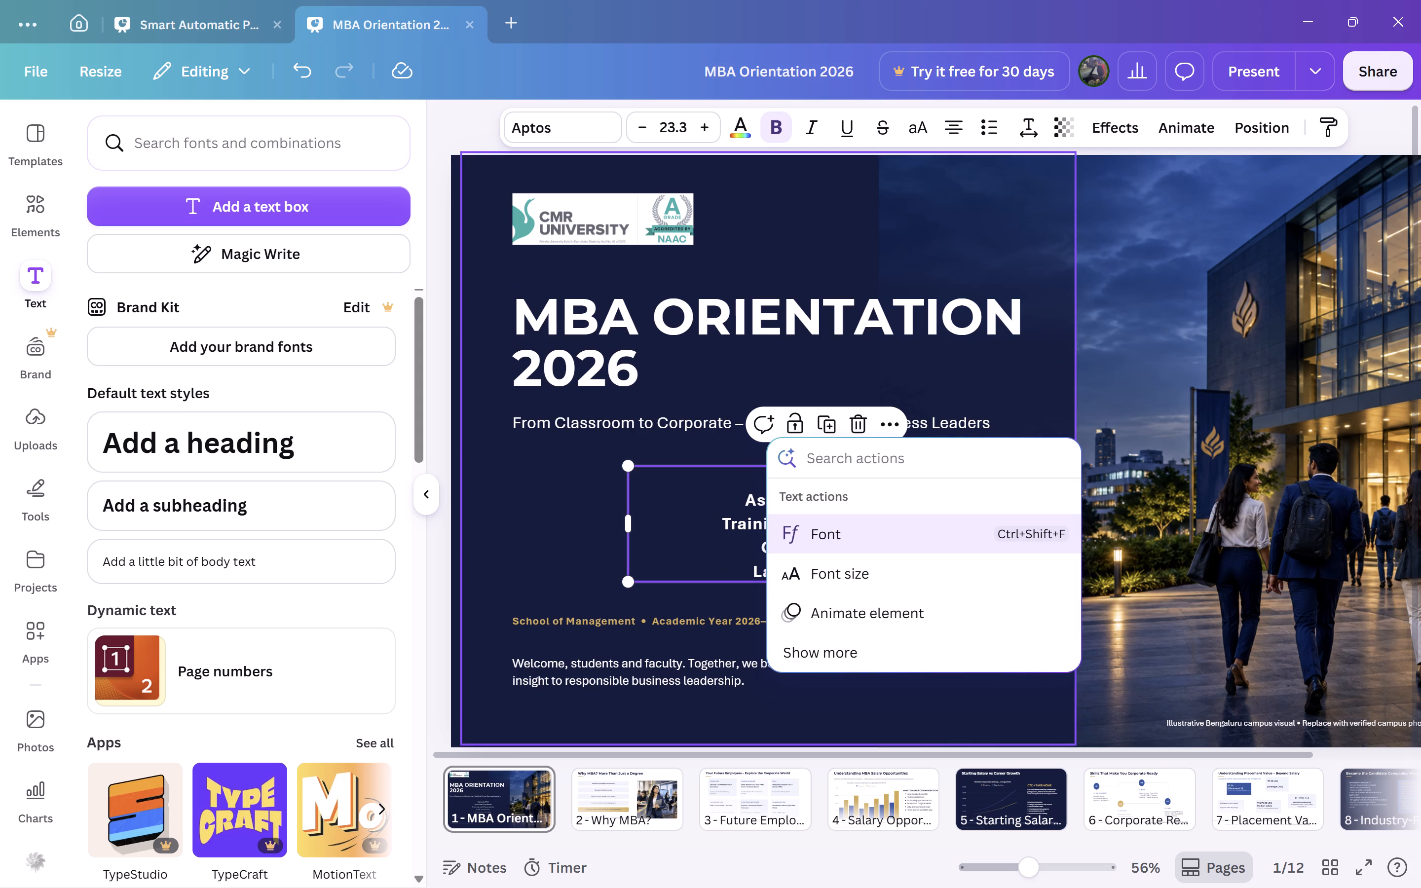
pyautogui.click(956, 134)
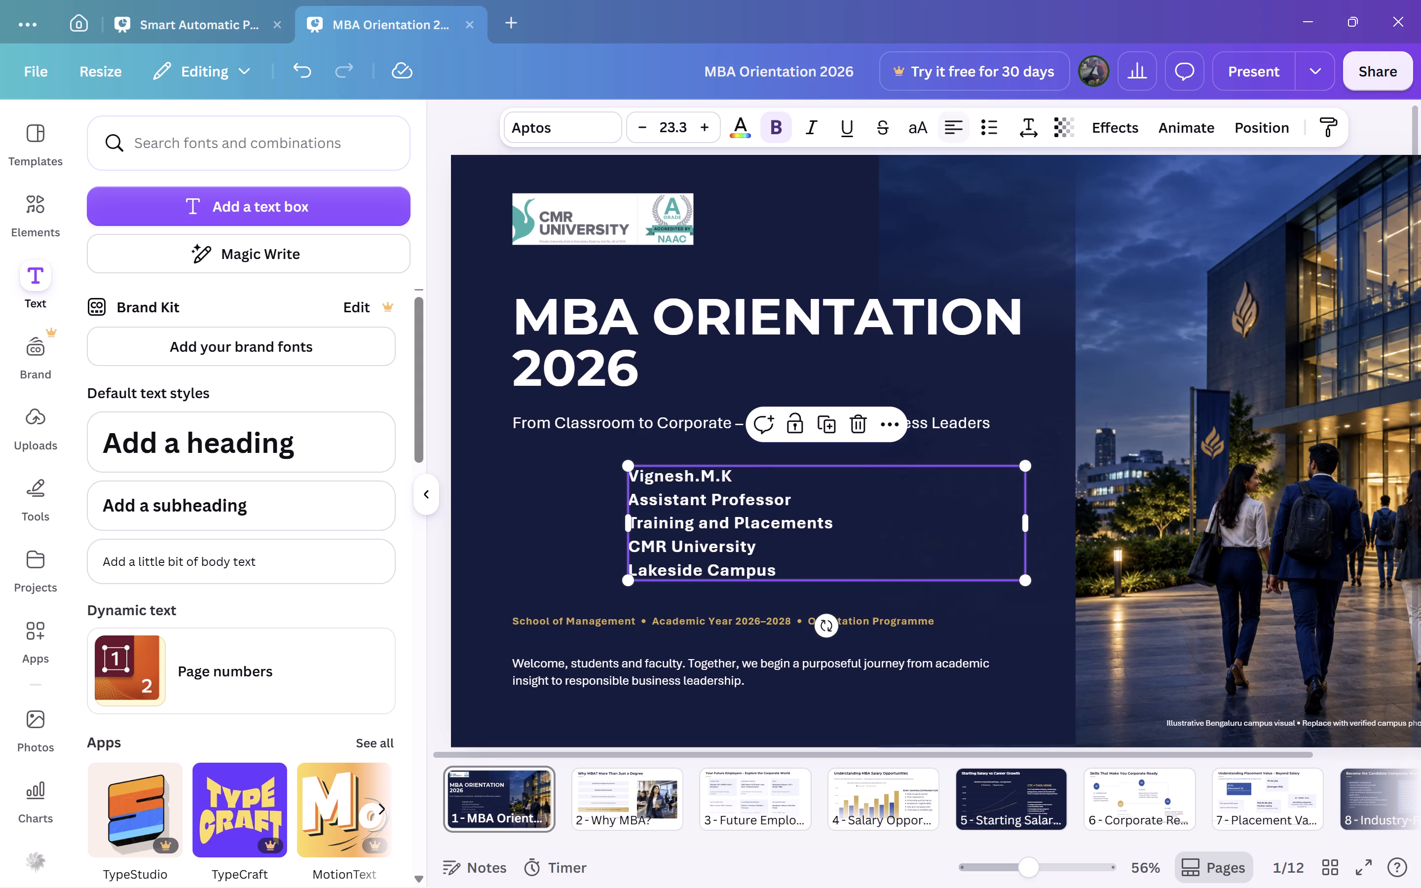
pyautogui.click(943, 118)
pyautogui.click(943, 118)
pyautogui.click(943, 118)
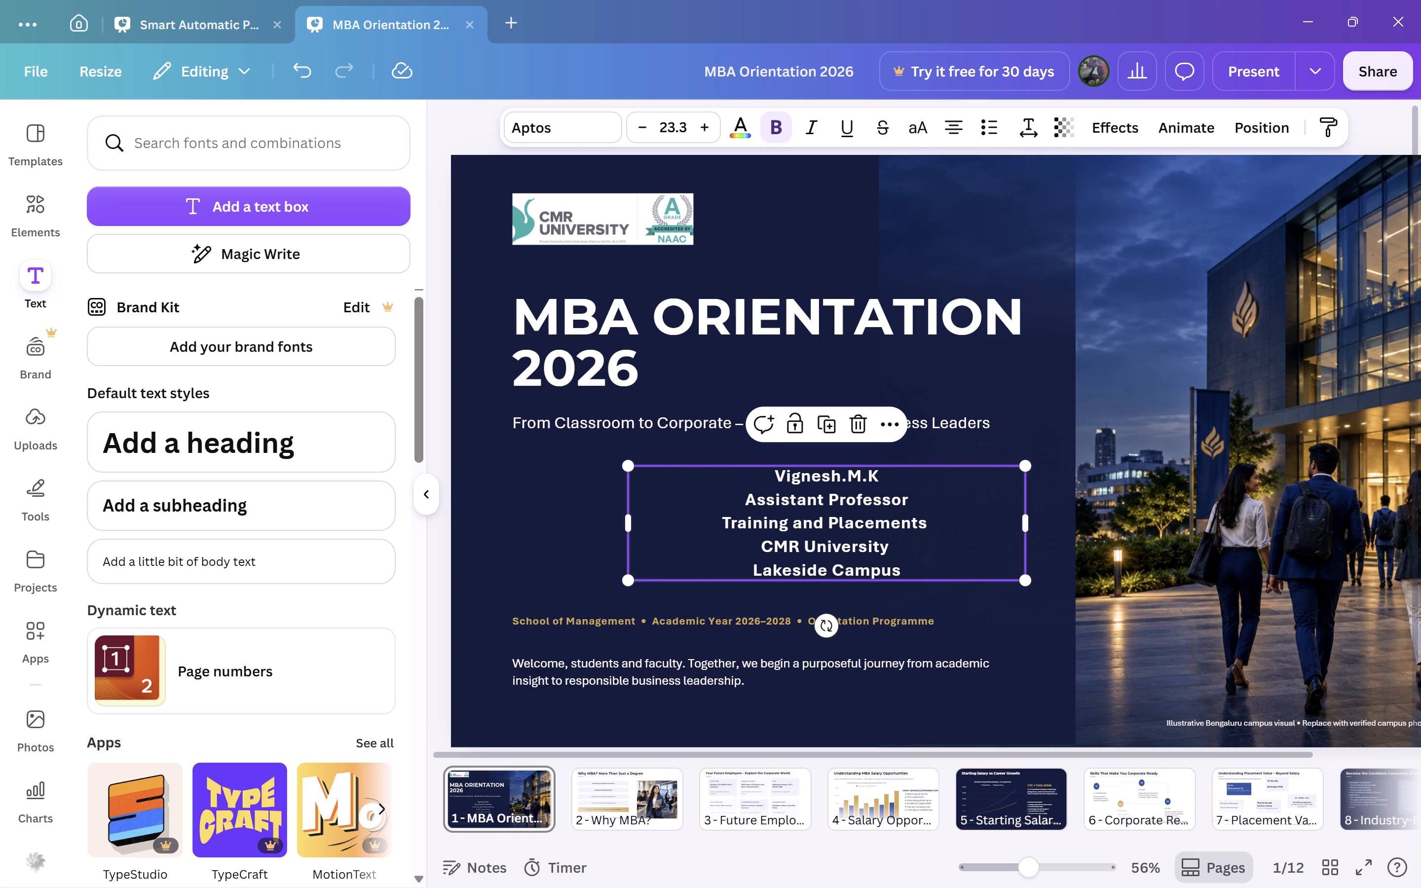
# Move the name and designation block left and slightly down so it sits roughly centred beneath the subtitle.
pyautogui.moveTo(937, 554); pyautogui.dragTo(952, 550)
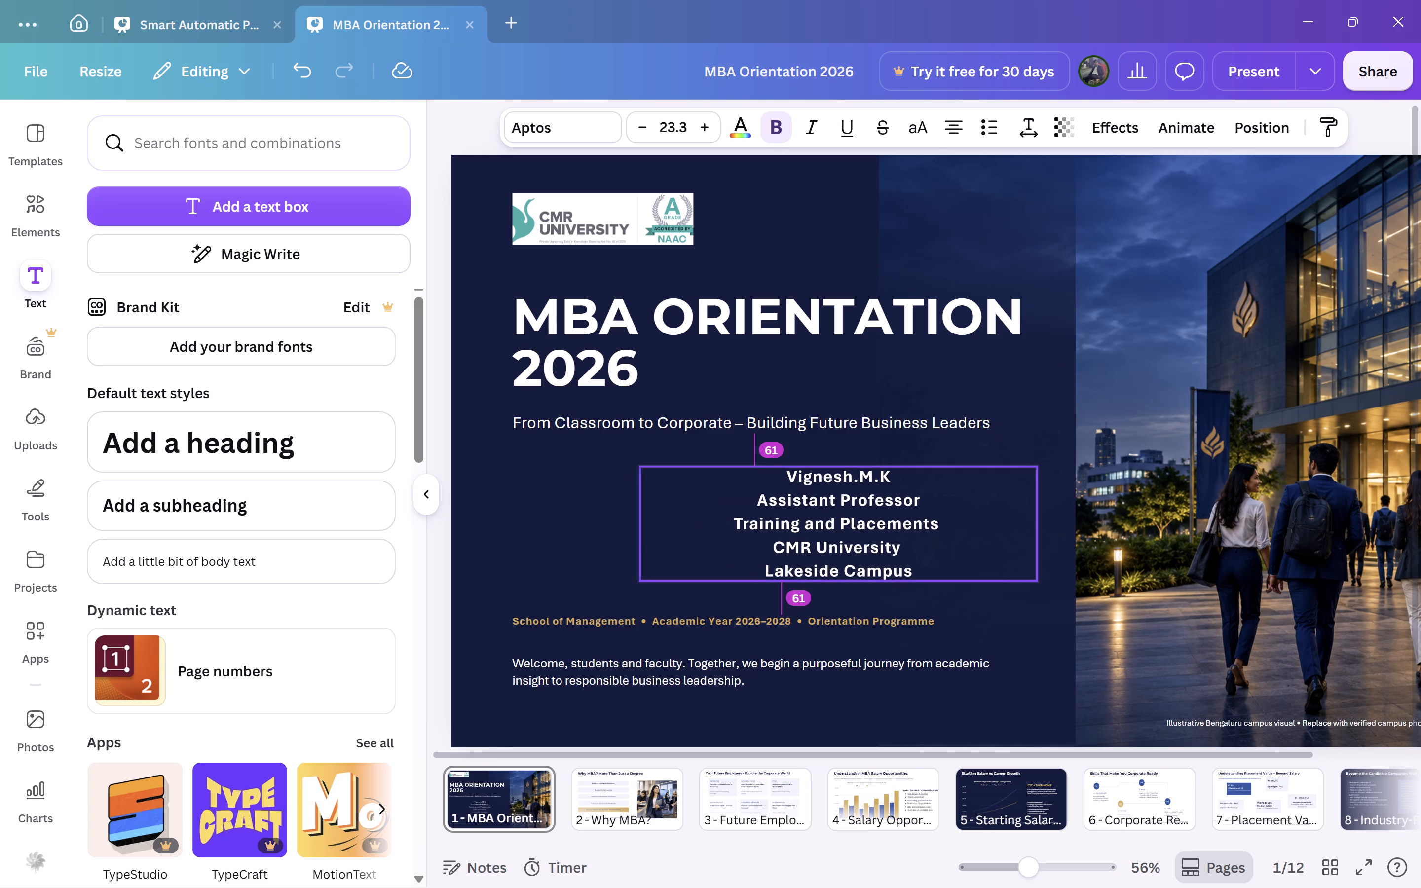
pyautogui.moveTo(952, 550); pyautogui.dragTo(914, 564)
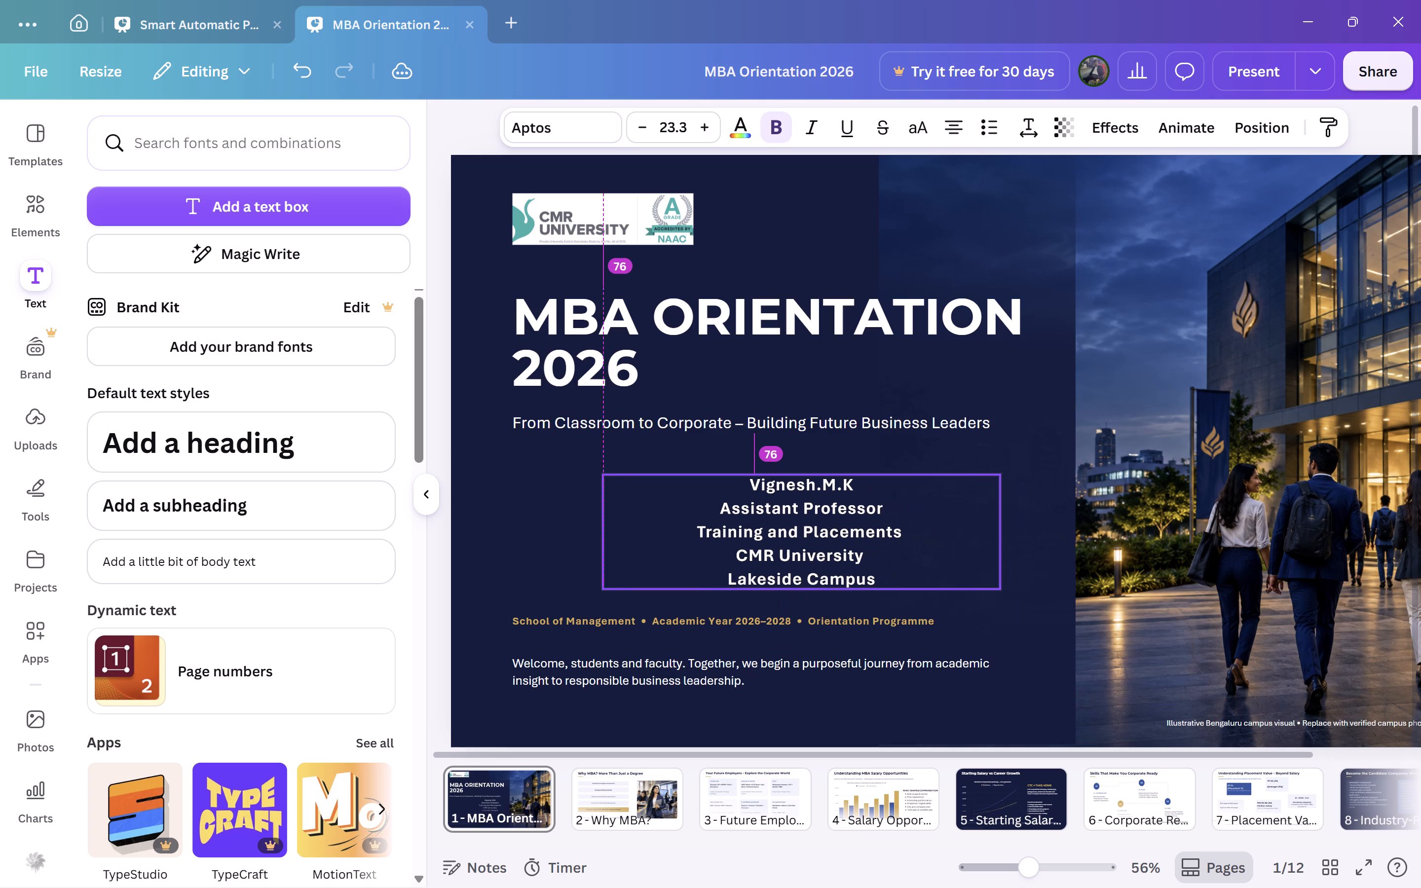
pyautogui.moveTo(914, 564); pyautogui.dragTo(886, 564)
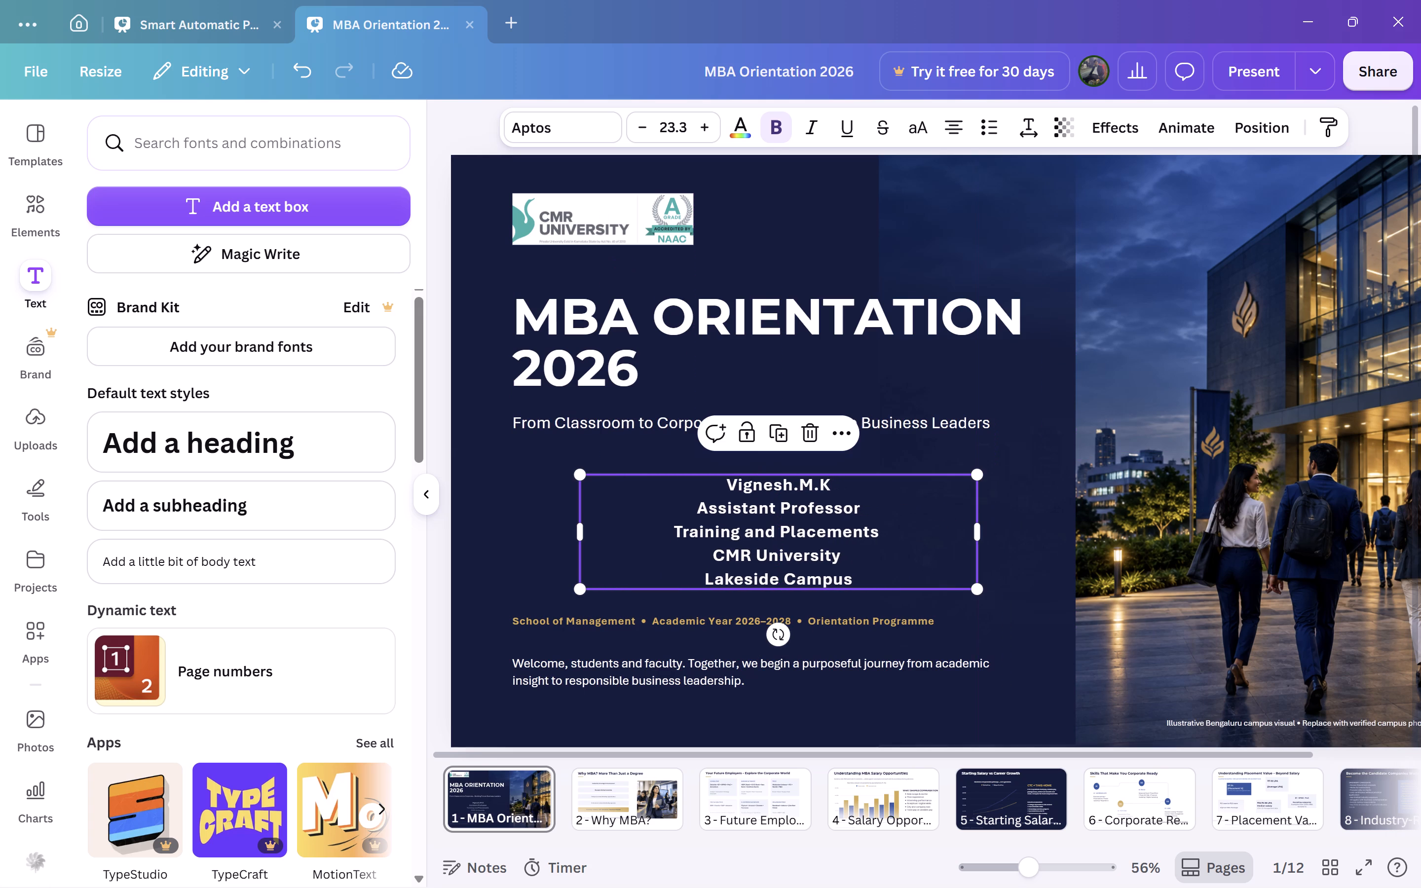
pyautogui.click(1019, 586)
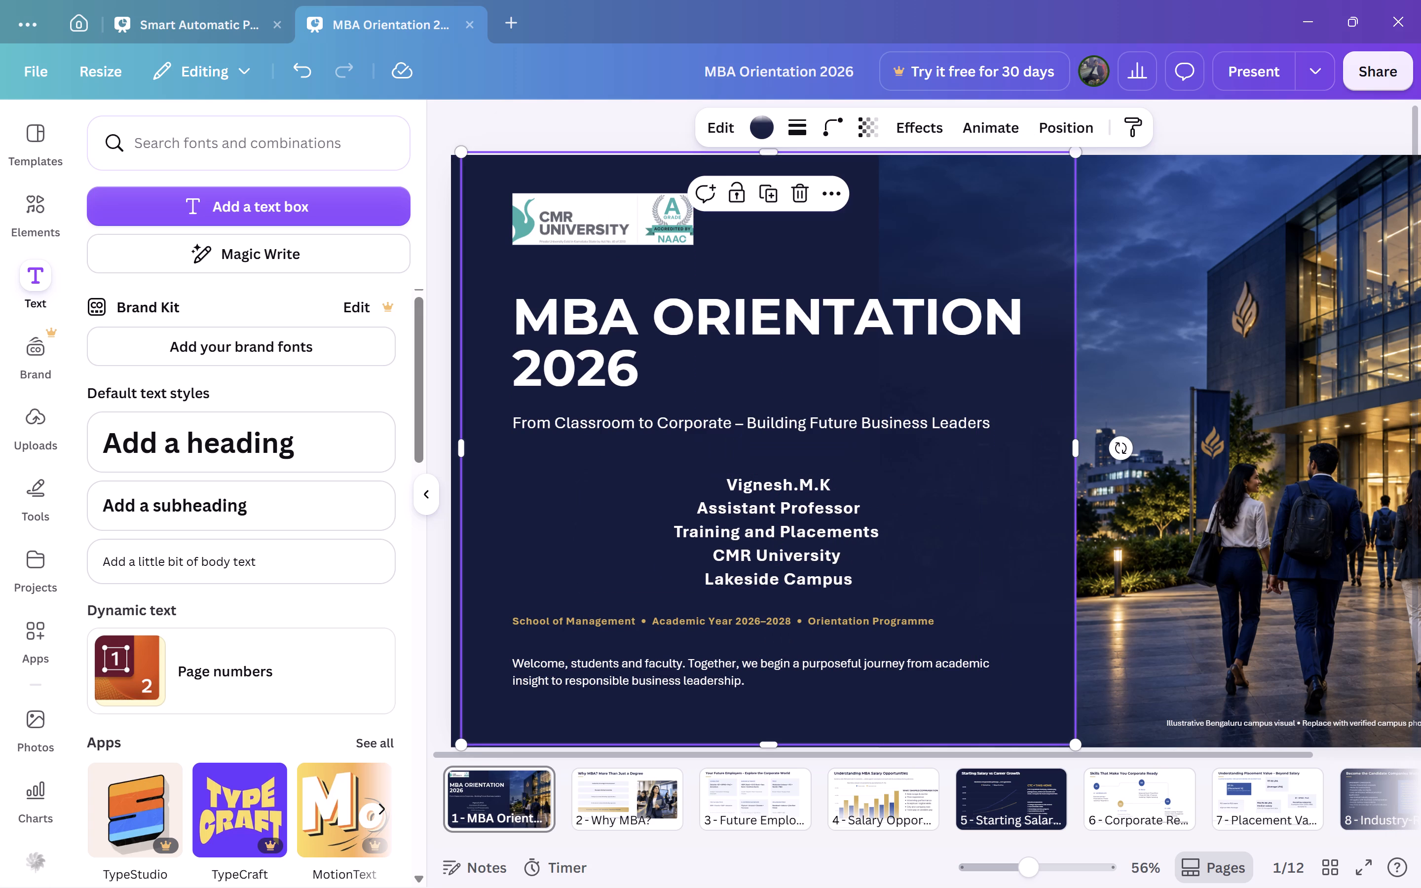
# Enlarge the CMR University logo on the title slide by about a quarter, keeping its upper-left corner in place.
pyautogui.click(648, 199)
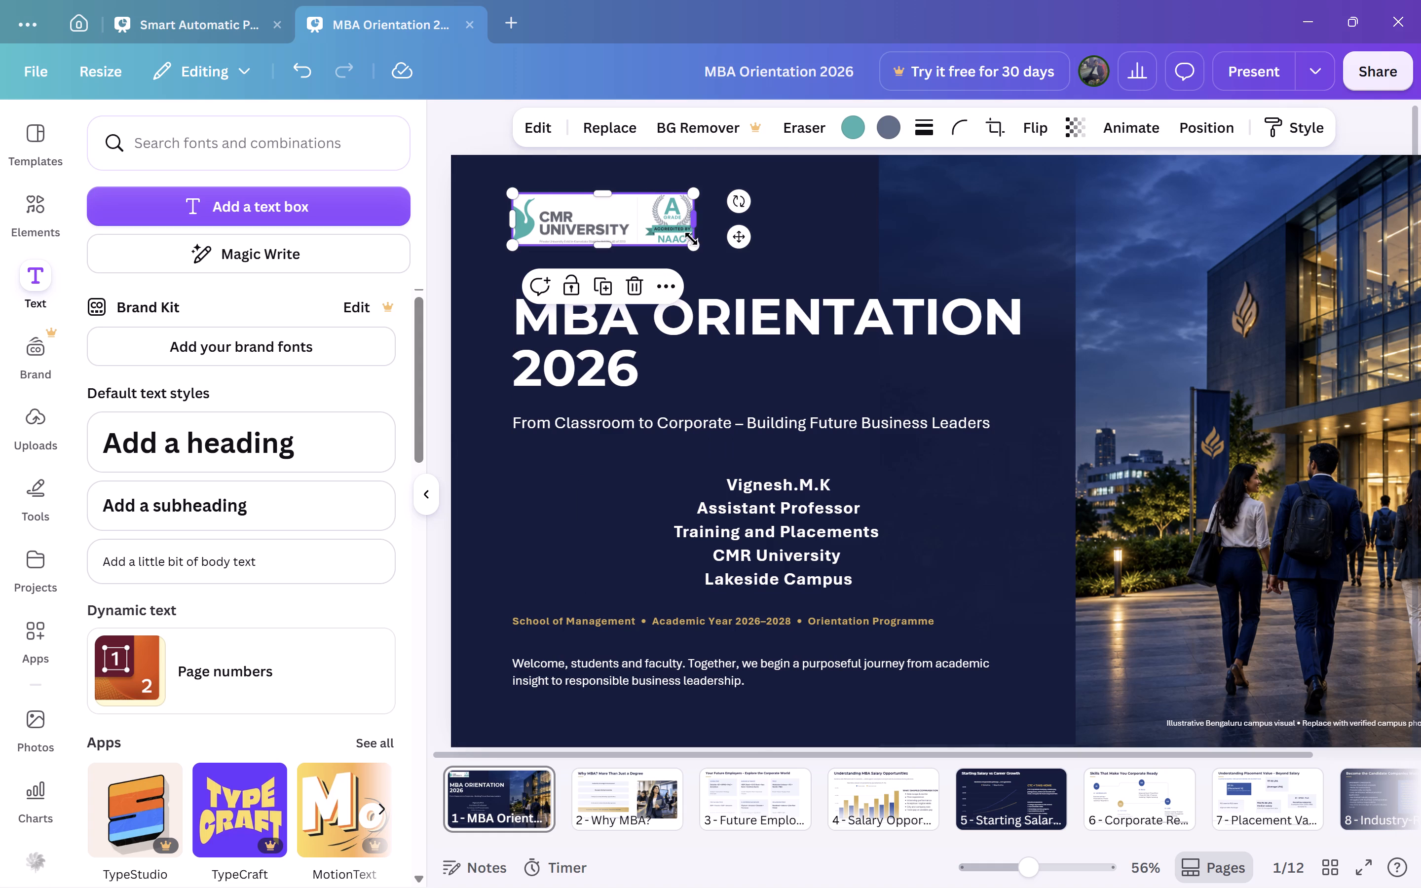
pyautogui.moveTo(692, 243); pyautogui.dragTo(737, 263)
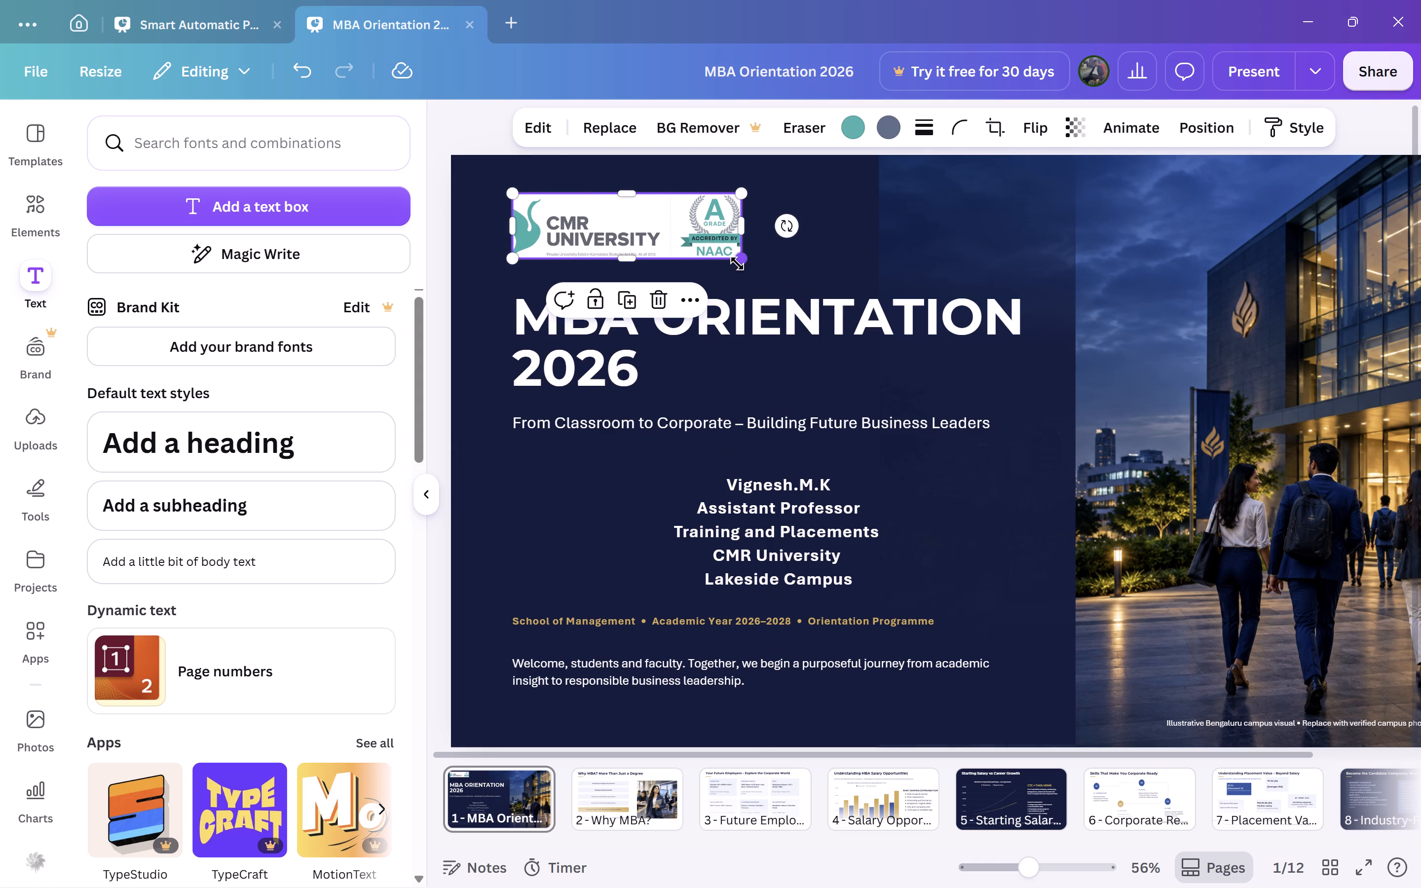
pyautogui.click(917, 218)
# Switch from the presentation to another open window.
pyautogui.hotkey('alt', 'Tab')
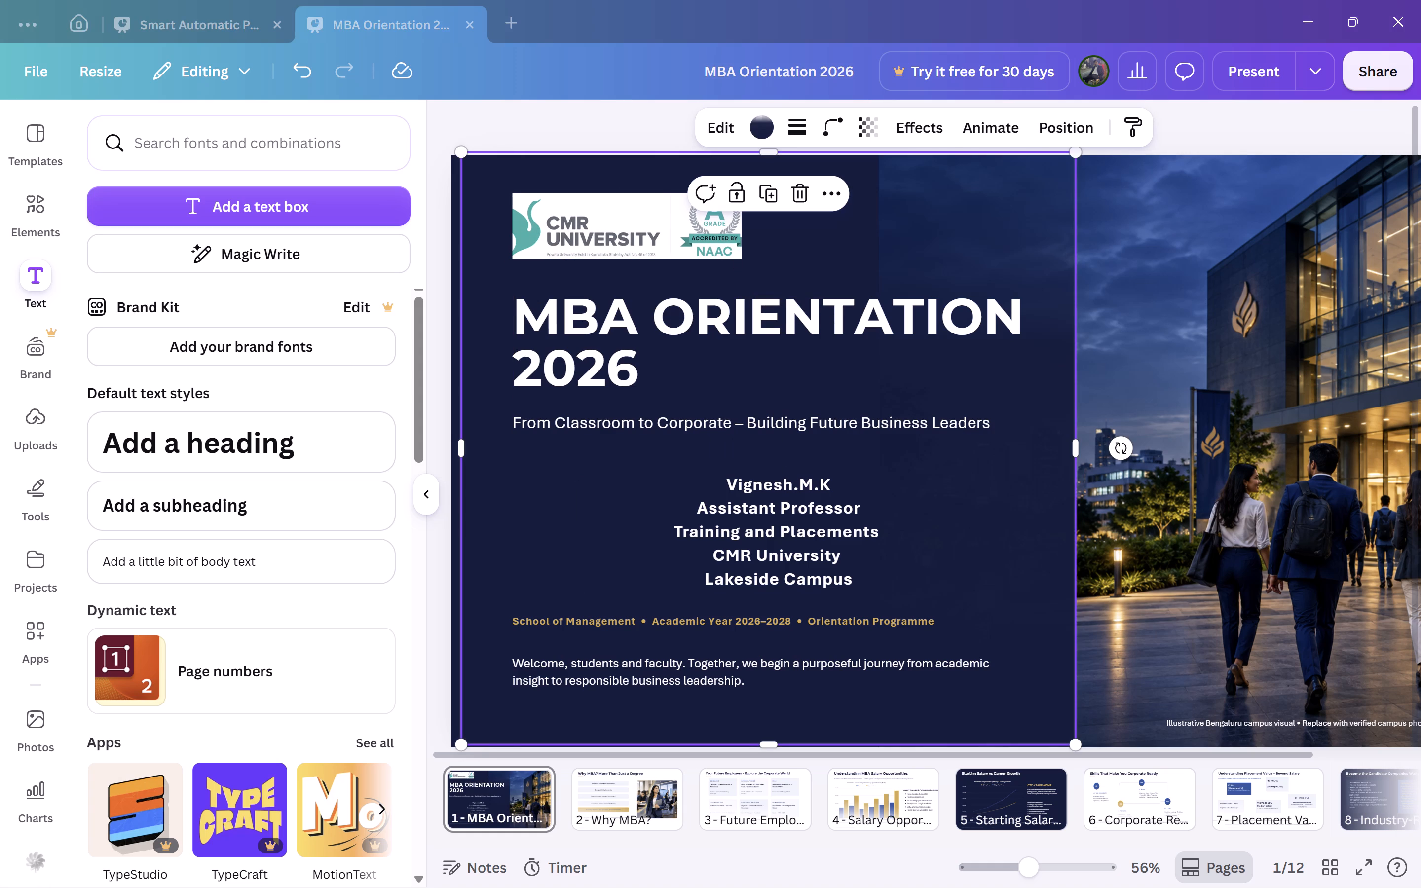
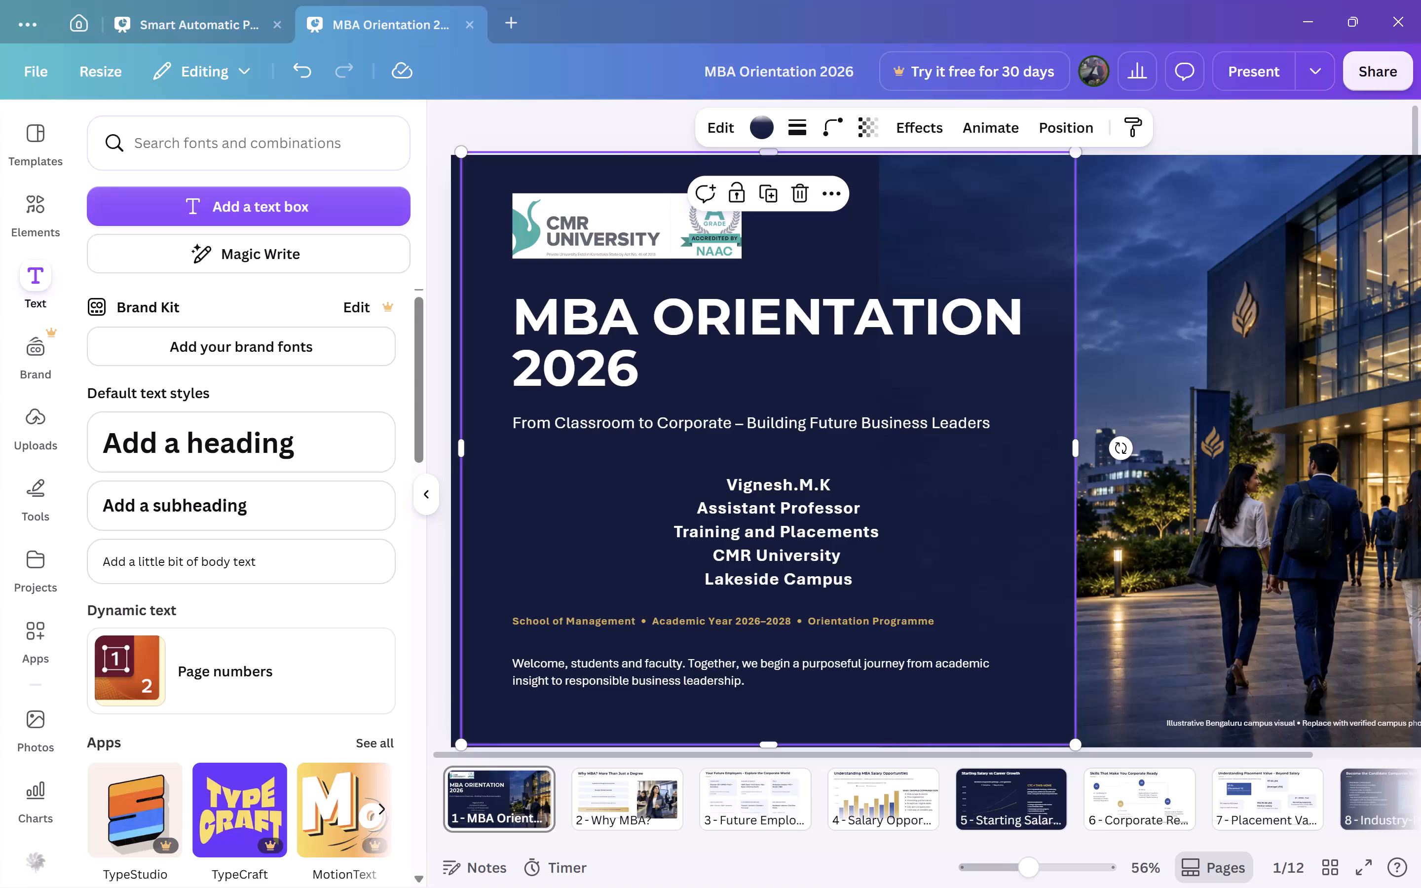
# Download all pages of the MBA Orientation 2026 presentation as a PPTX file.
pyautogui.click(614, 129)
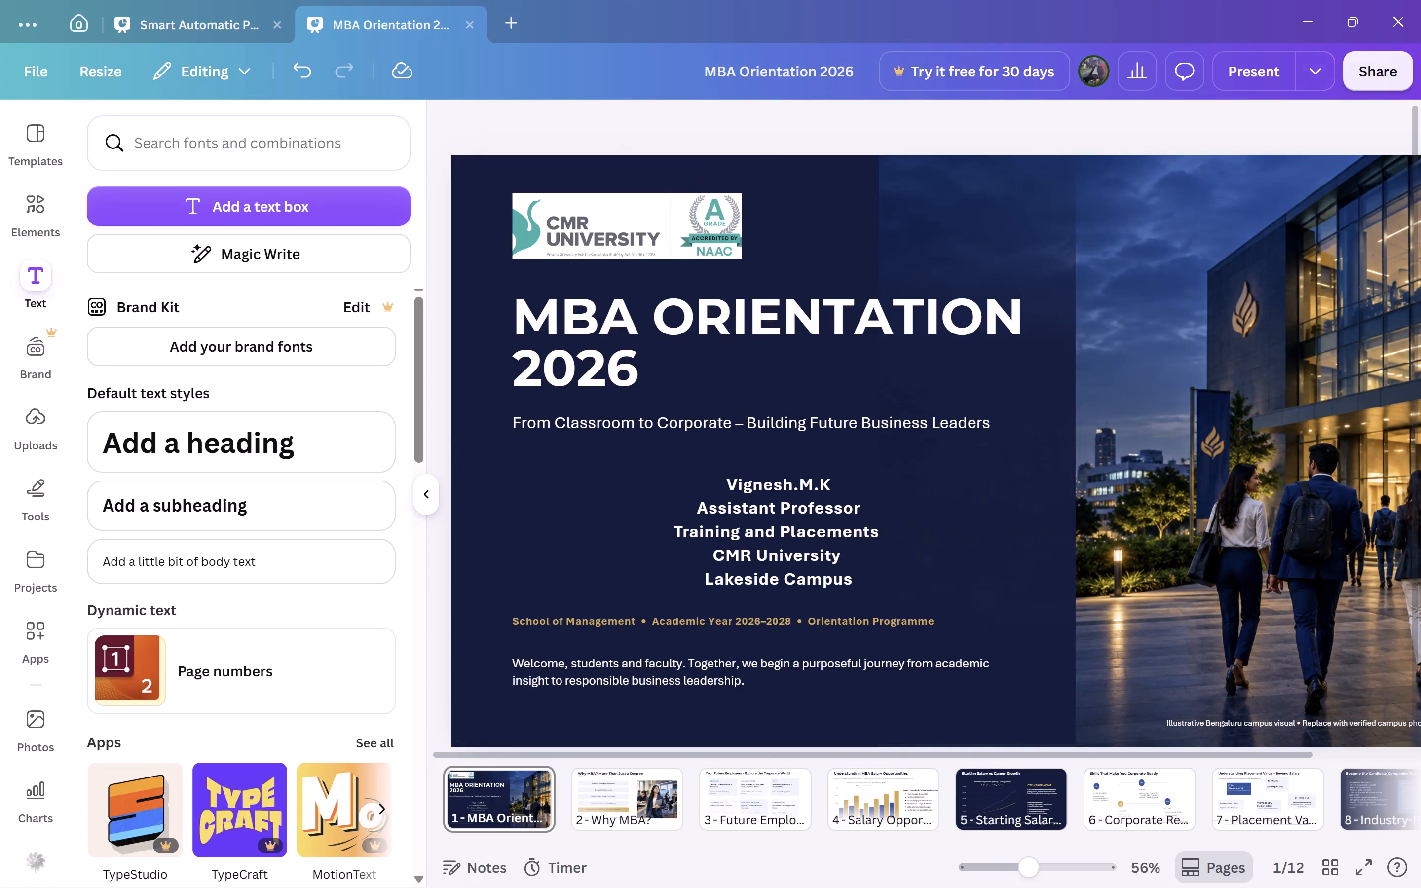
pyautogui.click(1384, 70)
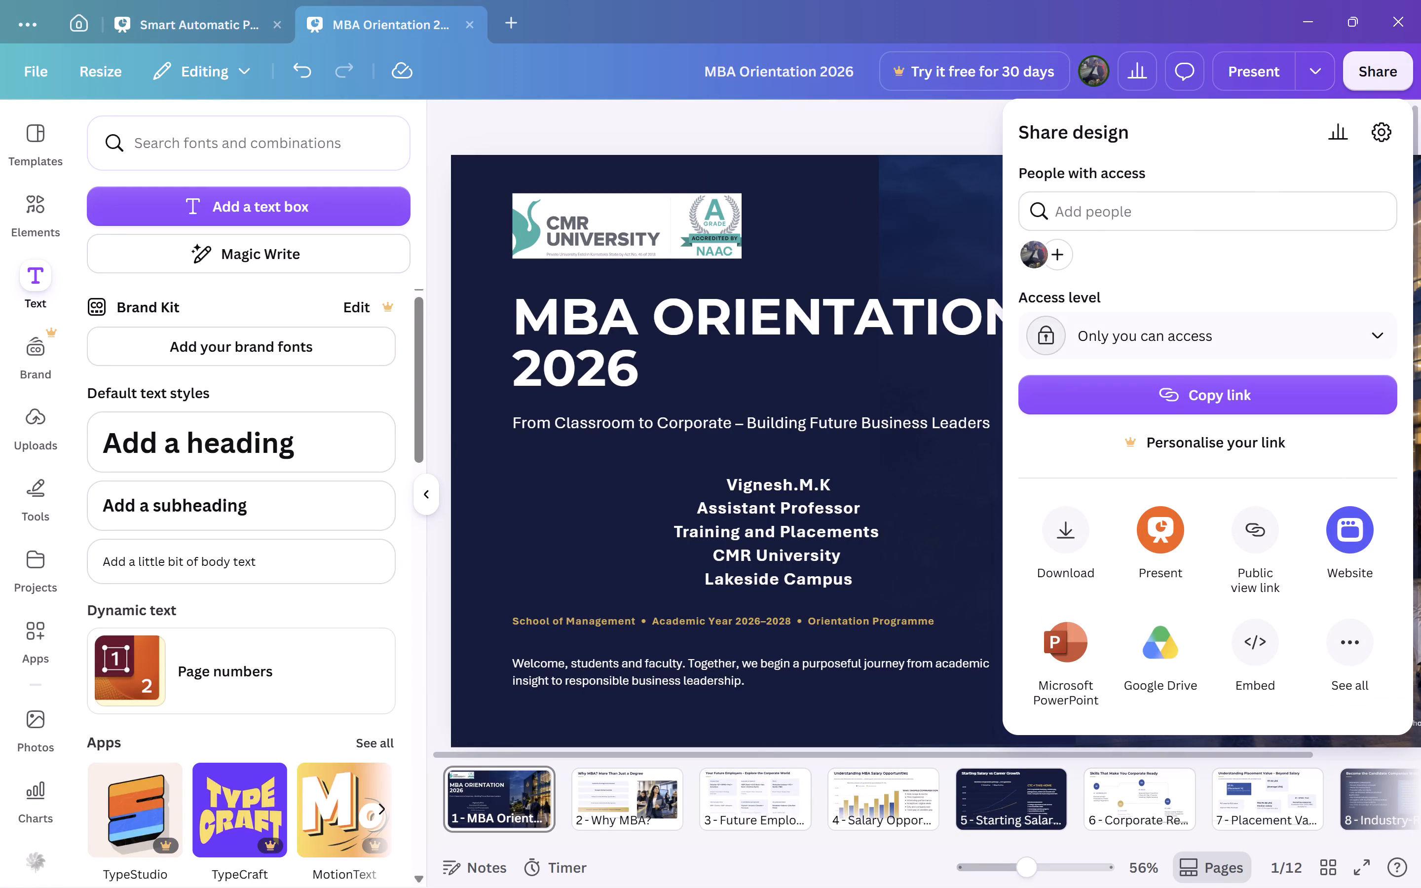
pyautogui.click(1059, 530)
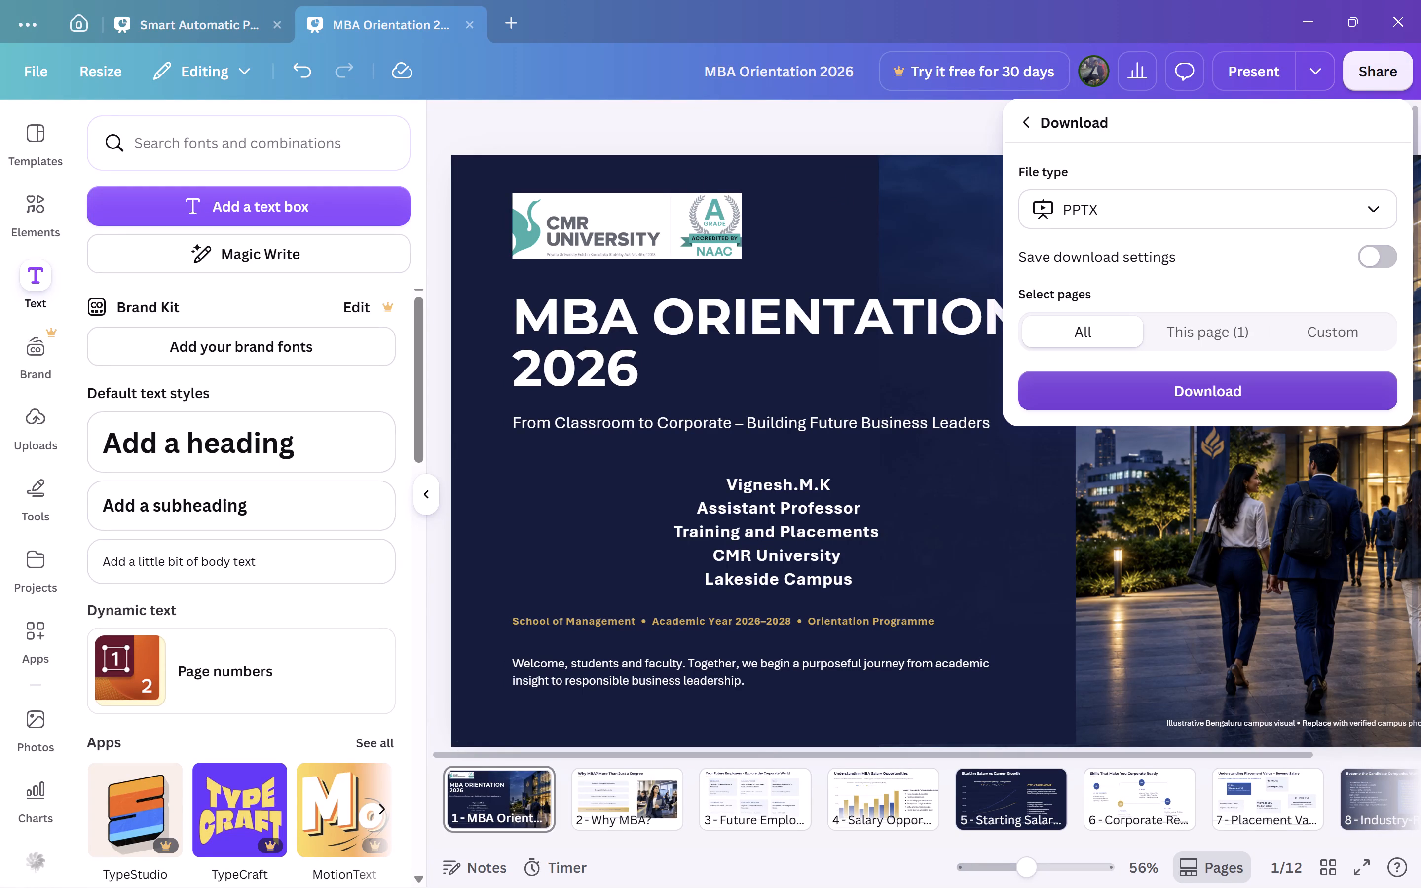
pyautogui.click(1181, 398)
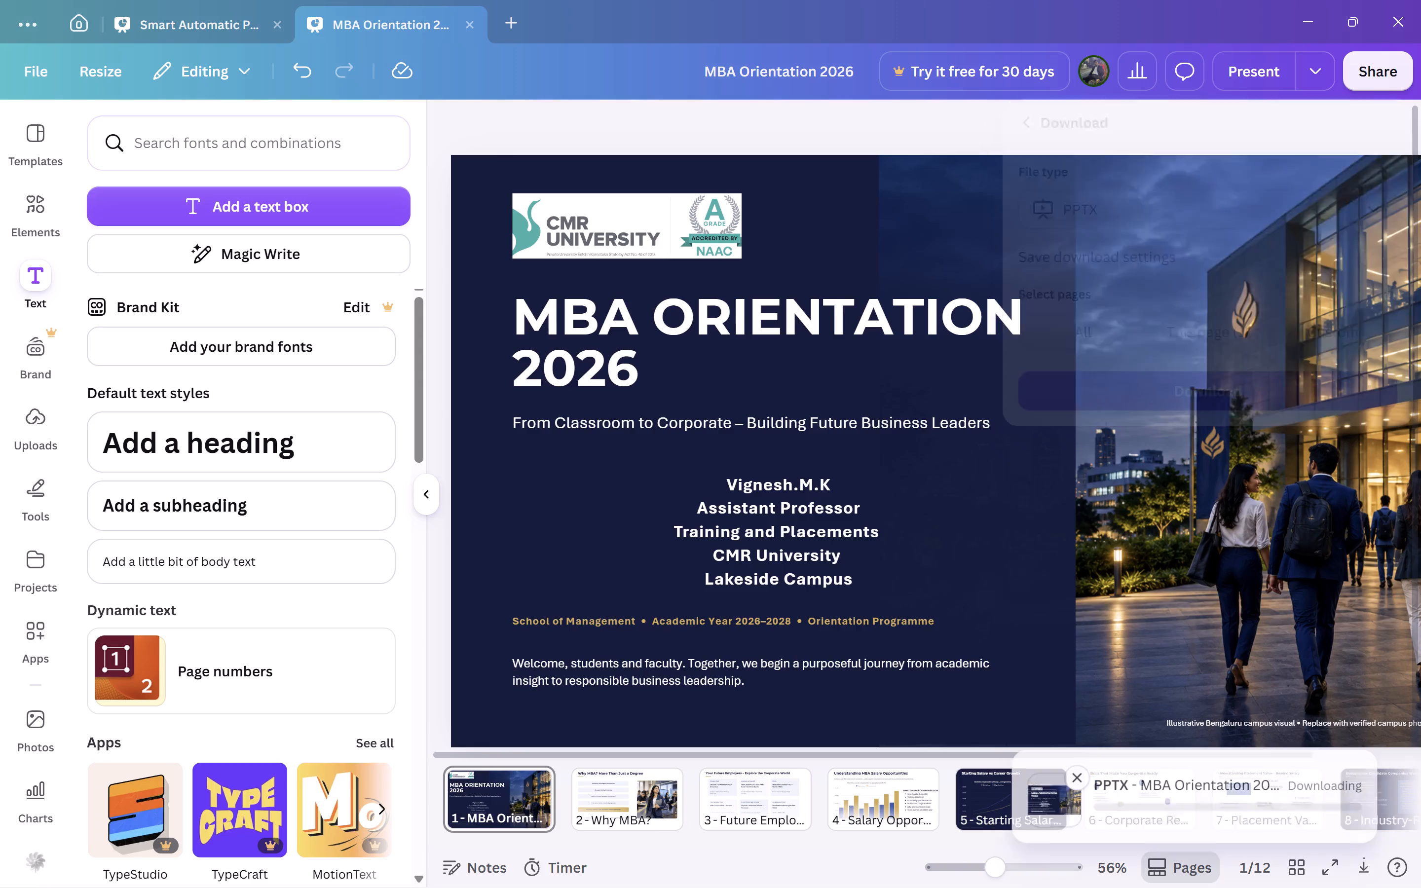
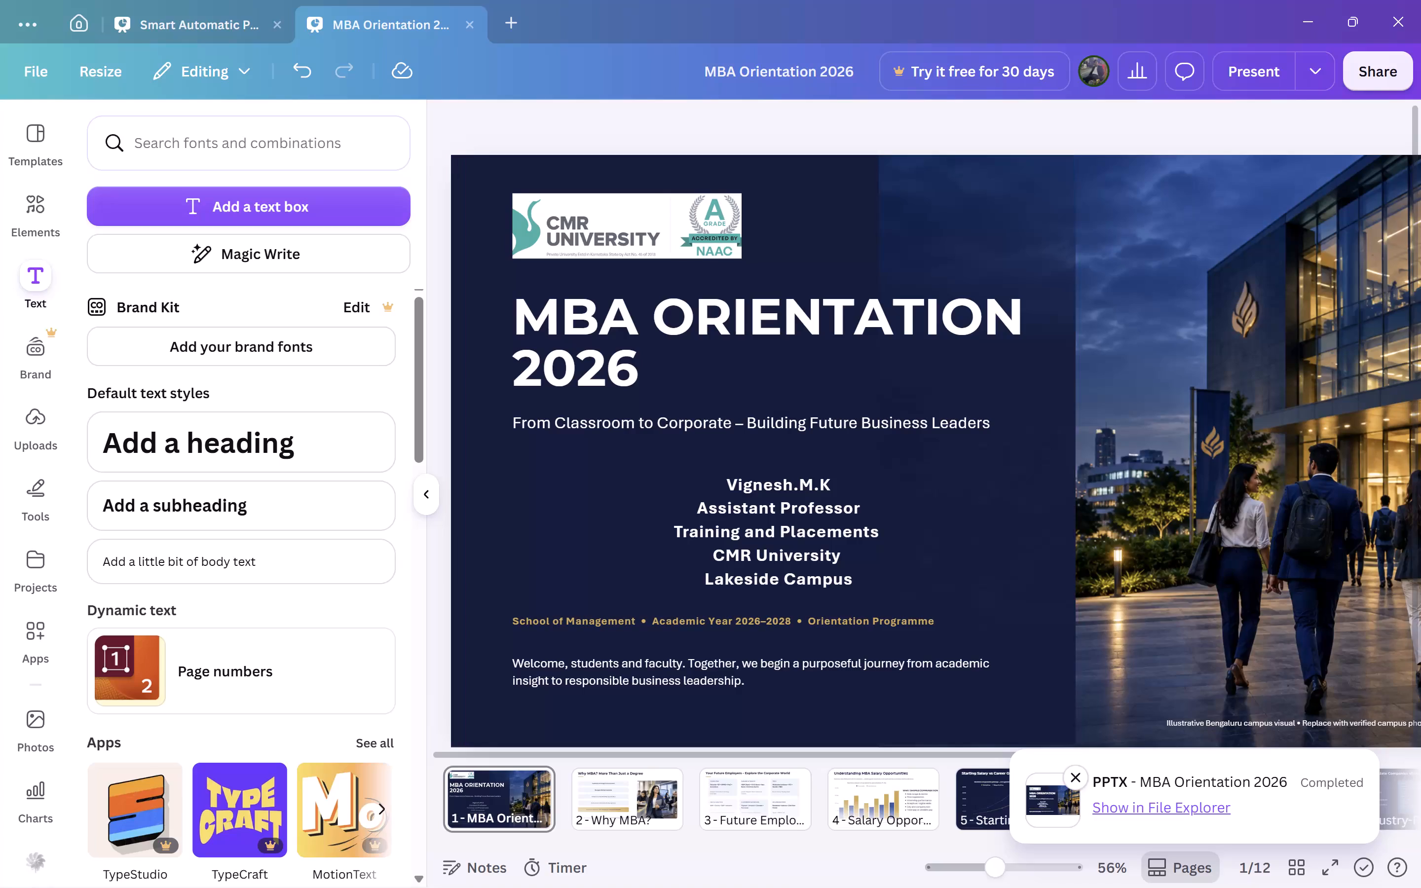
# Preview the title slide in full-screen presentation mode and return to the editor.
pyautogui.click(424, 483)
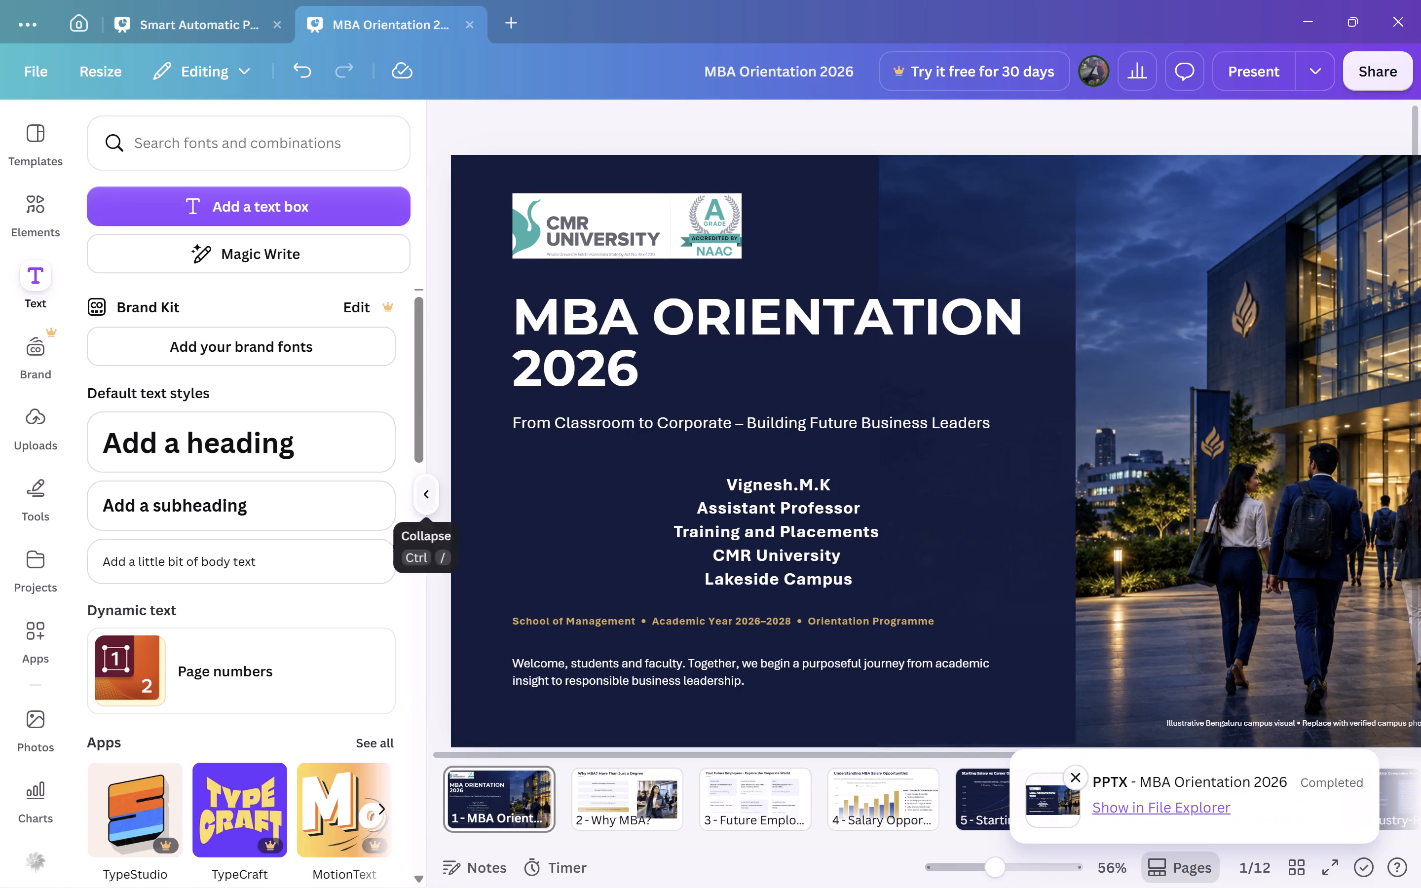
pyautogui.click(177, 451)
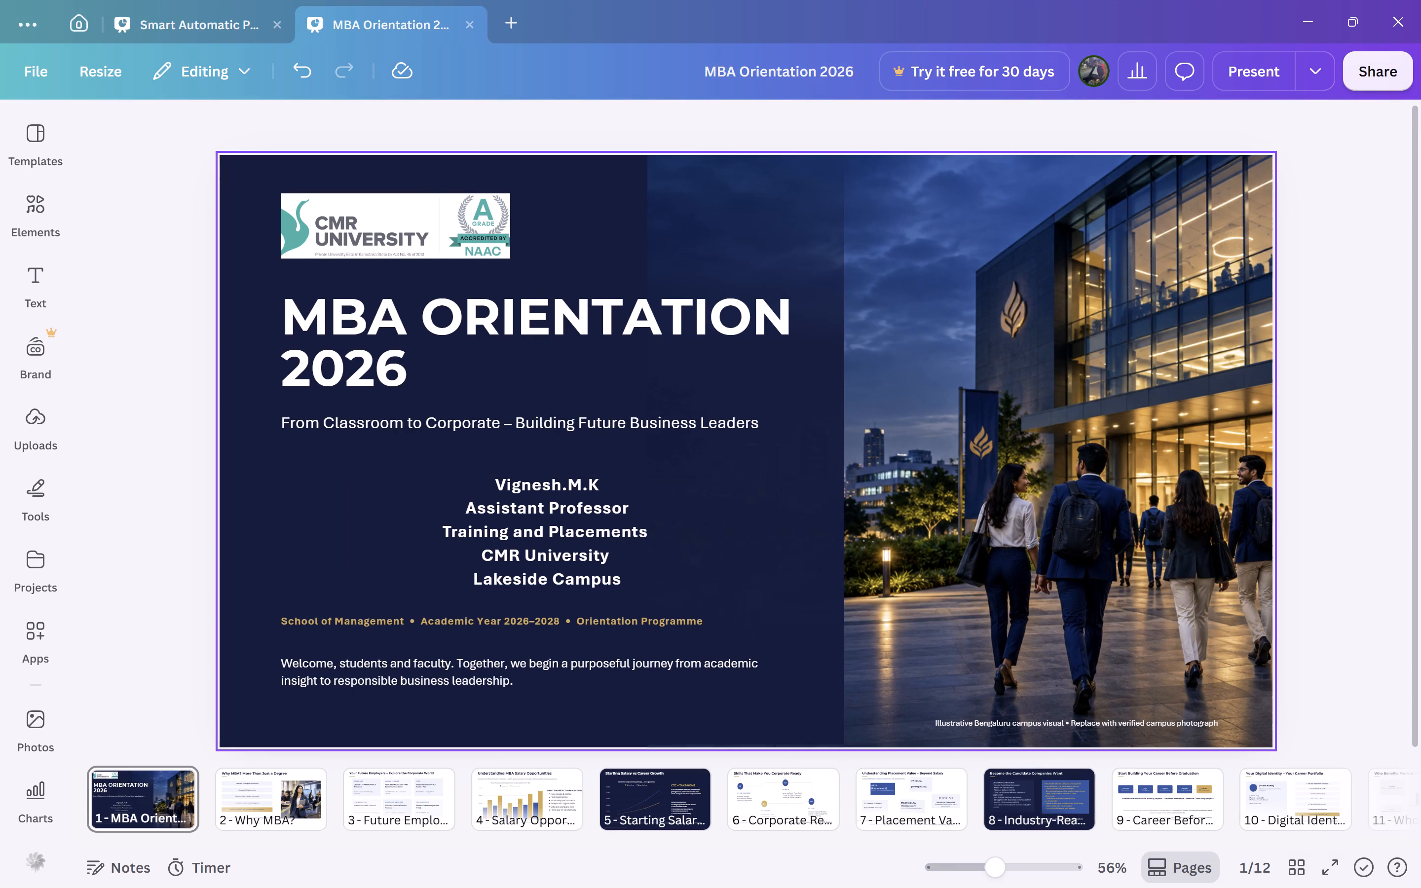
pyautogui.click(130, 809)
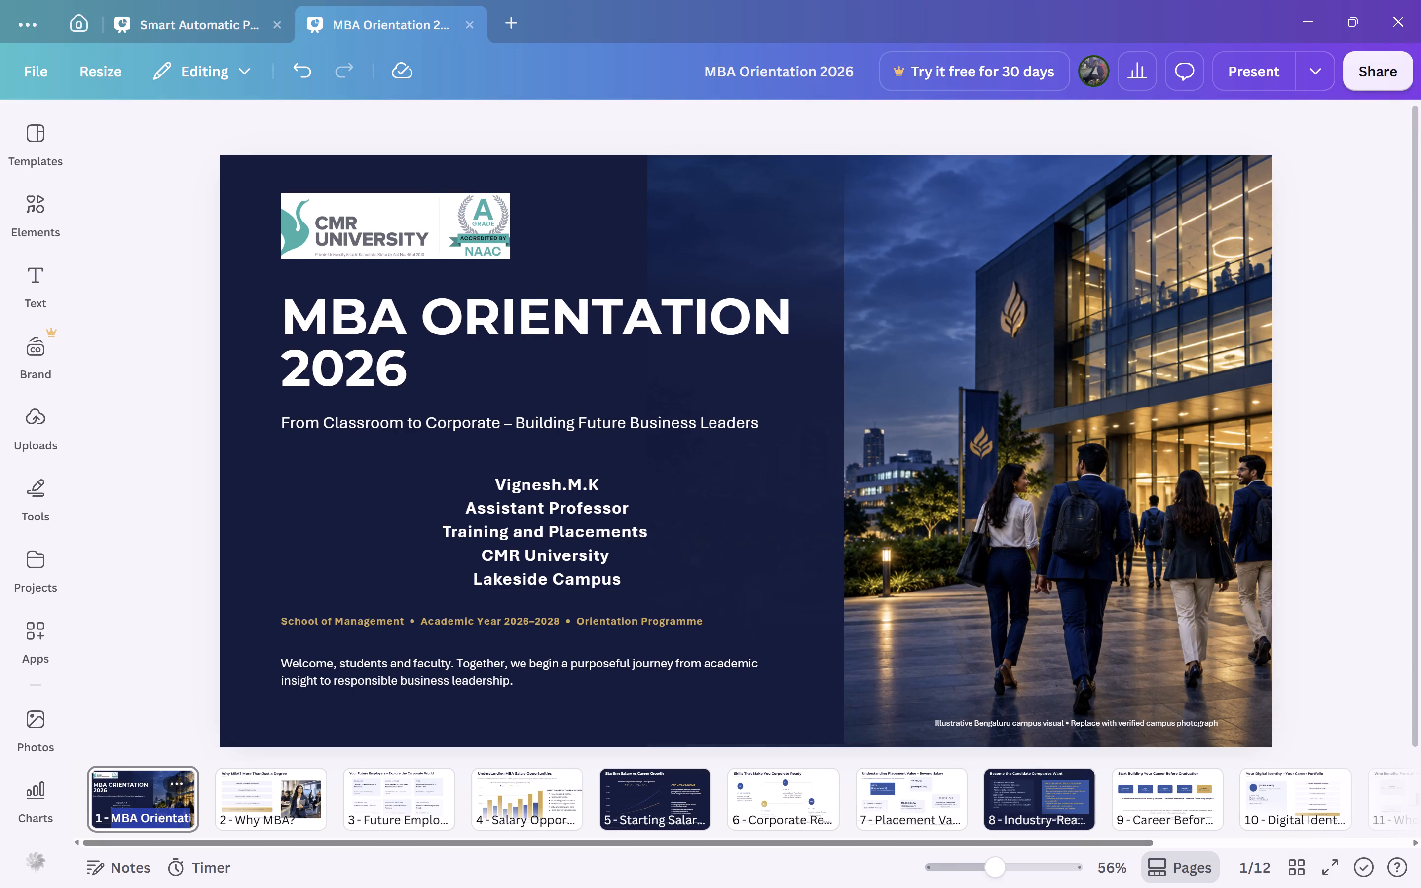
pyautogui.hotkey('ctrl', 'alt', 'p')
pyautogui.hotkey('ctrl', 'alt', 'p')
pyautogui.click(131, 786)
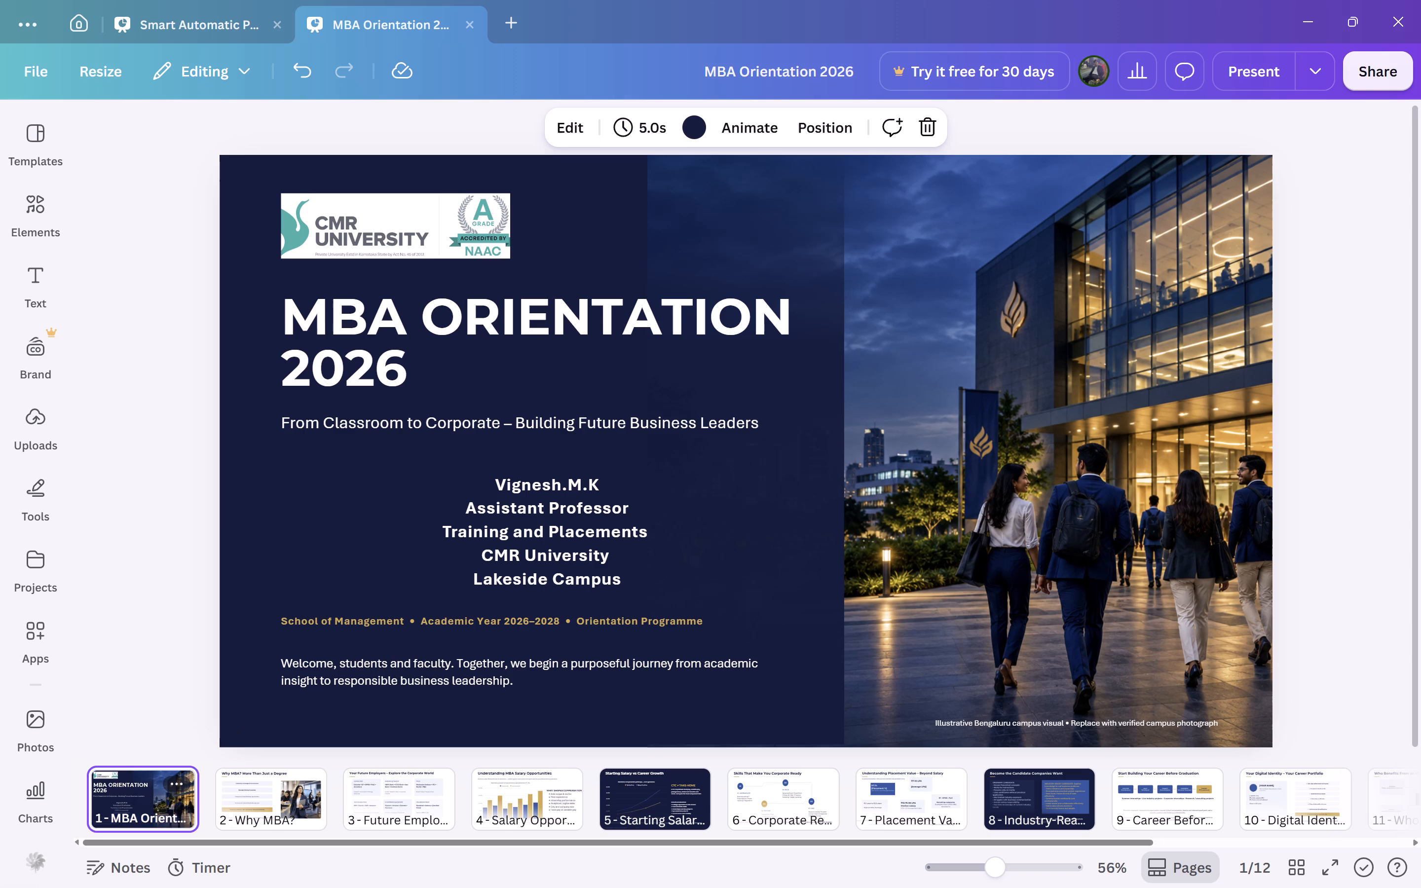
pyautogui.hotkey('ctrl', 'alt', 'p')
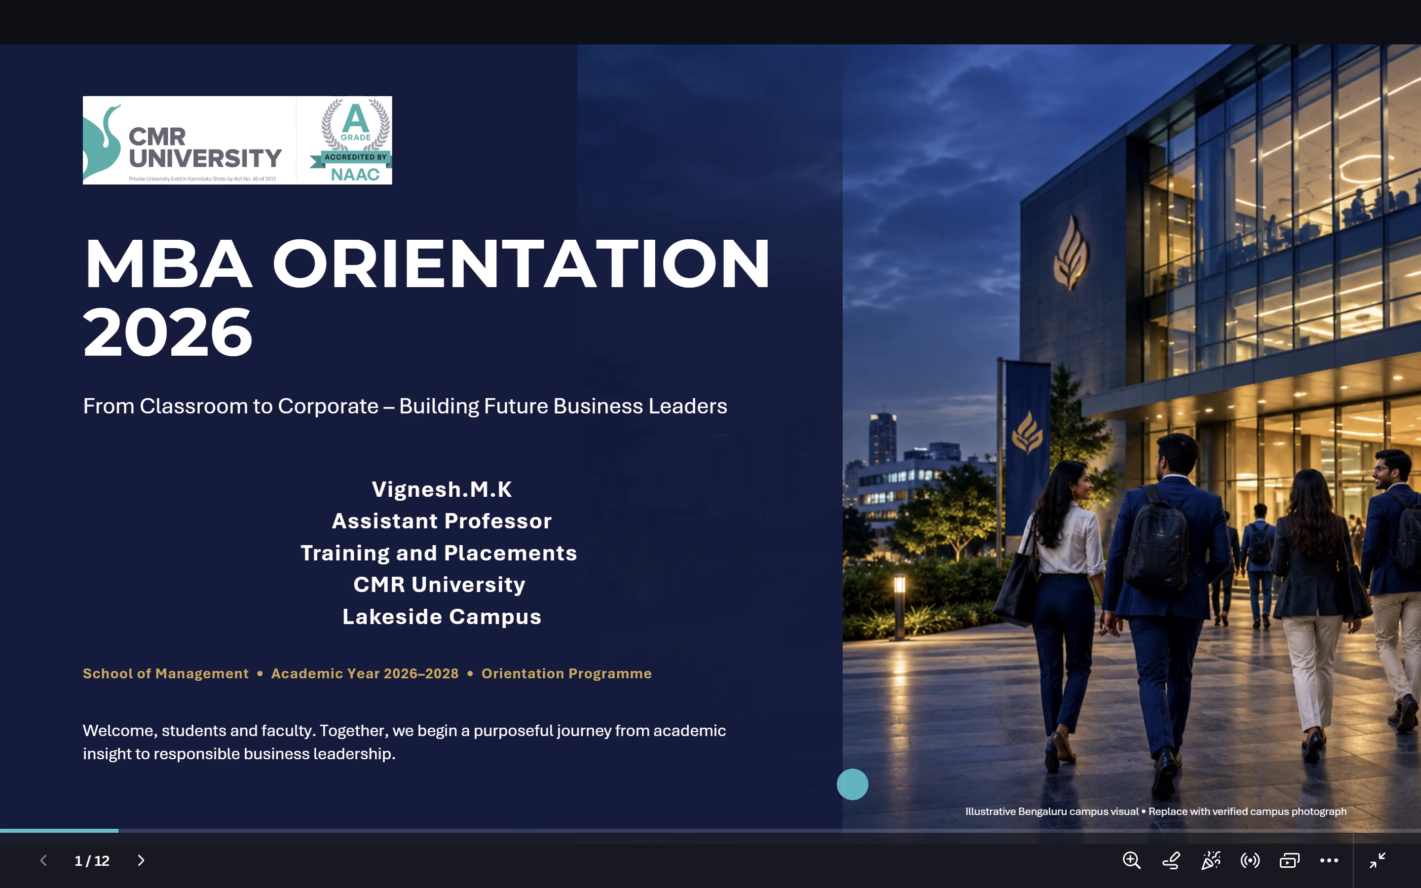
pyautogui.press('Escape')
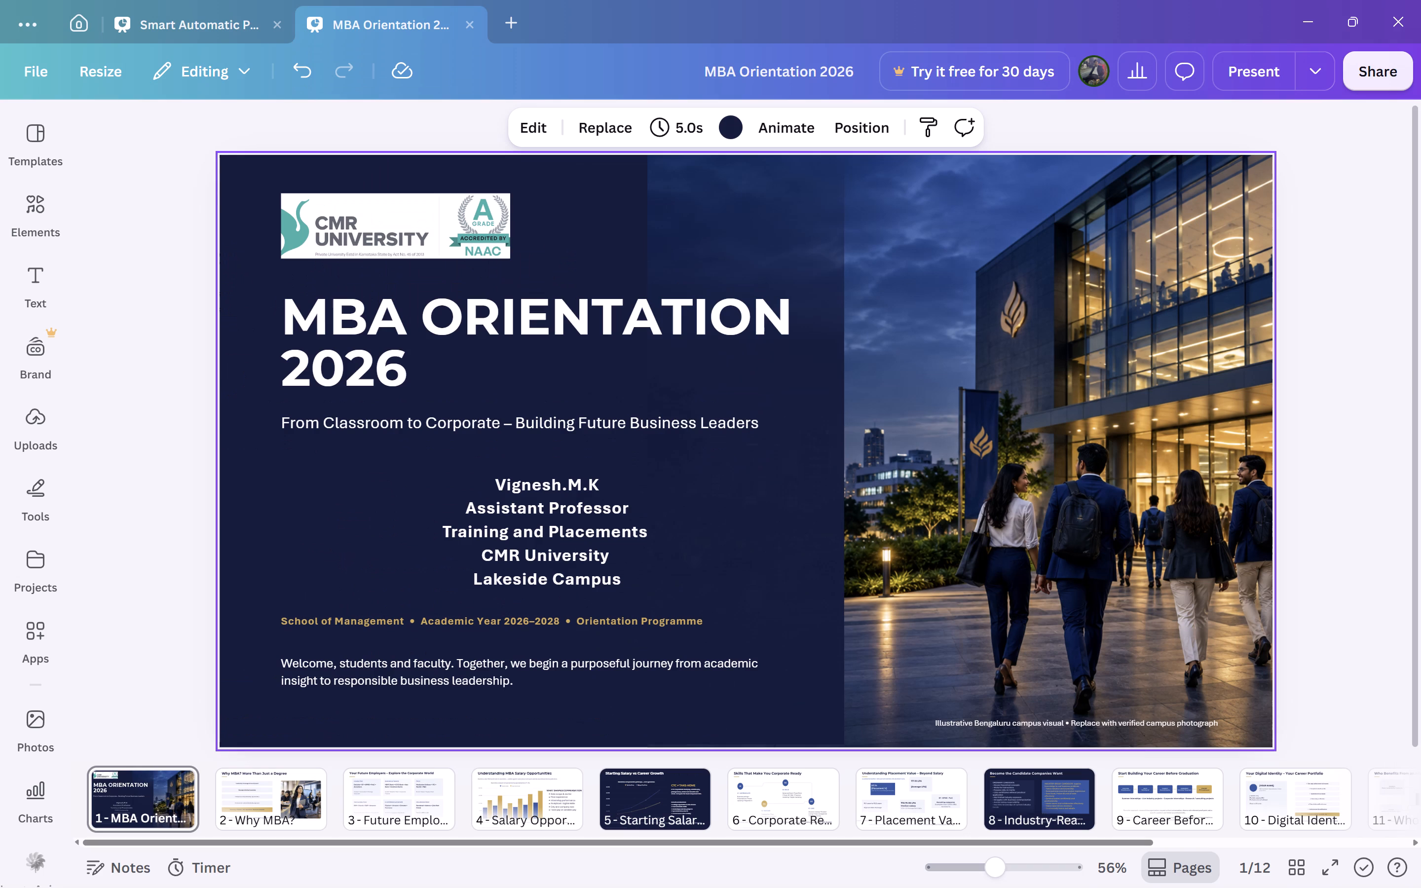
# Delete the "Illustrative Bengaluru campus visual" placeholder caption from the title slide's photo.
pyautogui.click(1030, 728)
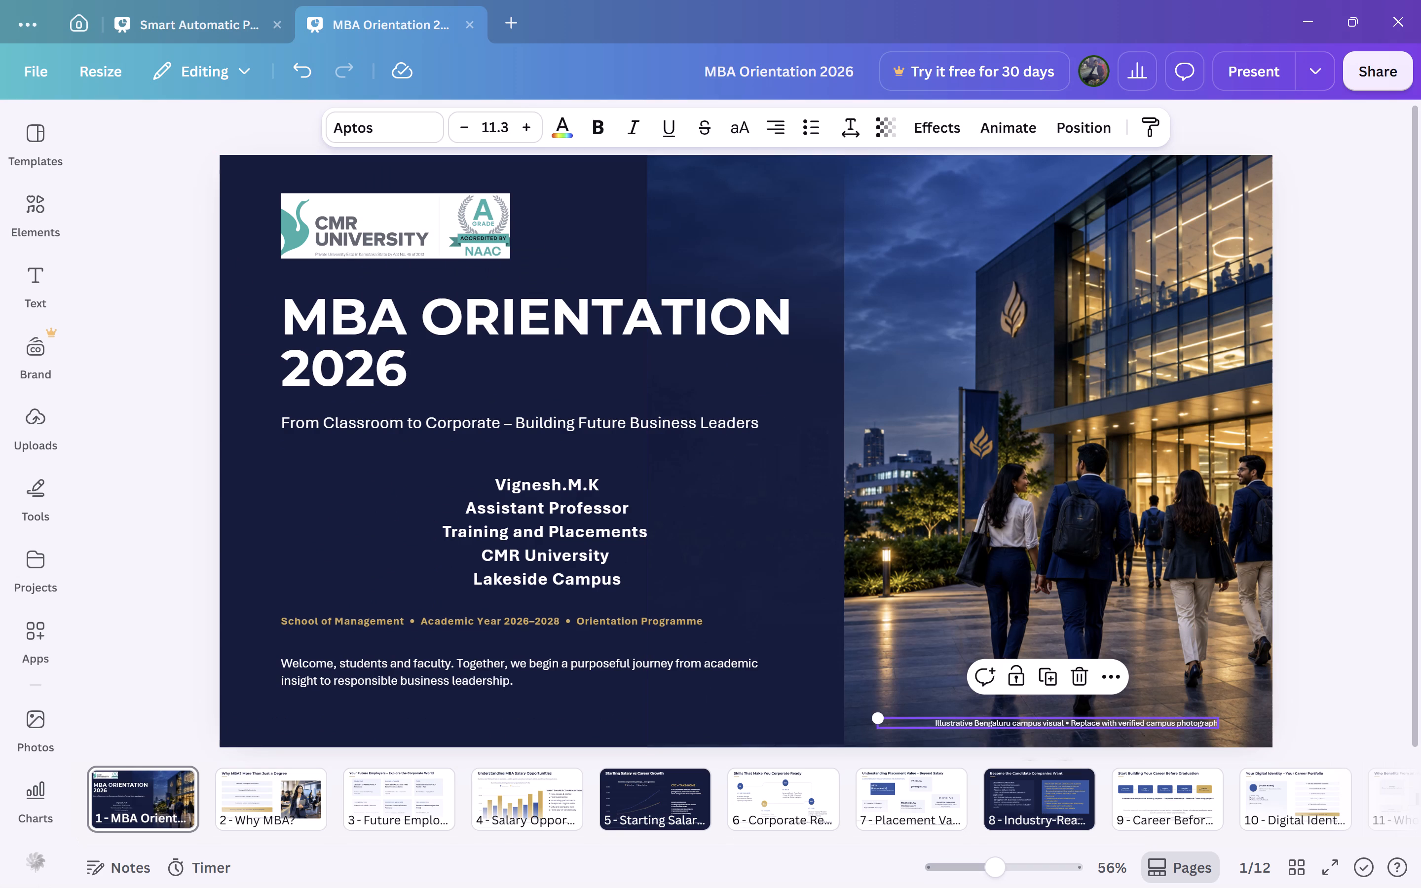
pyautogui.press('Delete')
# On slide 2, "Why MBA? More Than Just a Degree", nudge the photo slightly up and toward the slide's right edge.
pyautogui.press('Right')
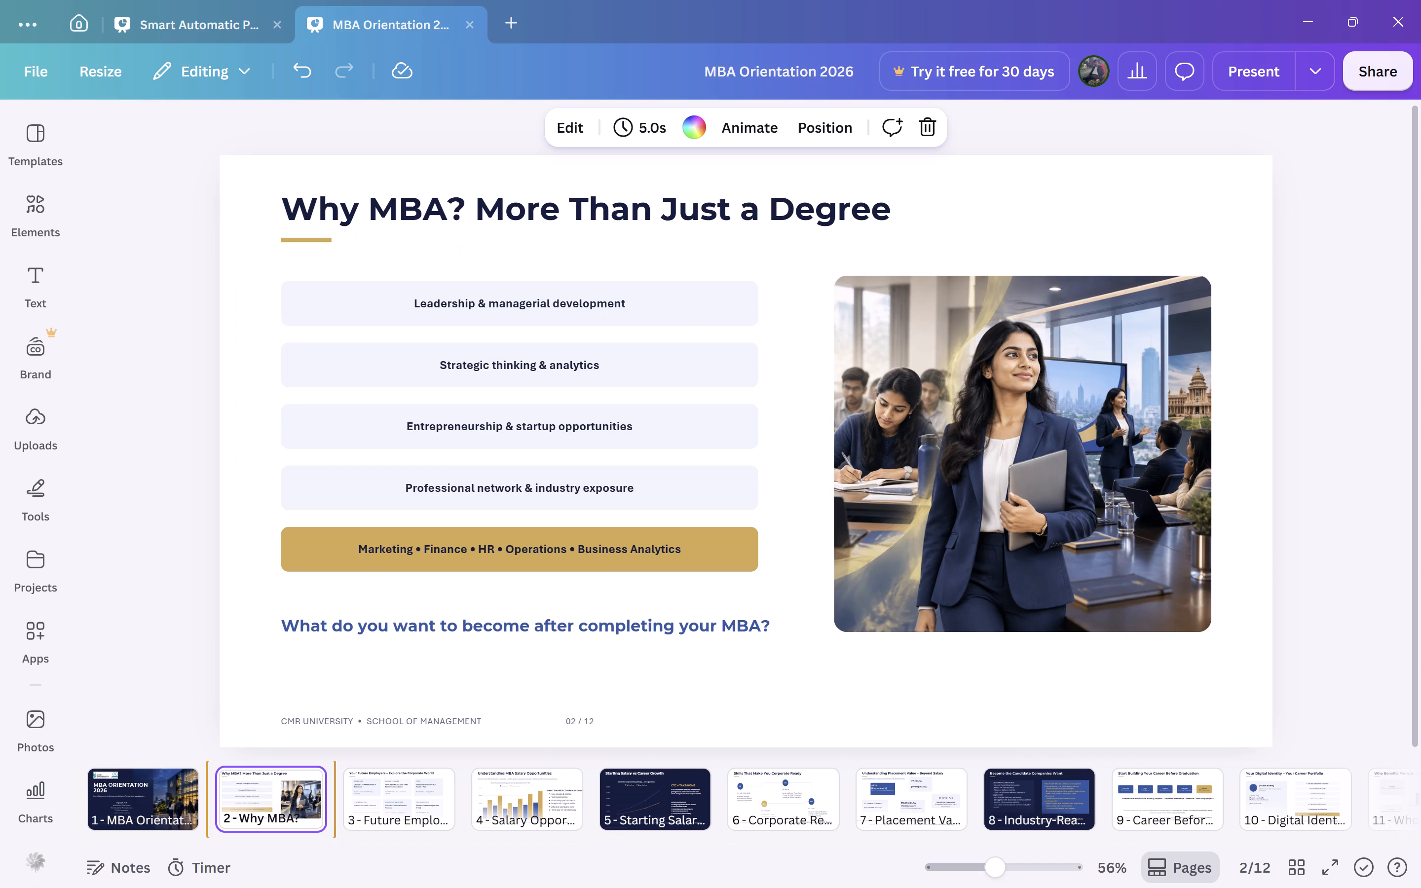
pyautogui.moveTo(1064, 574); pyautogui.dragTo(1082, 569)
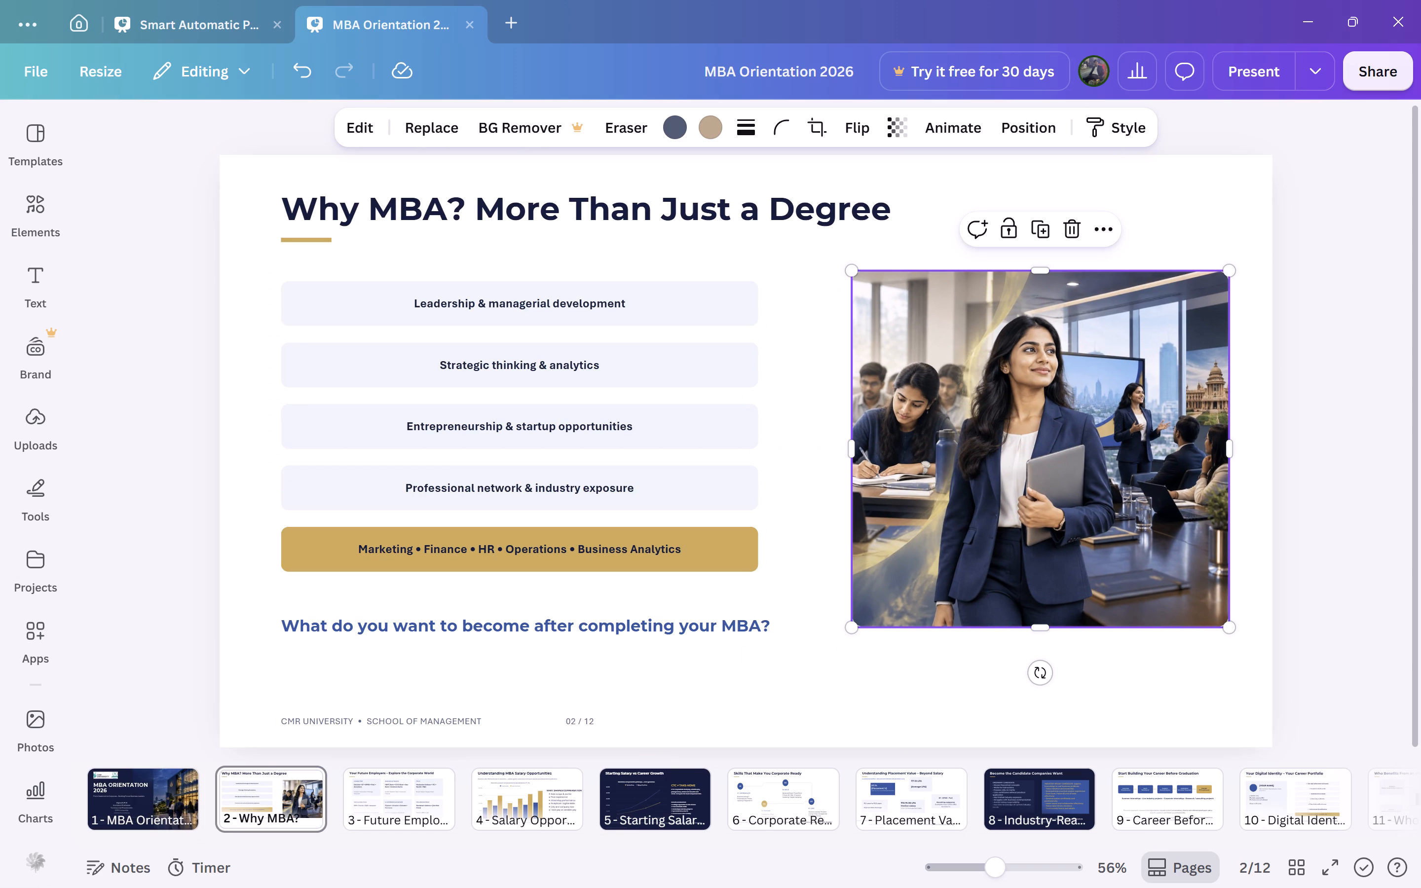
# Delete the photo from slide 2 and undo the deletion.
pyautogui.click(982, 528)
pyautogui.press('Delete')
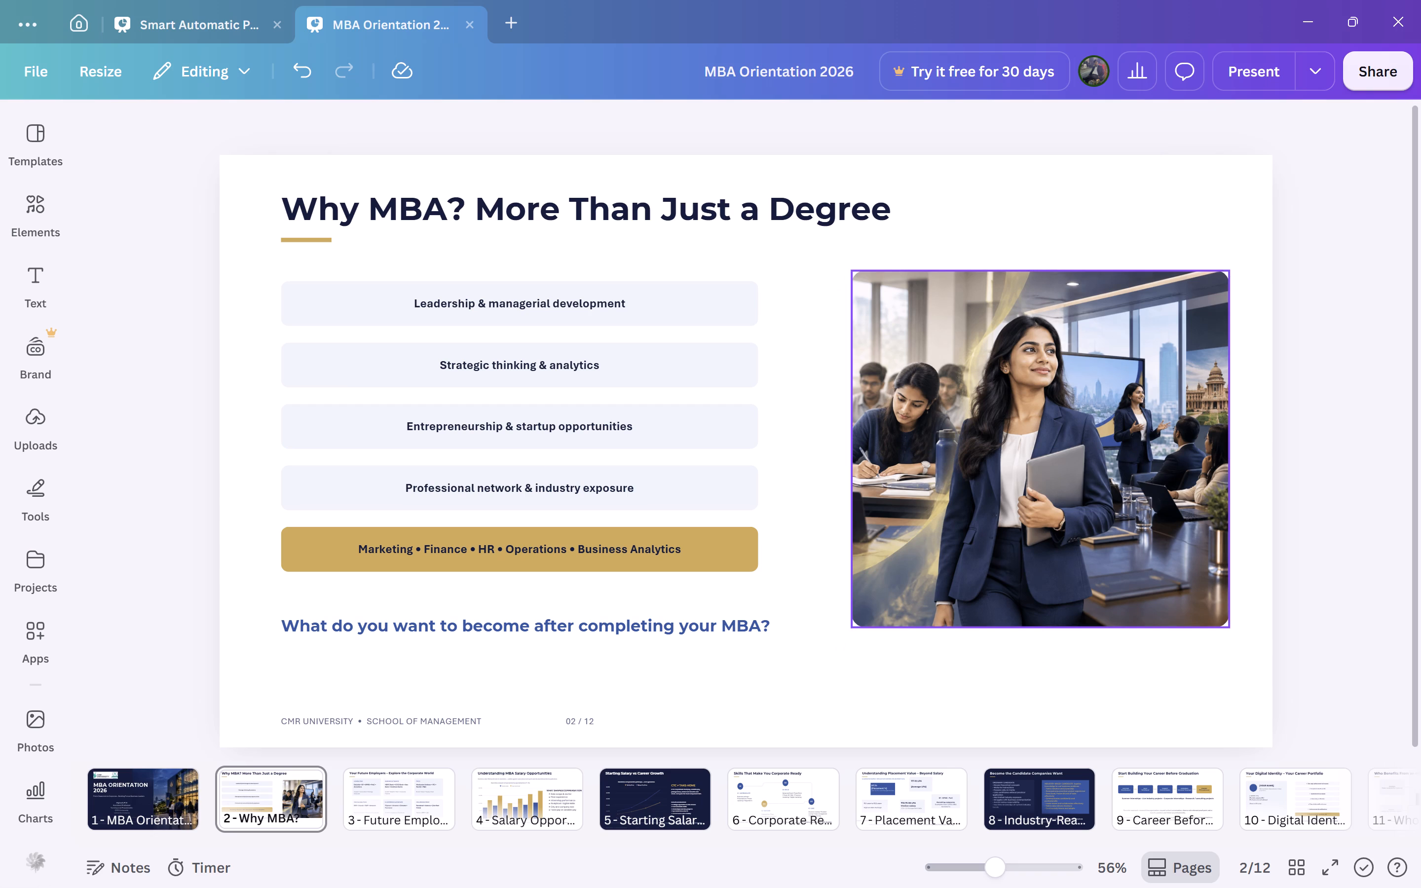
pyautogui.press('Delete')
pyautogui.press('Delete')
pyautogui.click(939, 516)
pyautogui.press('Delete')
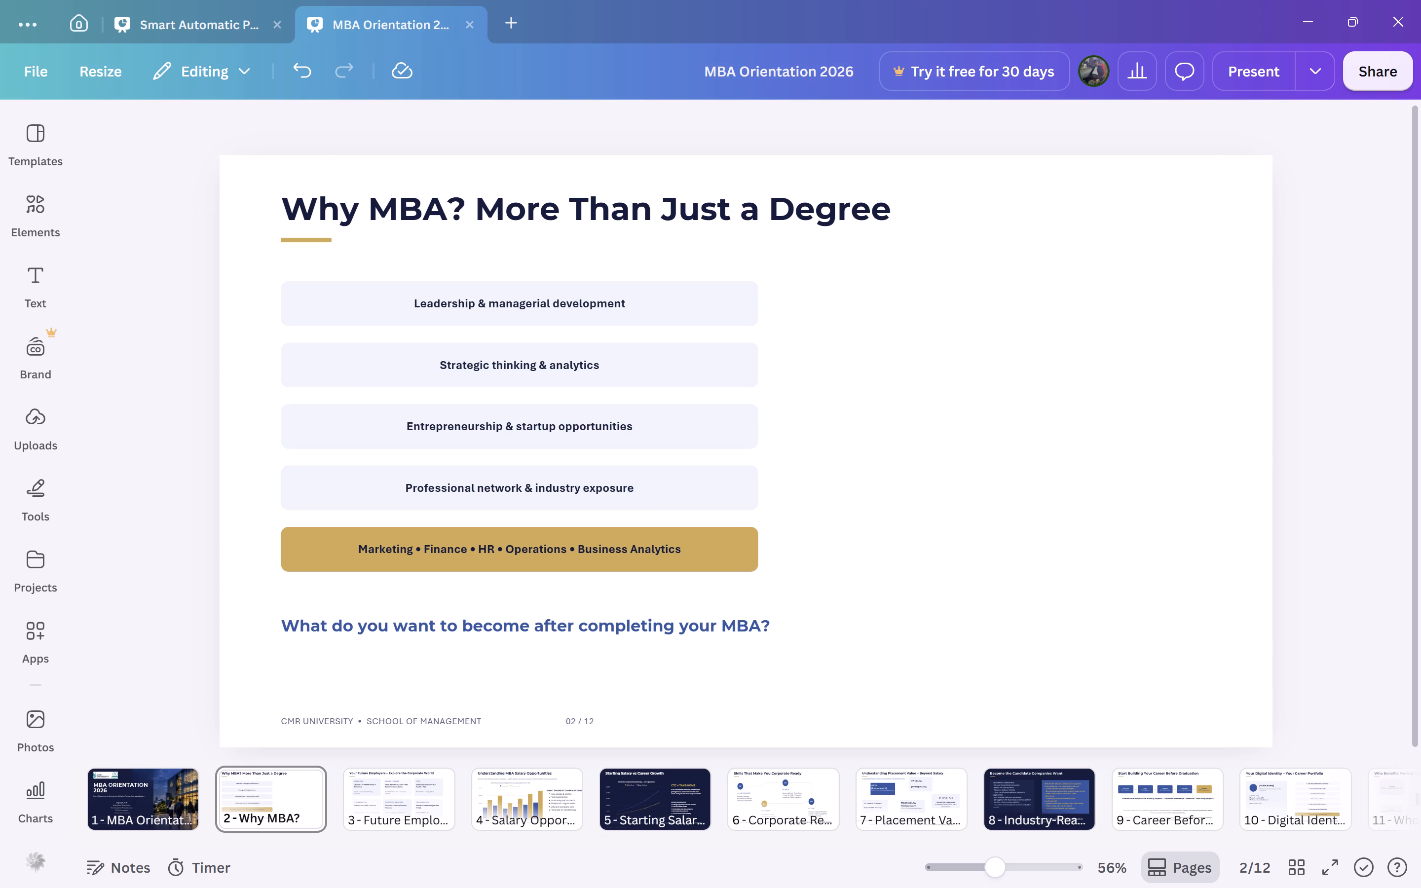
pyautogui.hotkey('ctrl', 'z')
# Enlarge the photo on slide 2 proportionally and reposition it beside the text boxes, clear of the question line and footer.
pyautogui.click(837, 567)
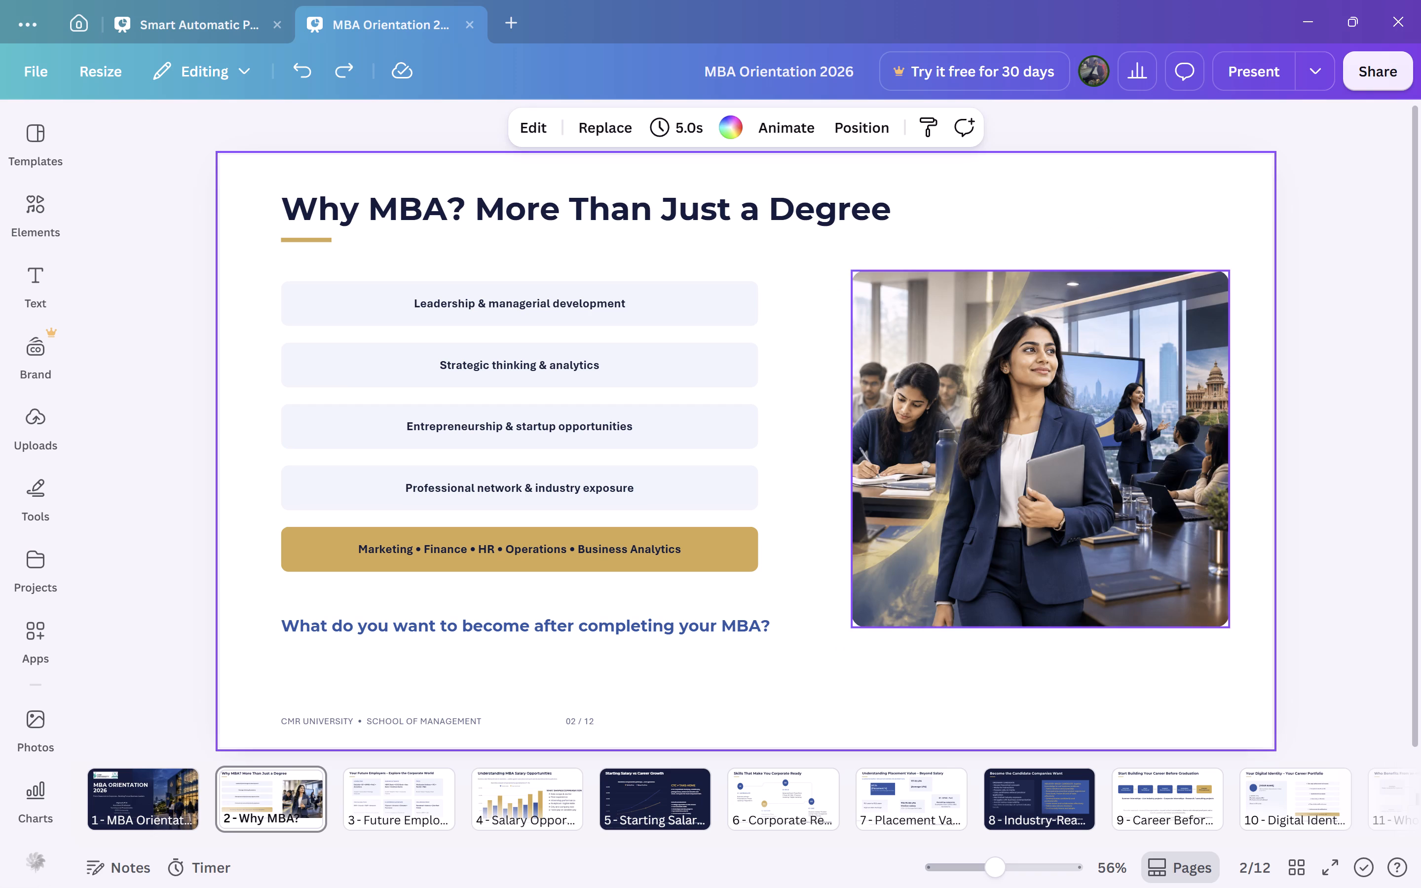
pyautogui.click(915, 552)
pyautogui.moveTo(852, 625); pyautogui.dragTo(782, 771)
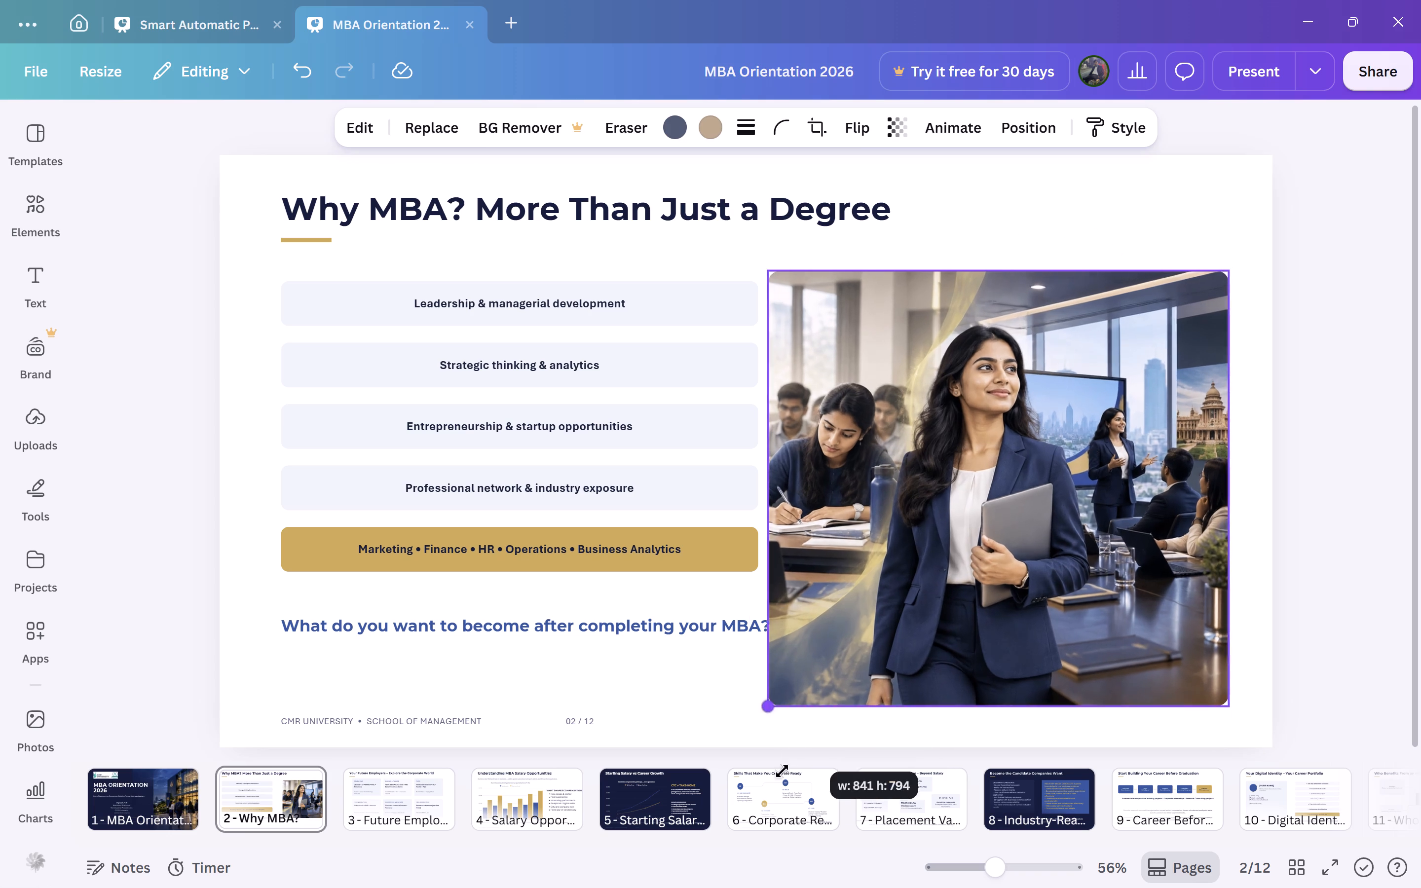
pyautogui.moveTo(782, 771); pyautogui.dragTo(834, 728)
pyautogui.moveTo(1022, 576); pyautogui.dragTo(1018, 576)
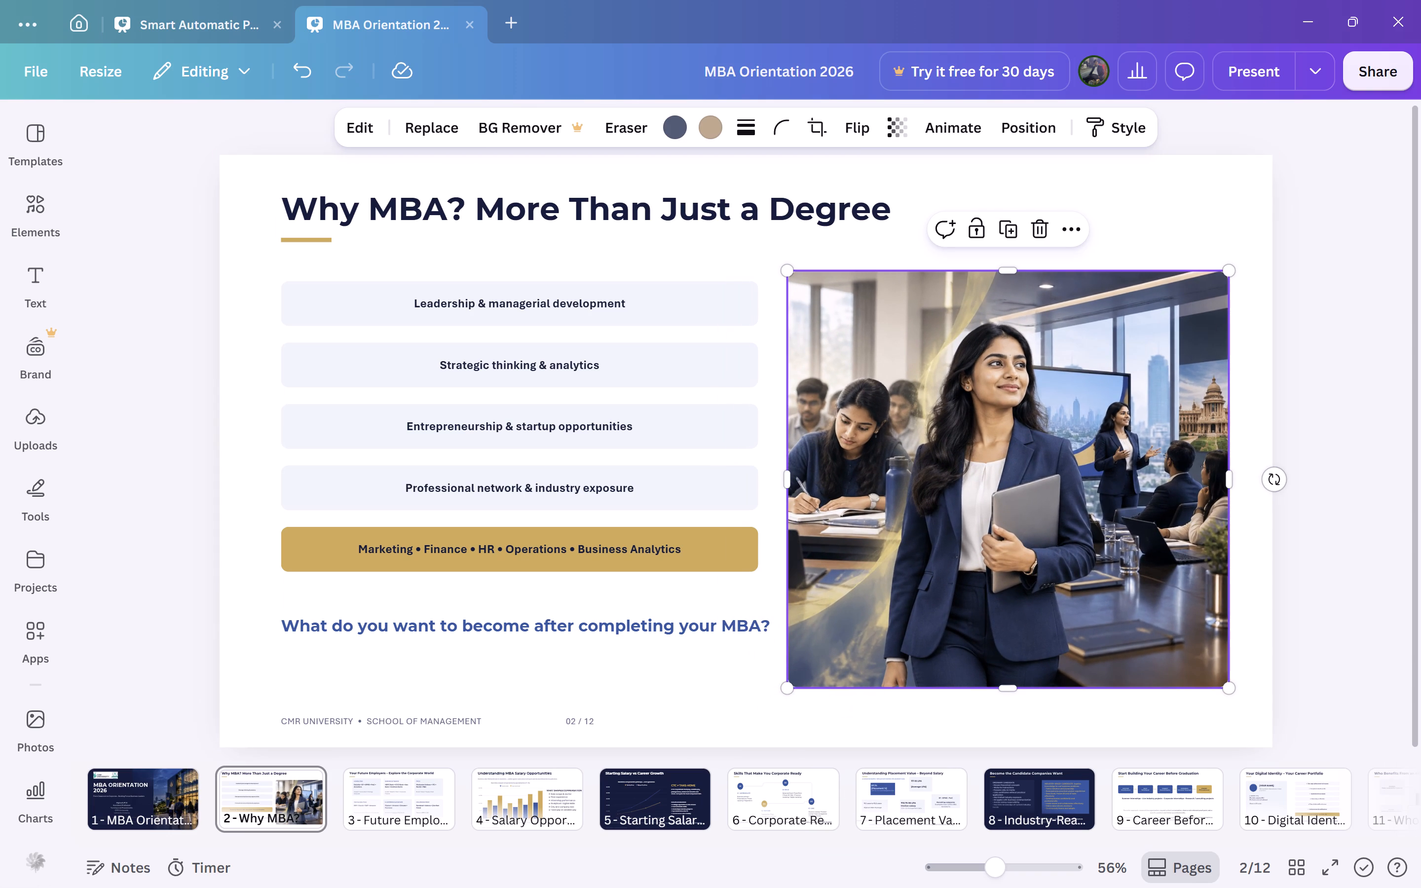
pyautogui.moveTo(1018, 576); pyautogui.dragTo(1040, 549)
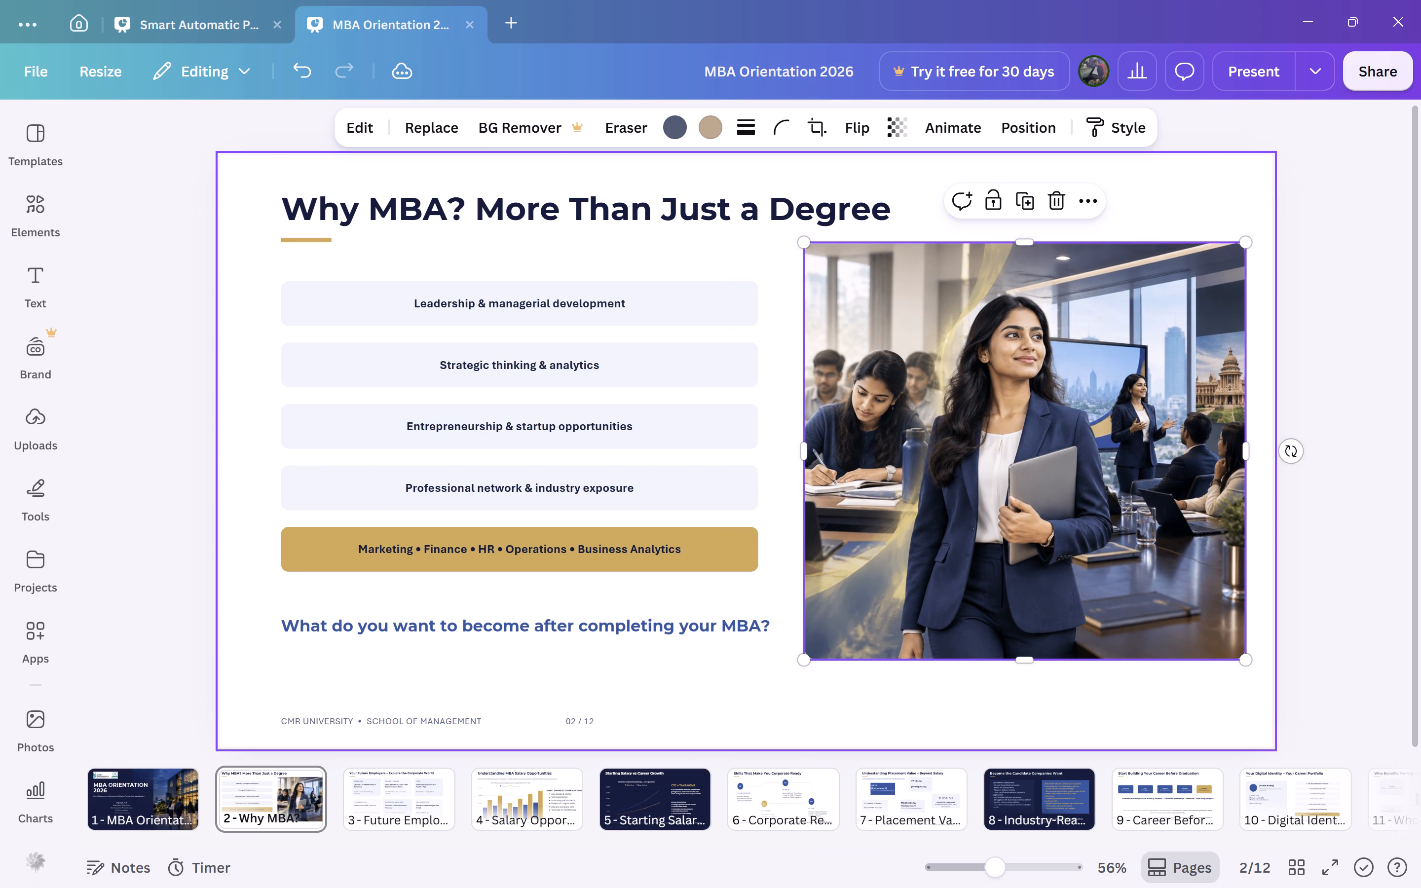
pyautogui.click(1356, 614)
# Review slides 3 to 6, from the future employers page to the corporate-ready skills page.
pyautogui.press('Right')
pyautogui.press('Right')
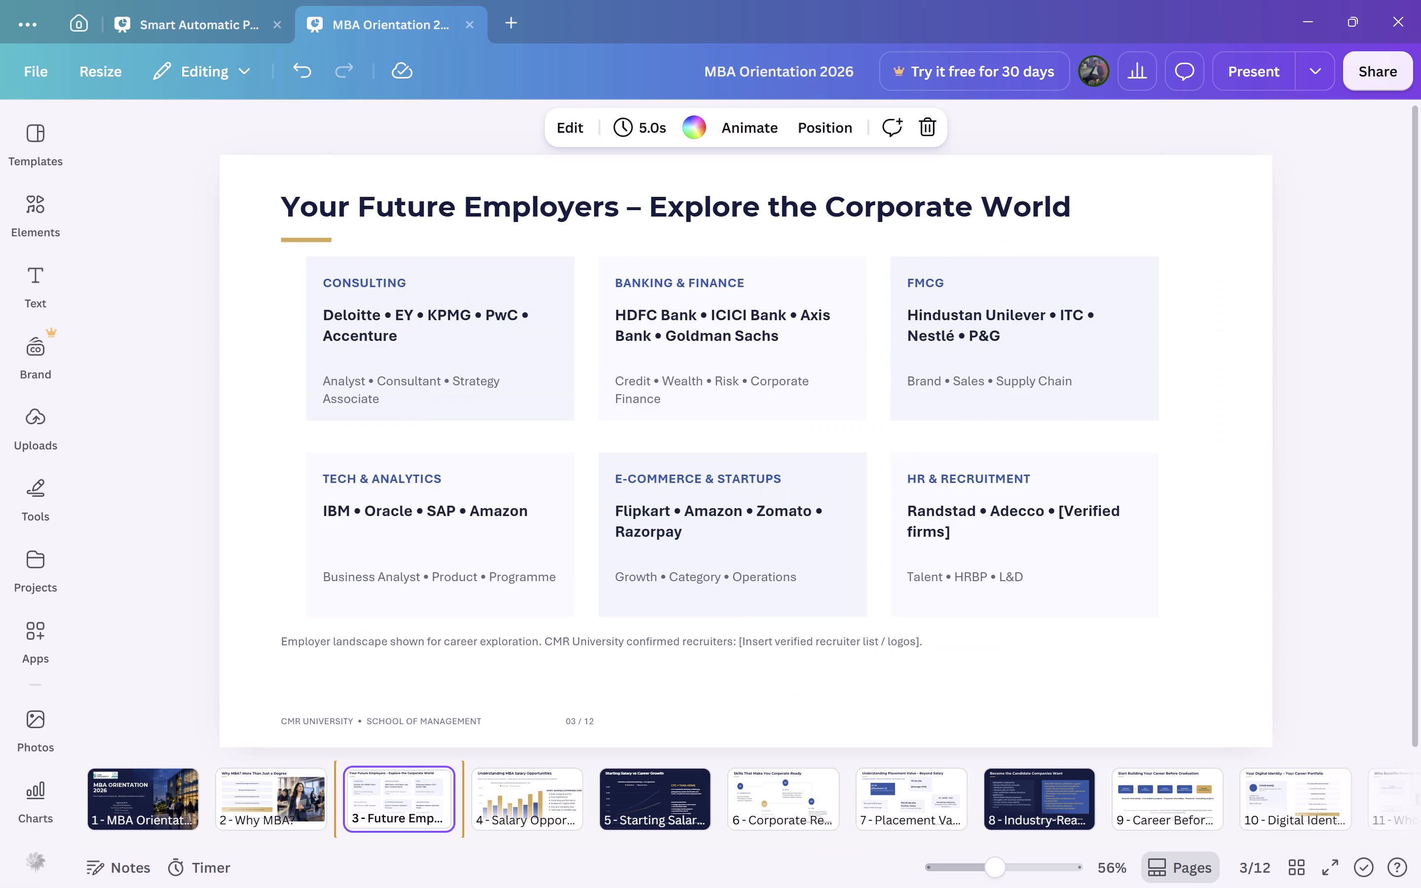
pyautogui.press('Right')
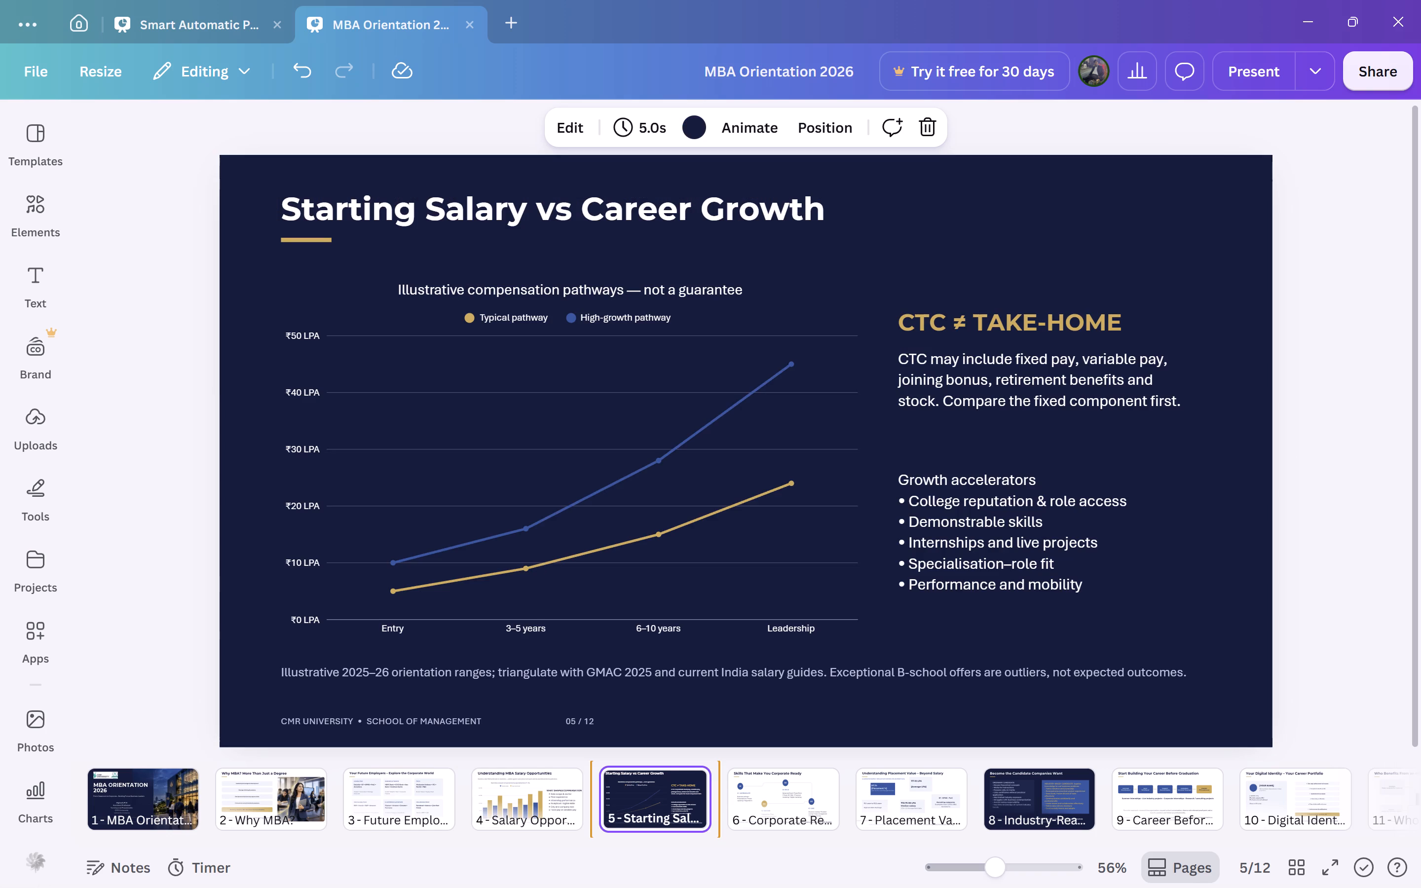
pyautogui.press('Right')
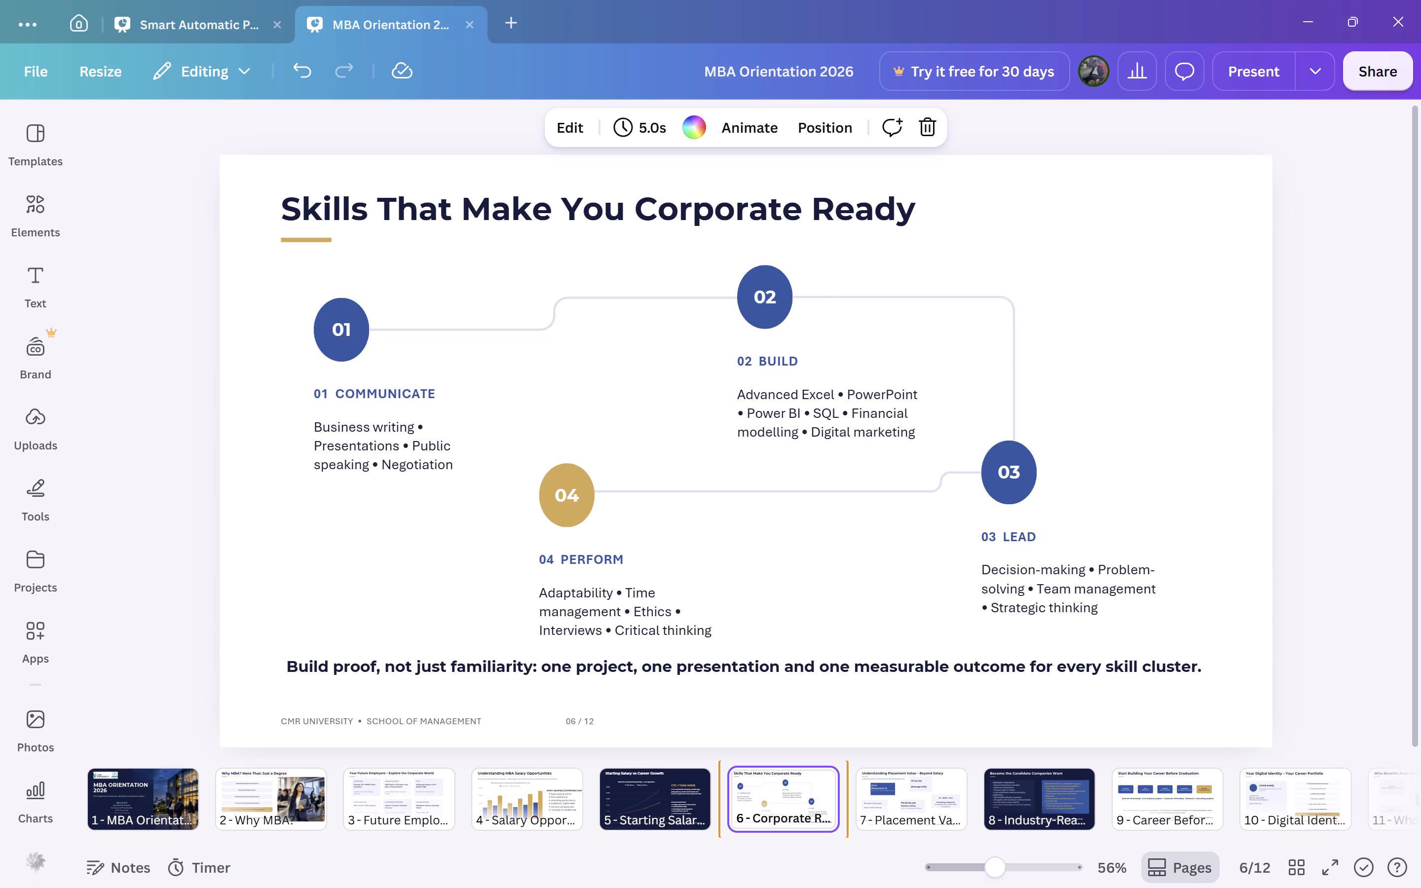
# Review slides 4 to 9 back and forth, comparing the layouts of the salary, skills, placement value and industry-ready candidate pages.
pyautogui.press('Right')
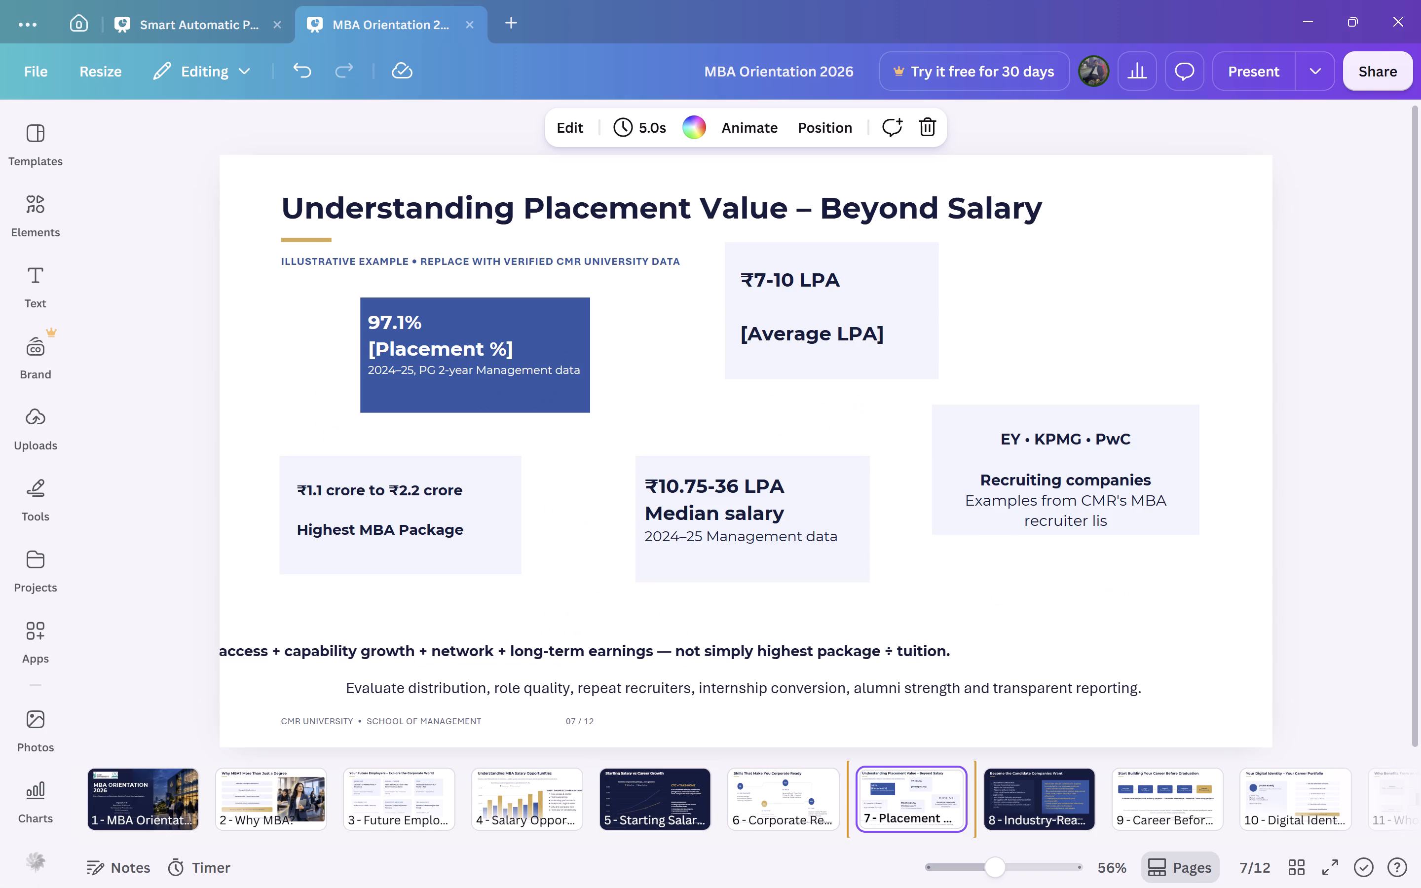
pyautogui.press('Right')
pyautogui.press('Left')
pyautogui.press('Left')
pyautogui.press('Left')
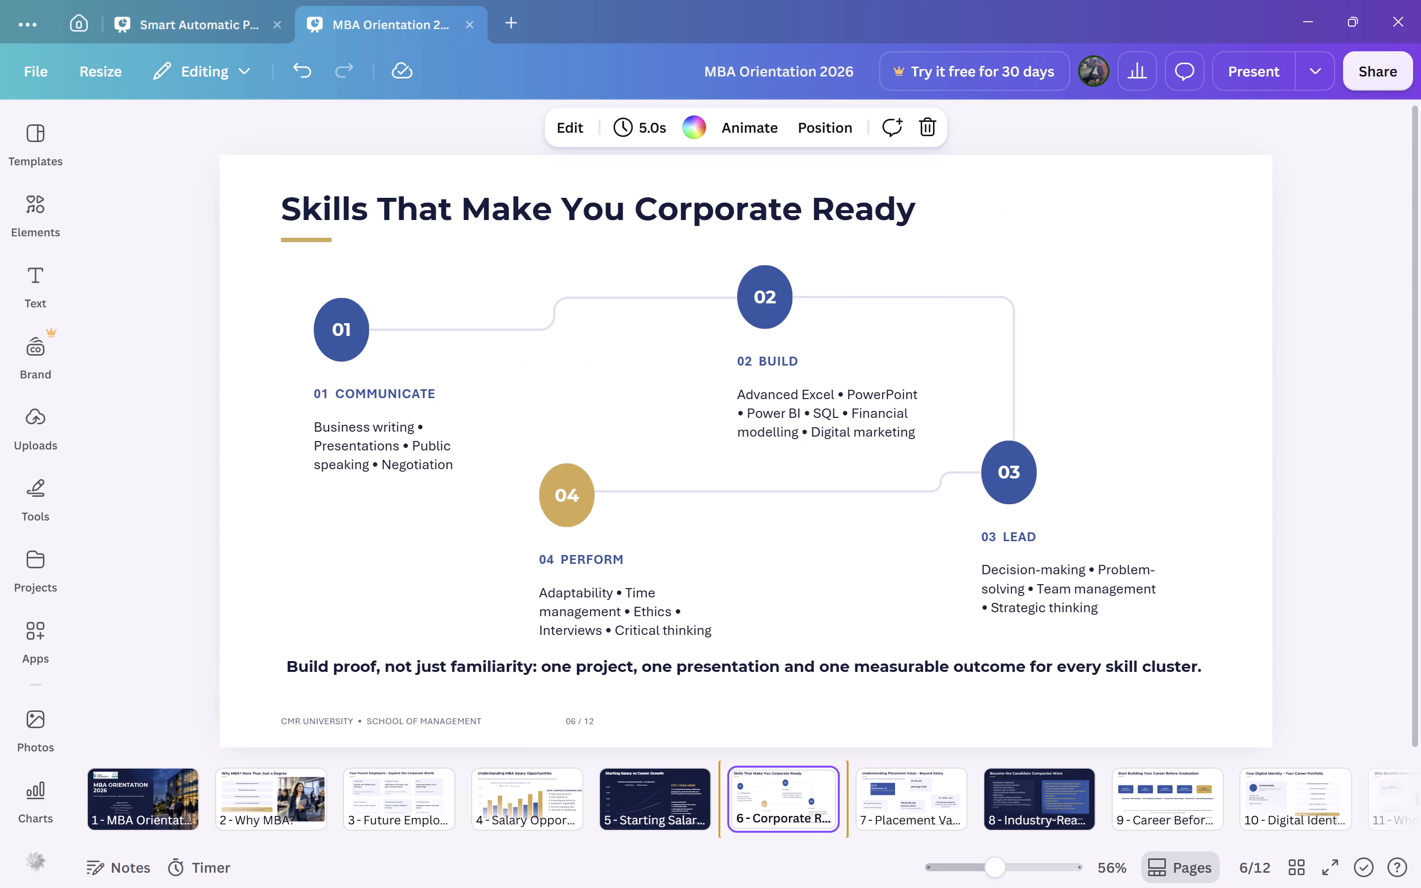
pyautogui.press('Left')
pyautogui.press('Right')
pyautogui.press('Right')
pyautogui.press('Right')
pyautogui.press('Right')
pyautogui.press('Right')
pyautogui.press('Left')
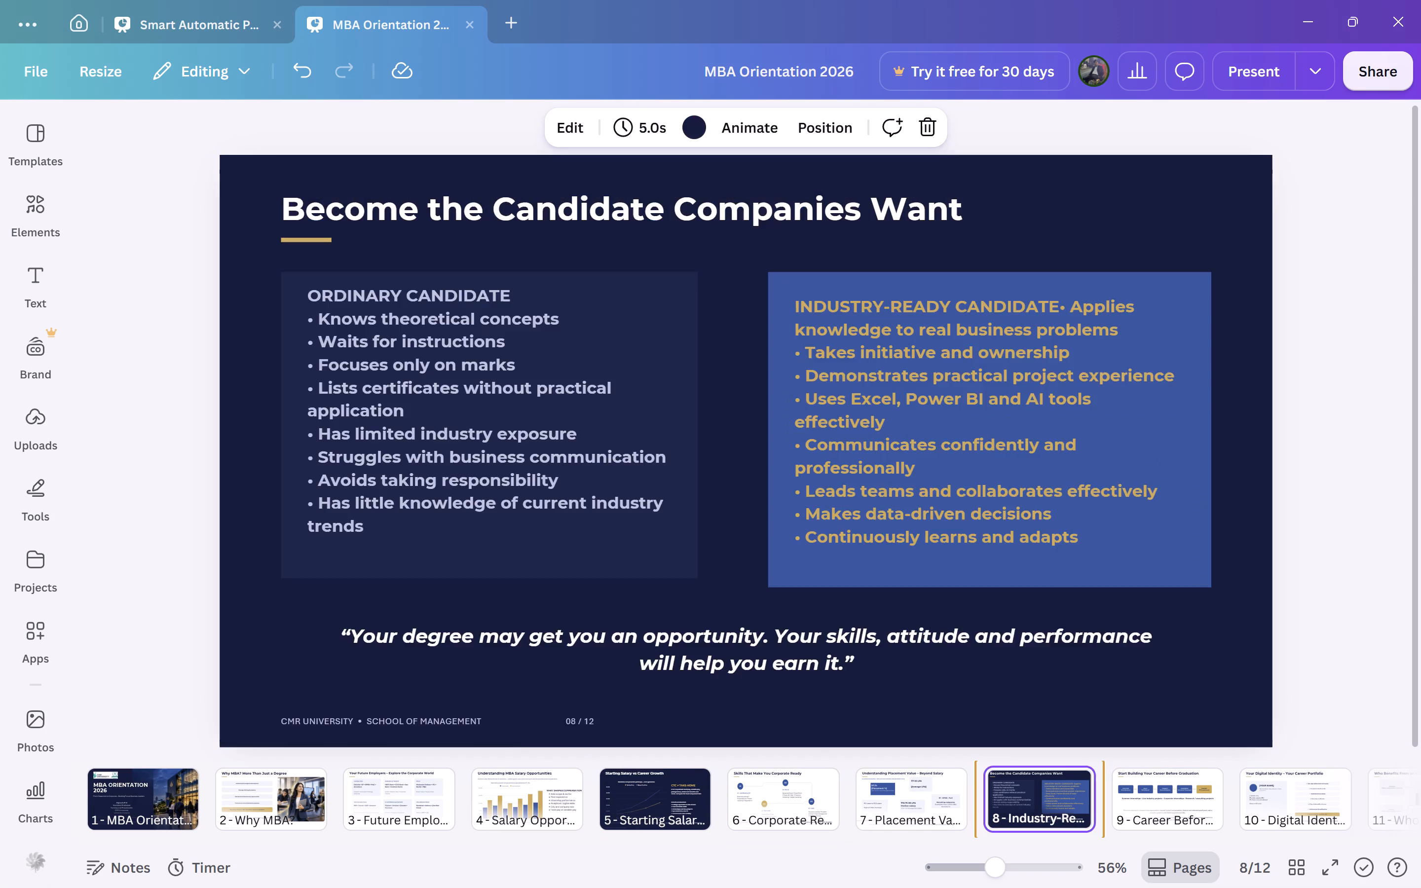
pyautogui.press('Left')
pyautogui.press('Left')
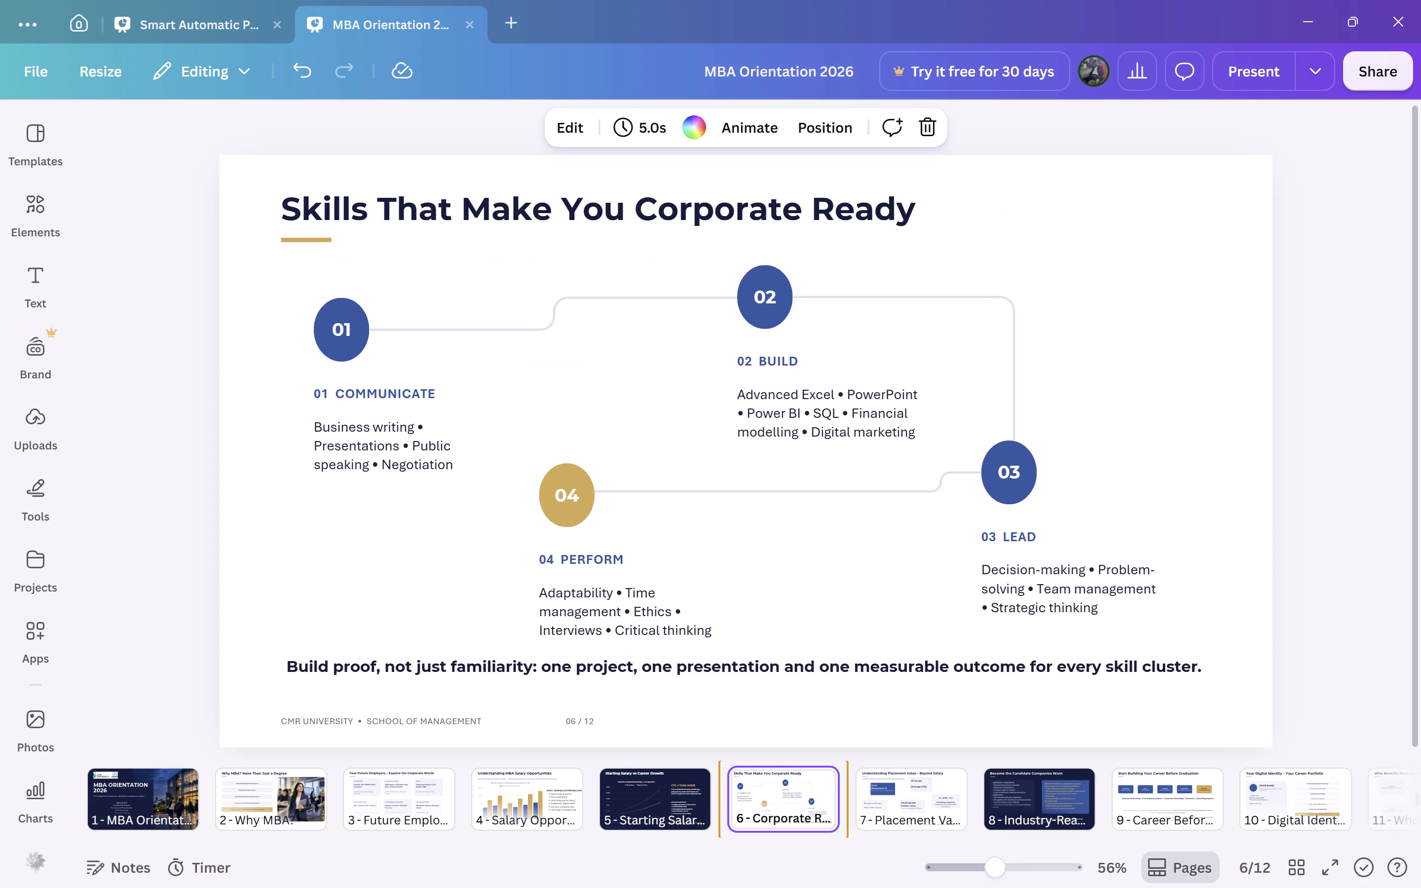
# Review the remaining slides from placement value on slide 7 to the closing Thank You slide, and return to slide 9.
pyautogui.press('Right')
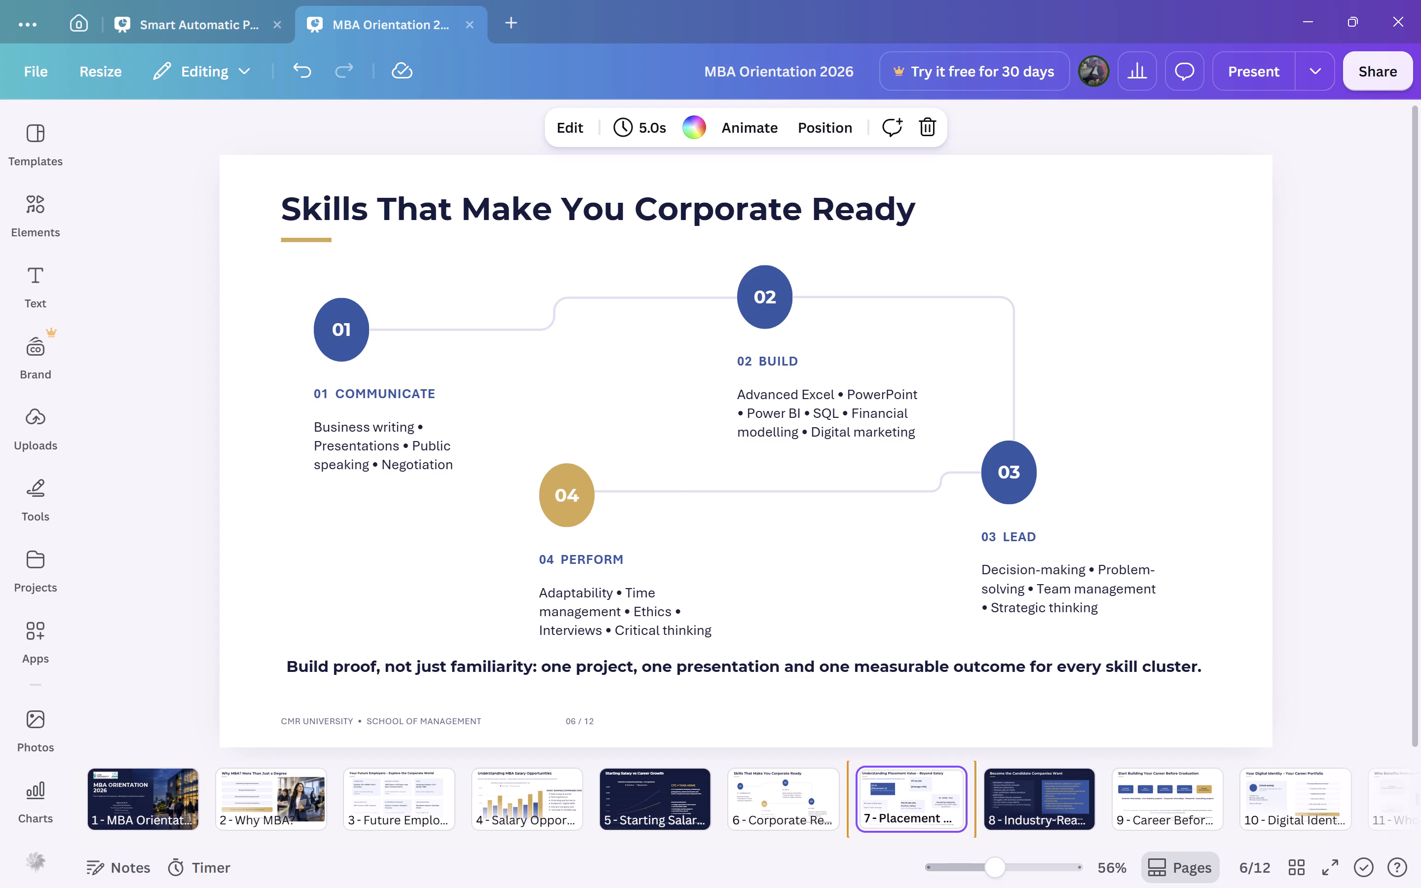
pyautogui.press('Right')
pyautogui.press('Right')
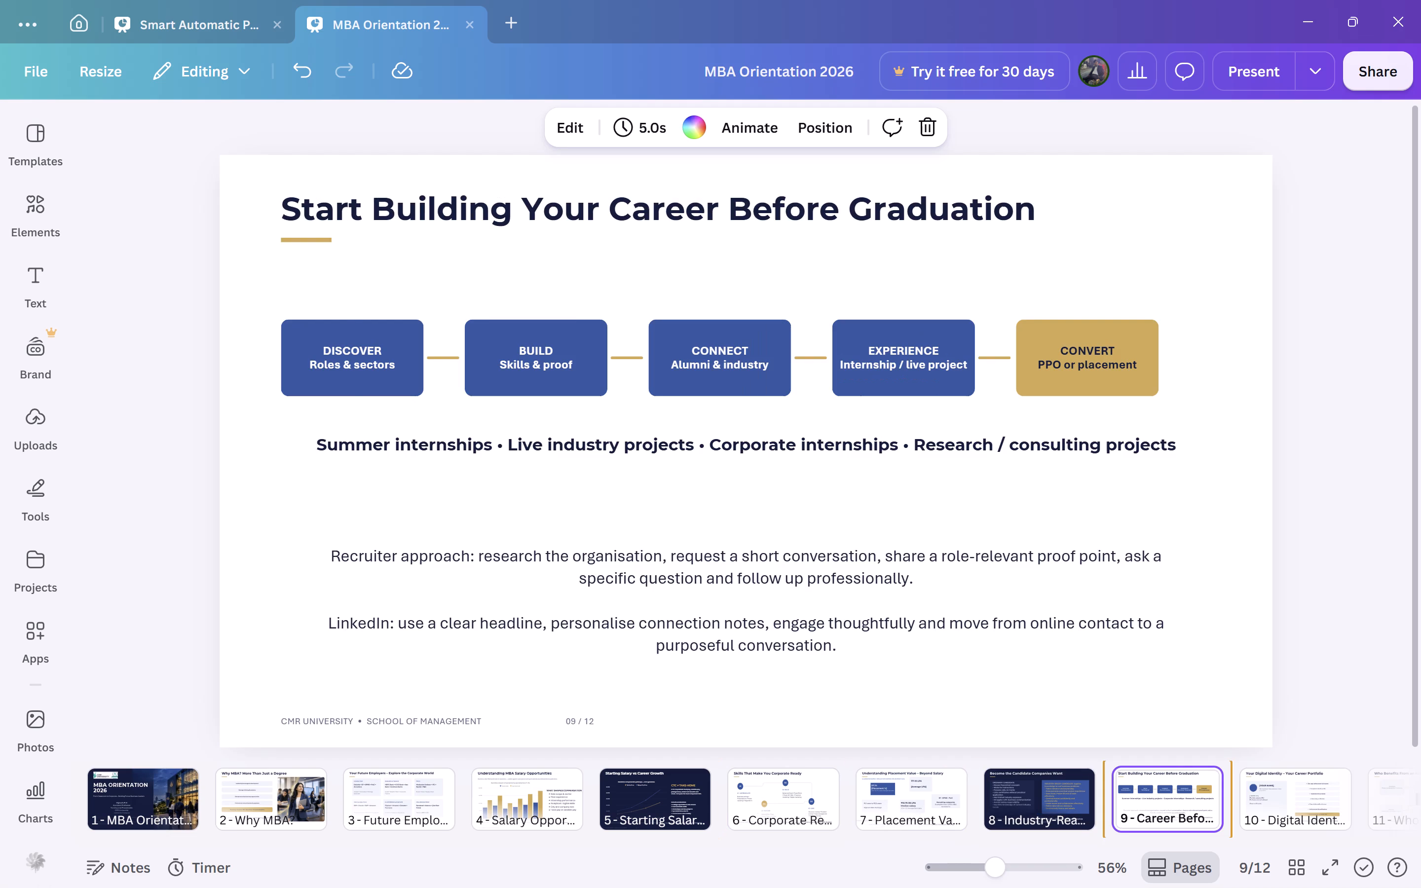
pyautogui.press('Right')
pyautogui.press('Right')
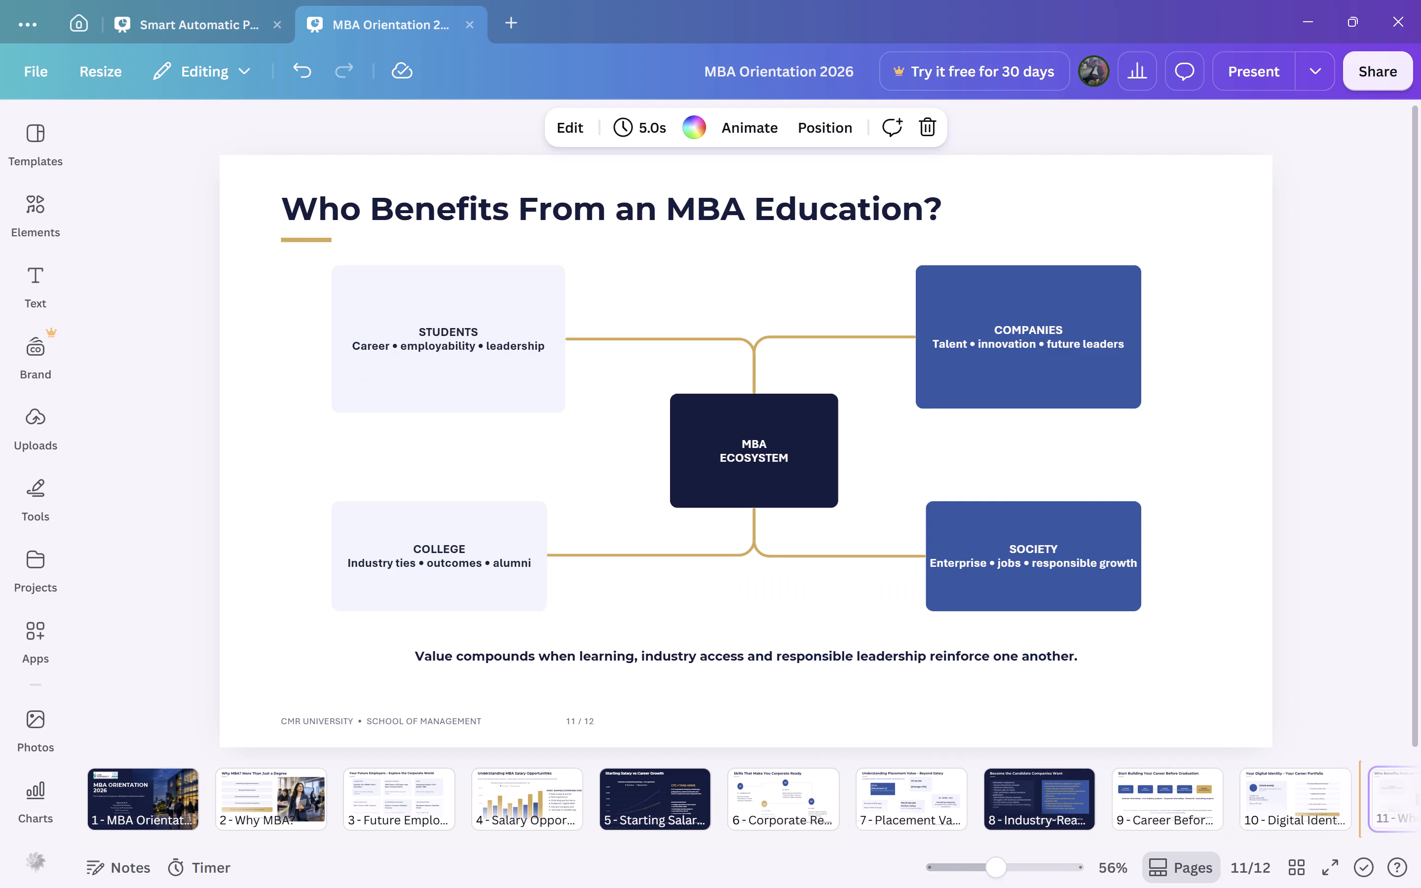
pyautogui.press('Right')
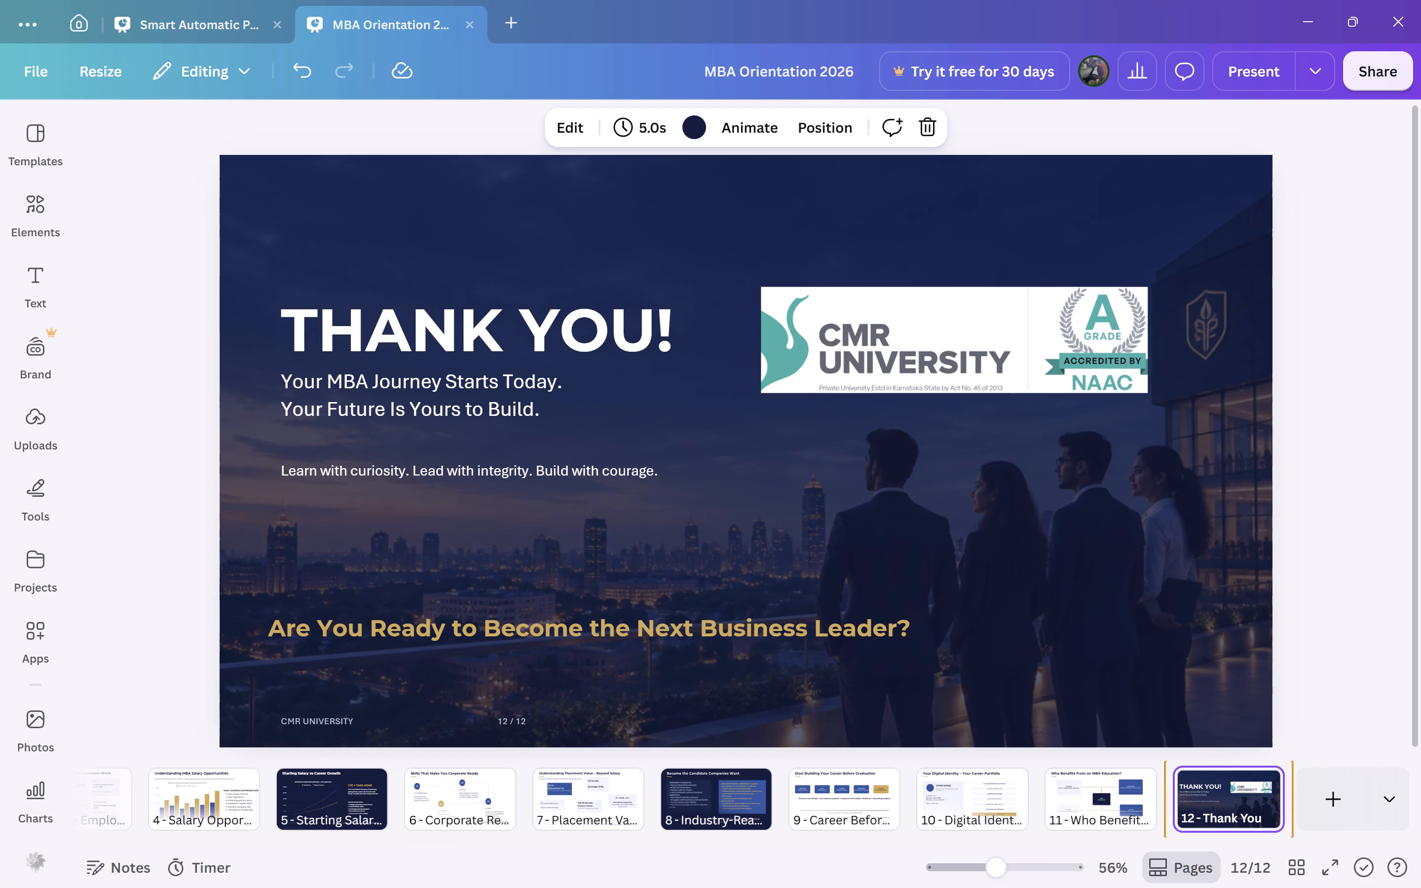
pyautogui.press('Left')
pyautogui.press('Left')
pyautogui.press('Left')
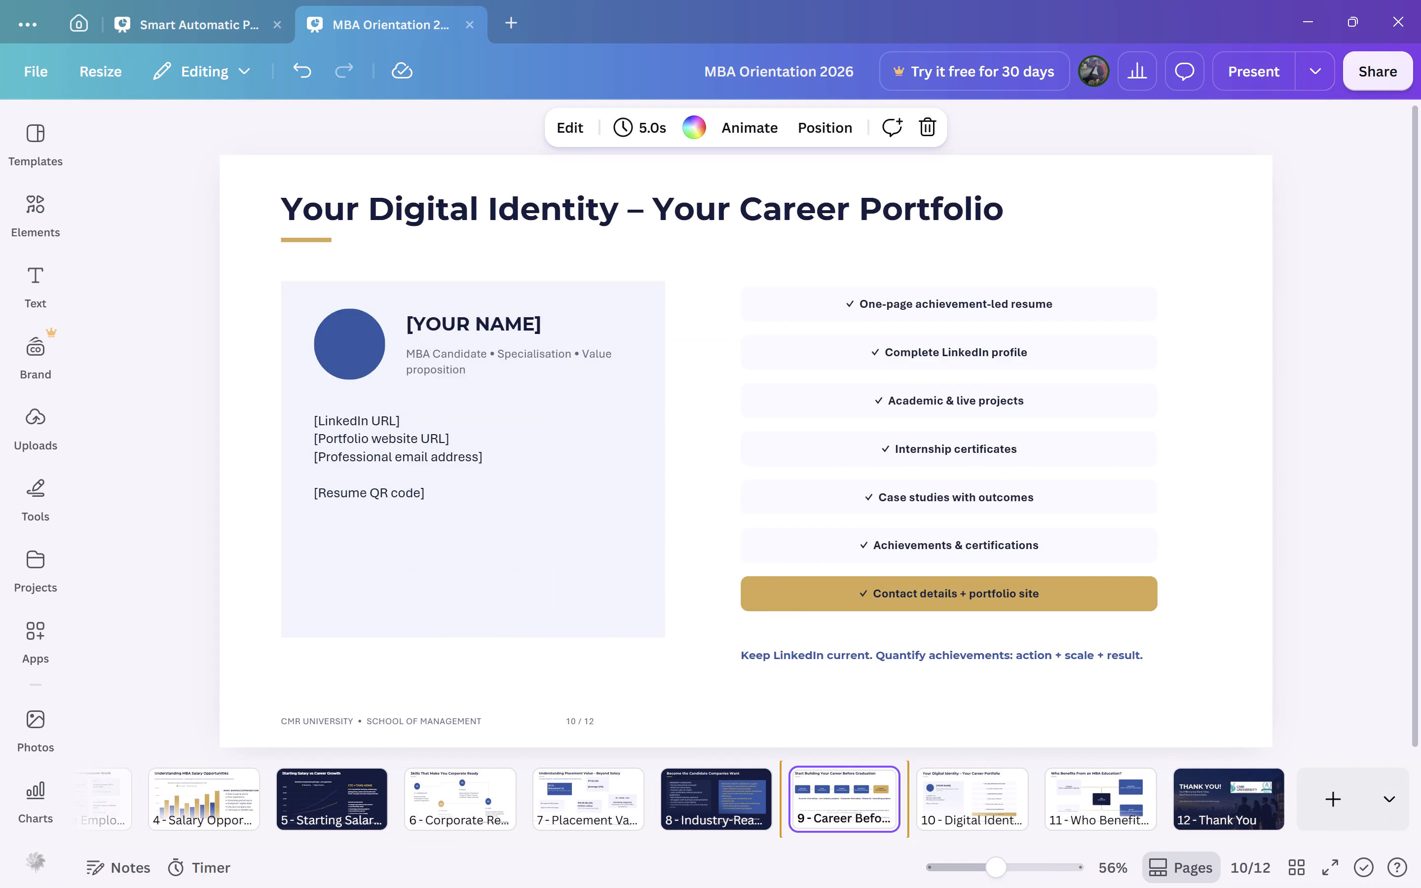
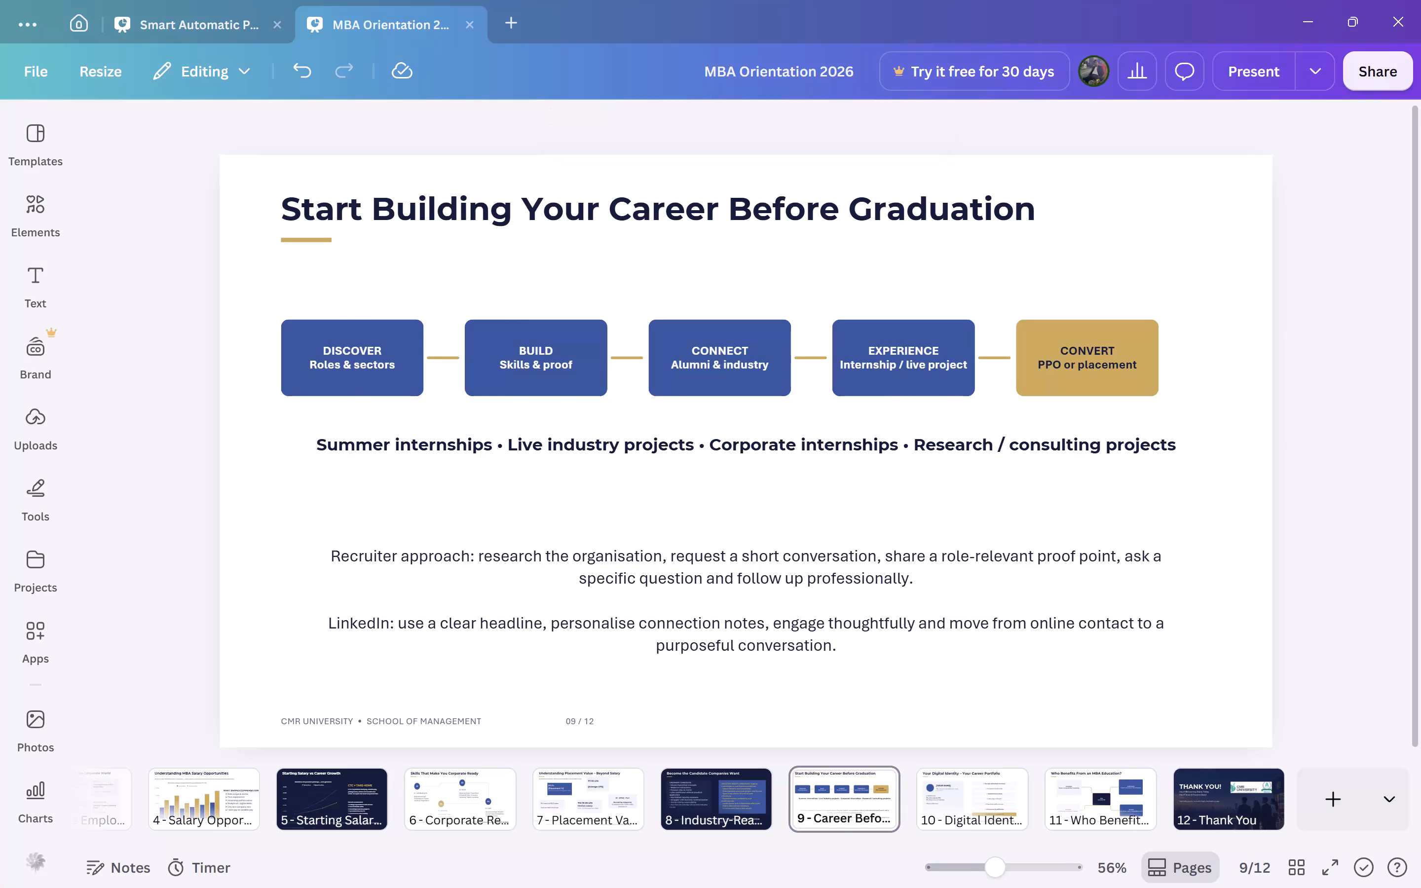
# Review the closing slides through the Thank You page, then go back to slide 8, "Become the Candidate Companies Want".
pyautogui.press('Right')
pyautogui.press('Right')
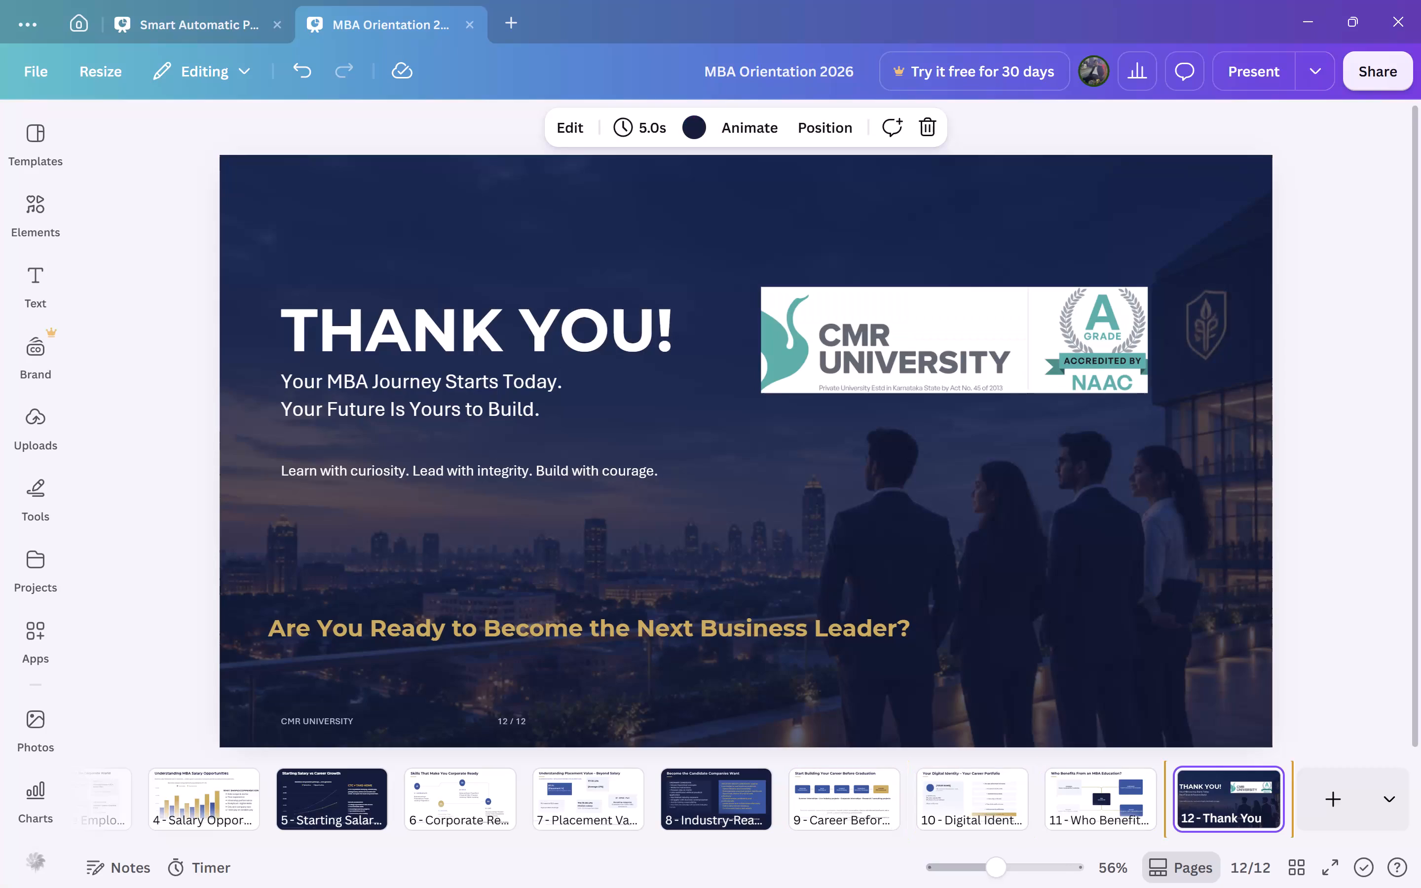
pyautogui.press('Left')
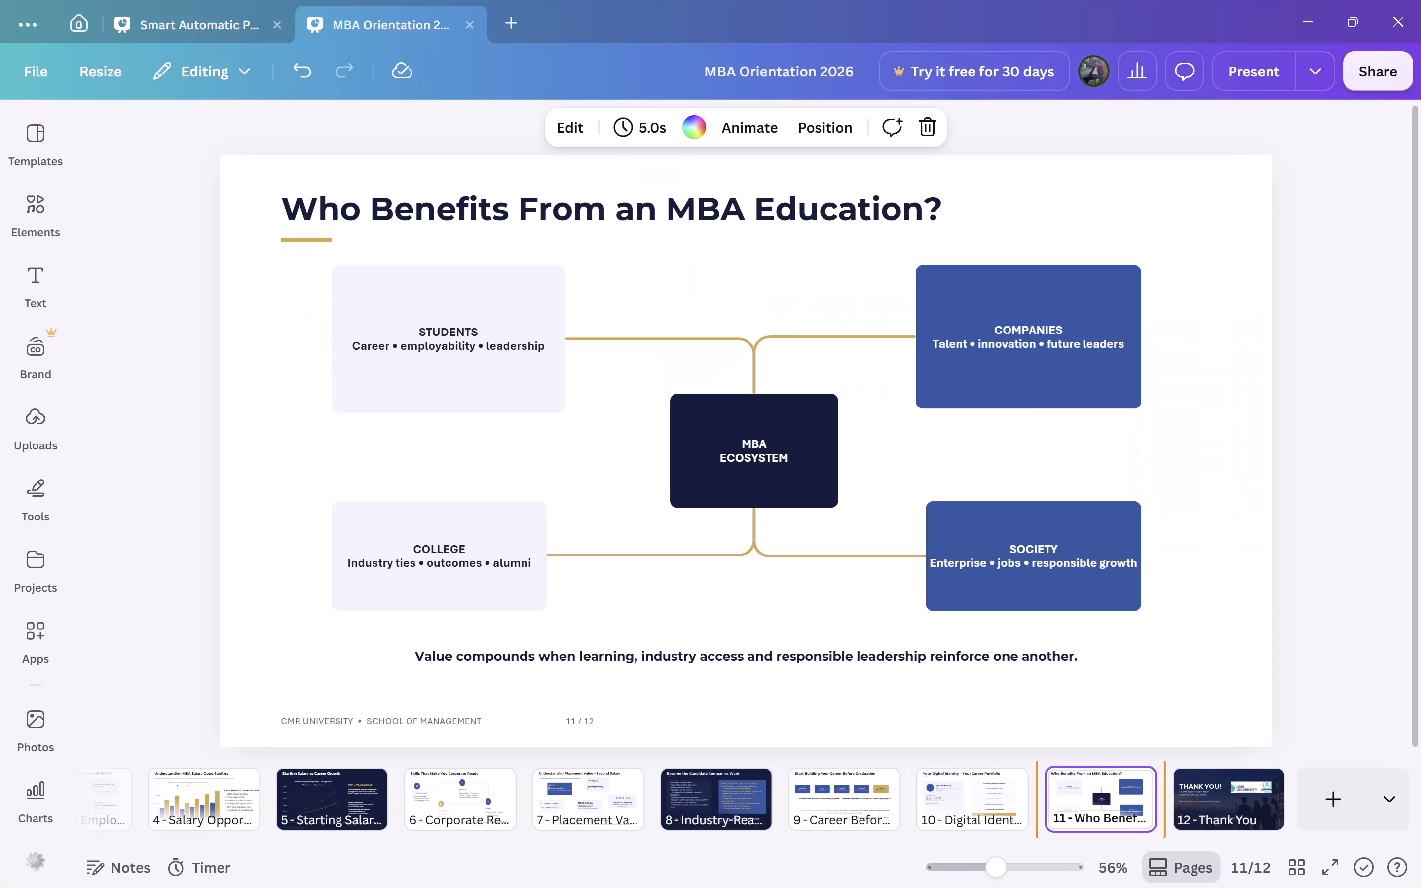
pyautogui.press('Left')
pyautogui.press('Left')
pyautogui.press('Left')
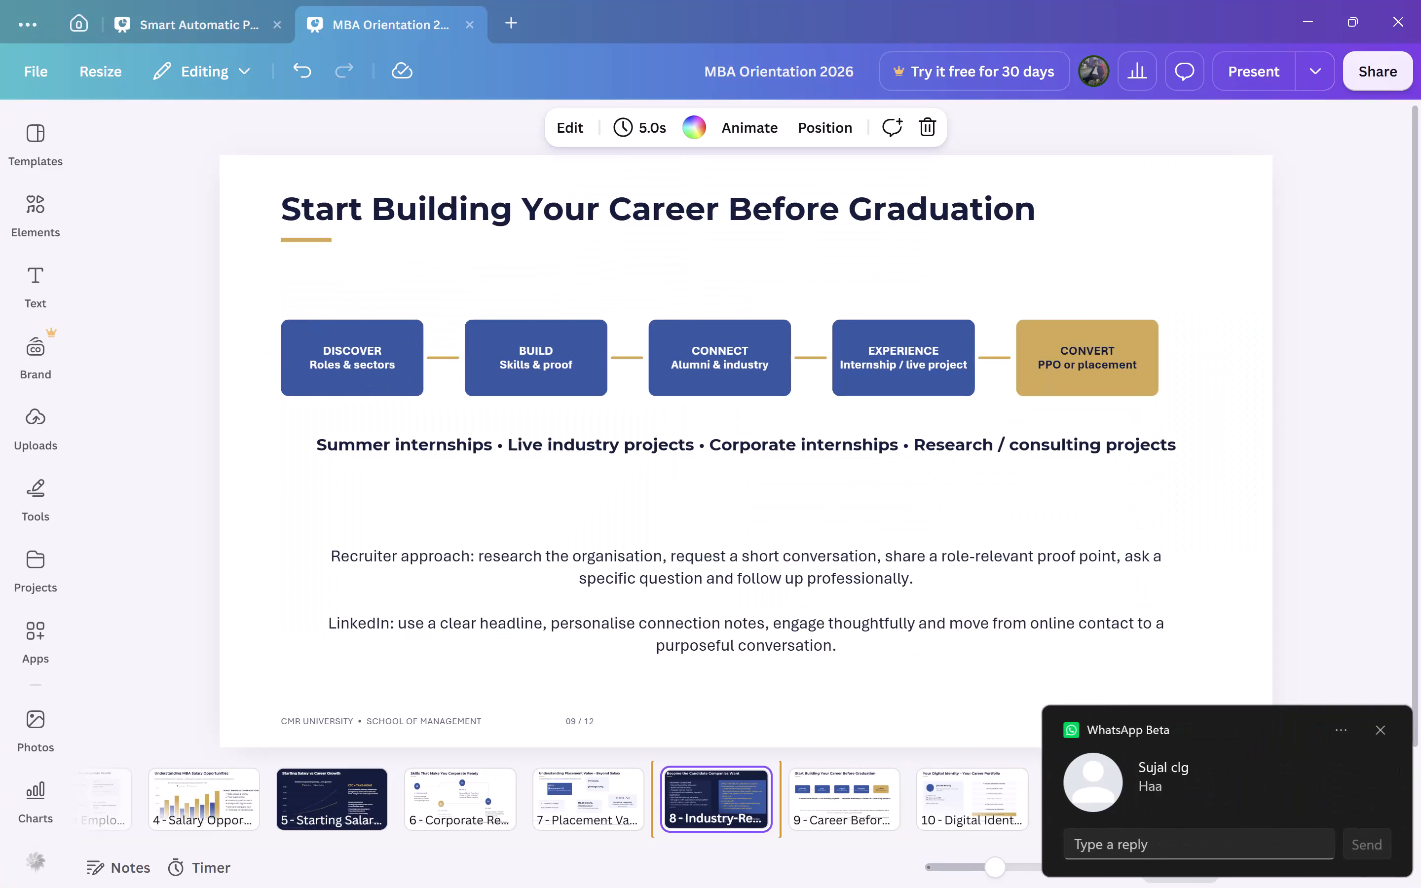
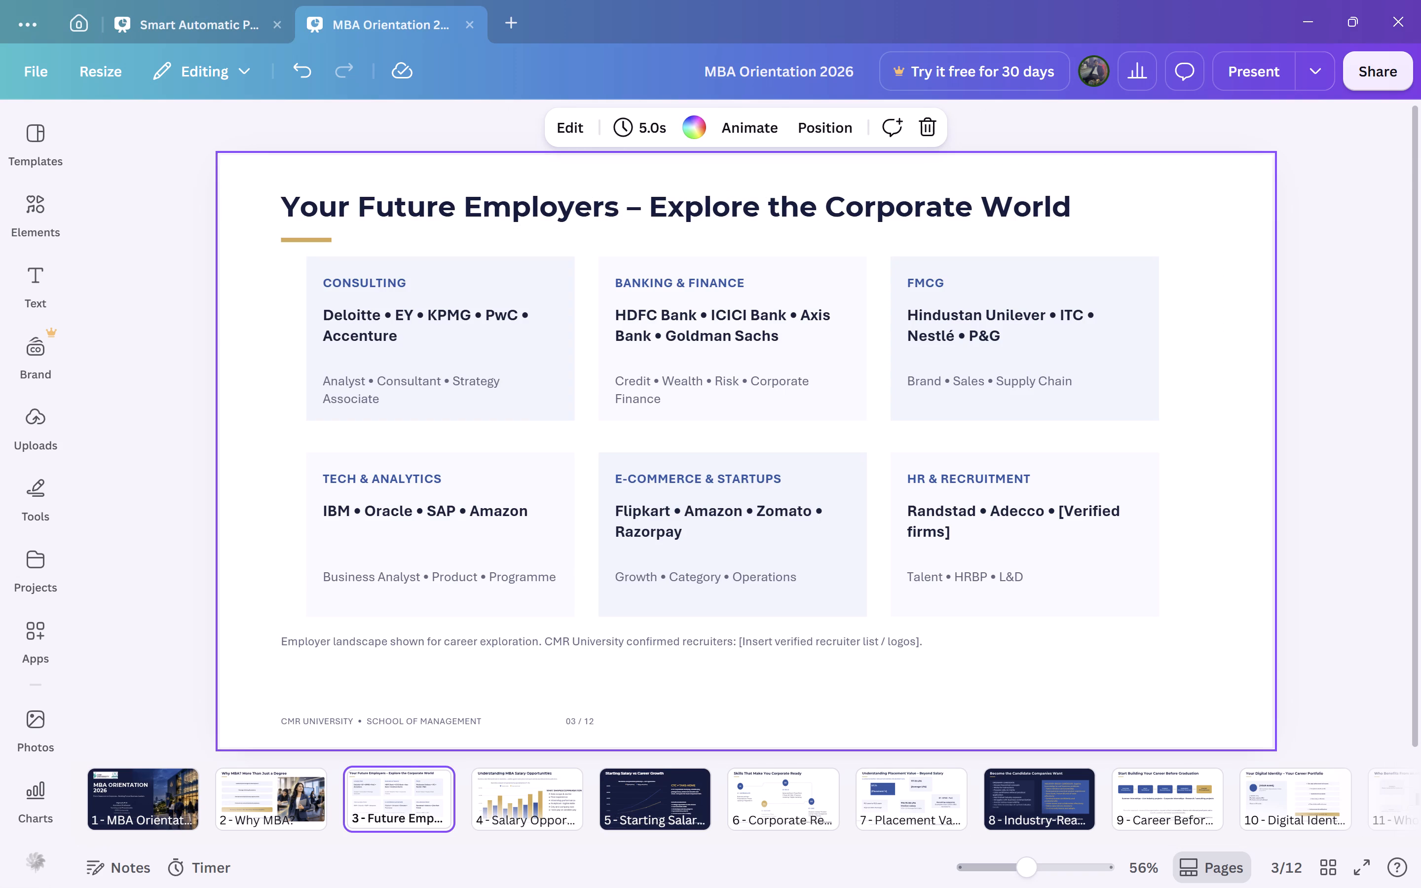
pyautogui.click(1142, 675)
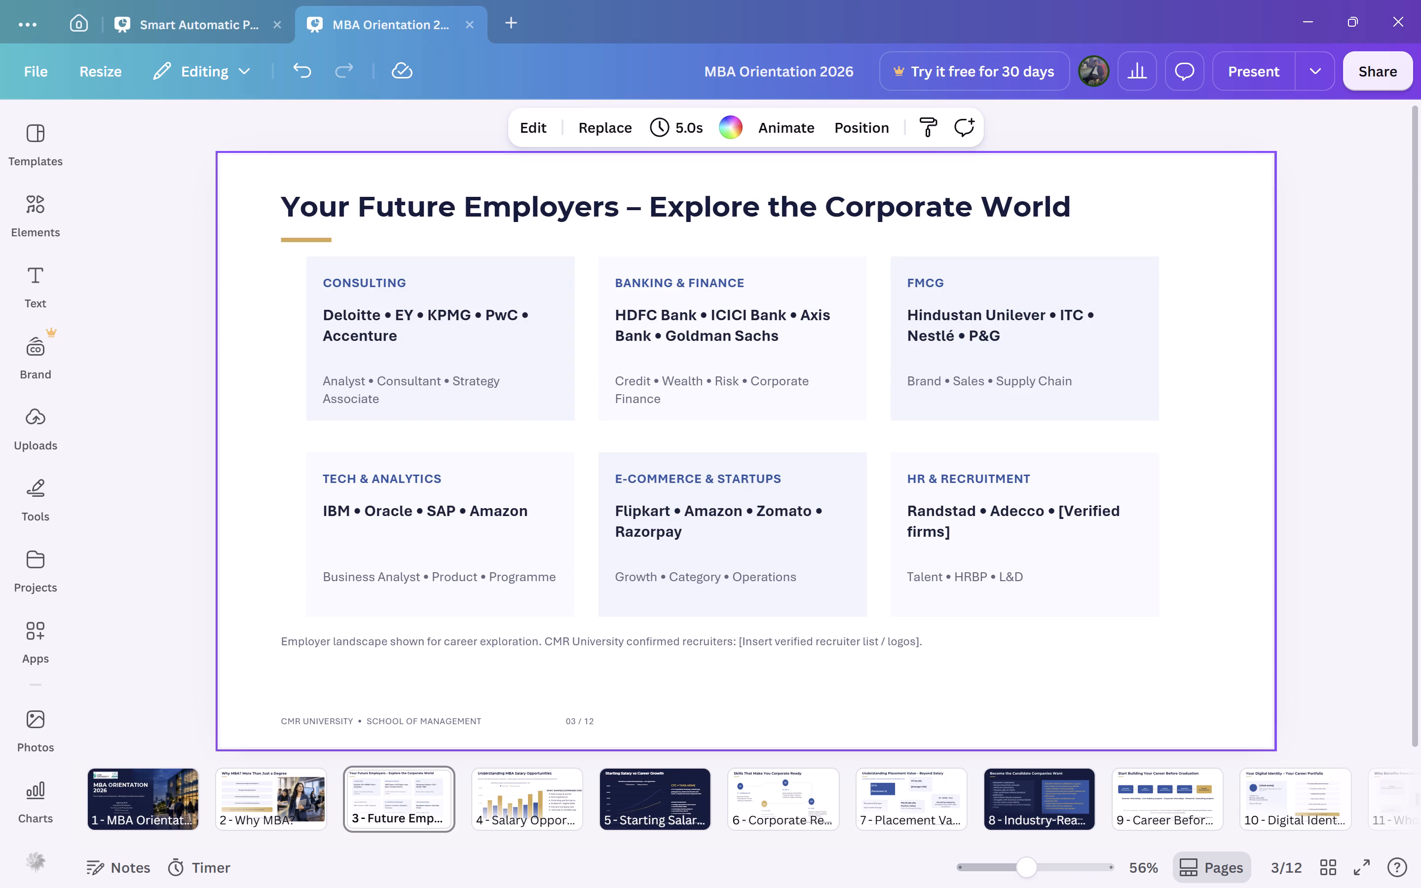
pyautogui.press('Right')
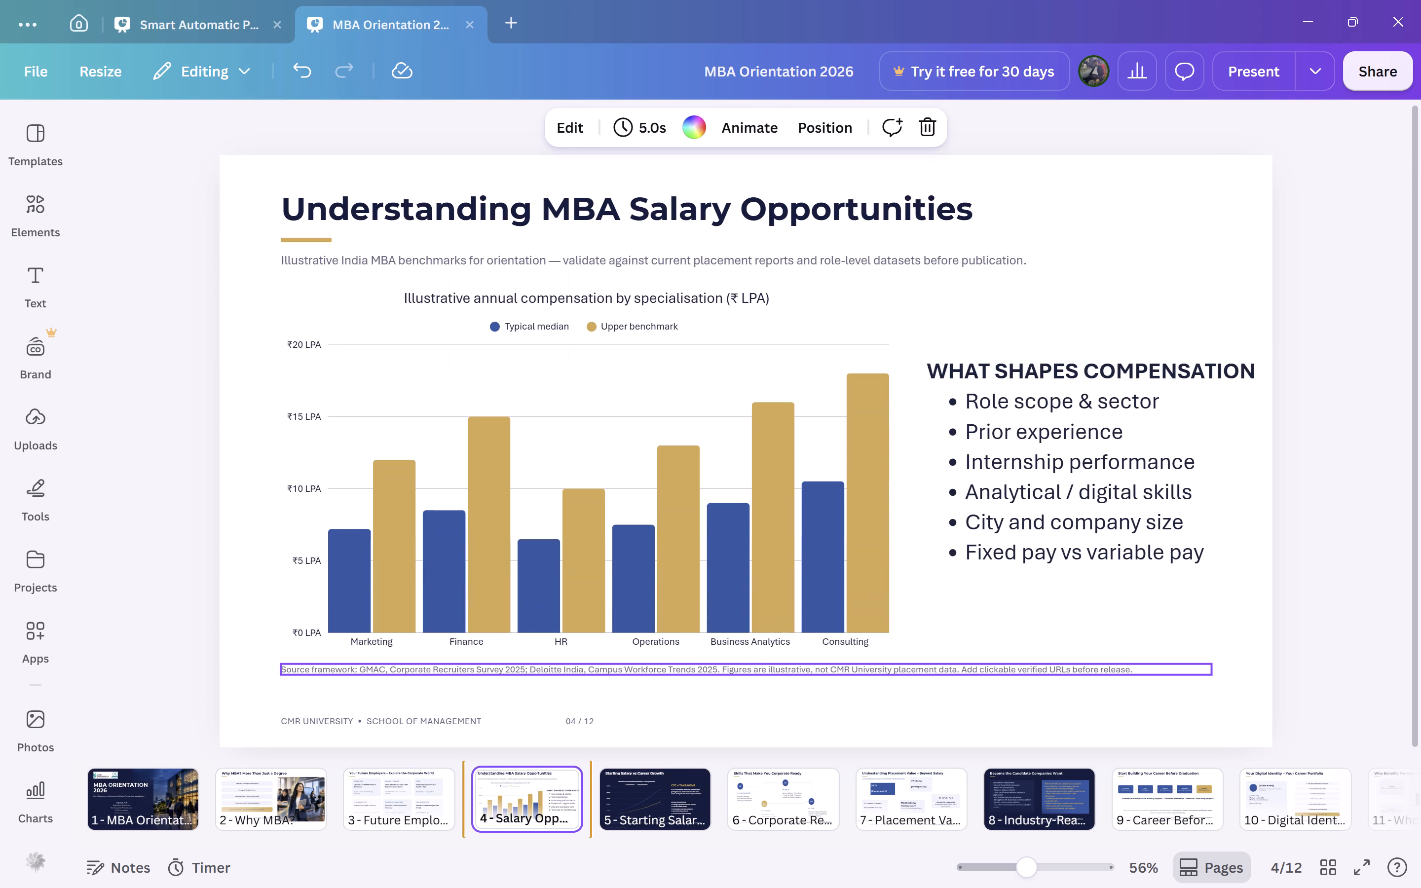
# Download all pages of the deck as a PPTX named MBA Orientation 2026 in Downloads, replacing the existing file.
pyautogui.click(1375, 78)
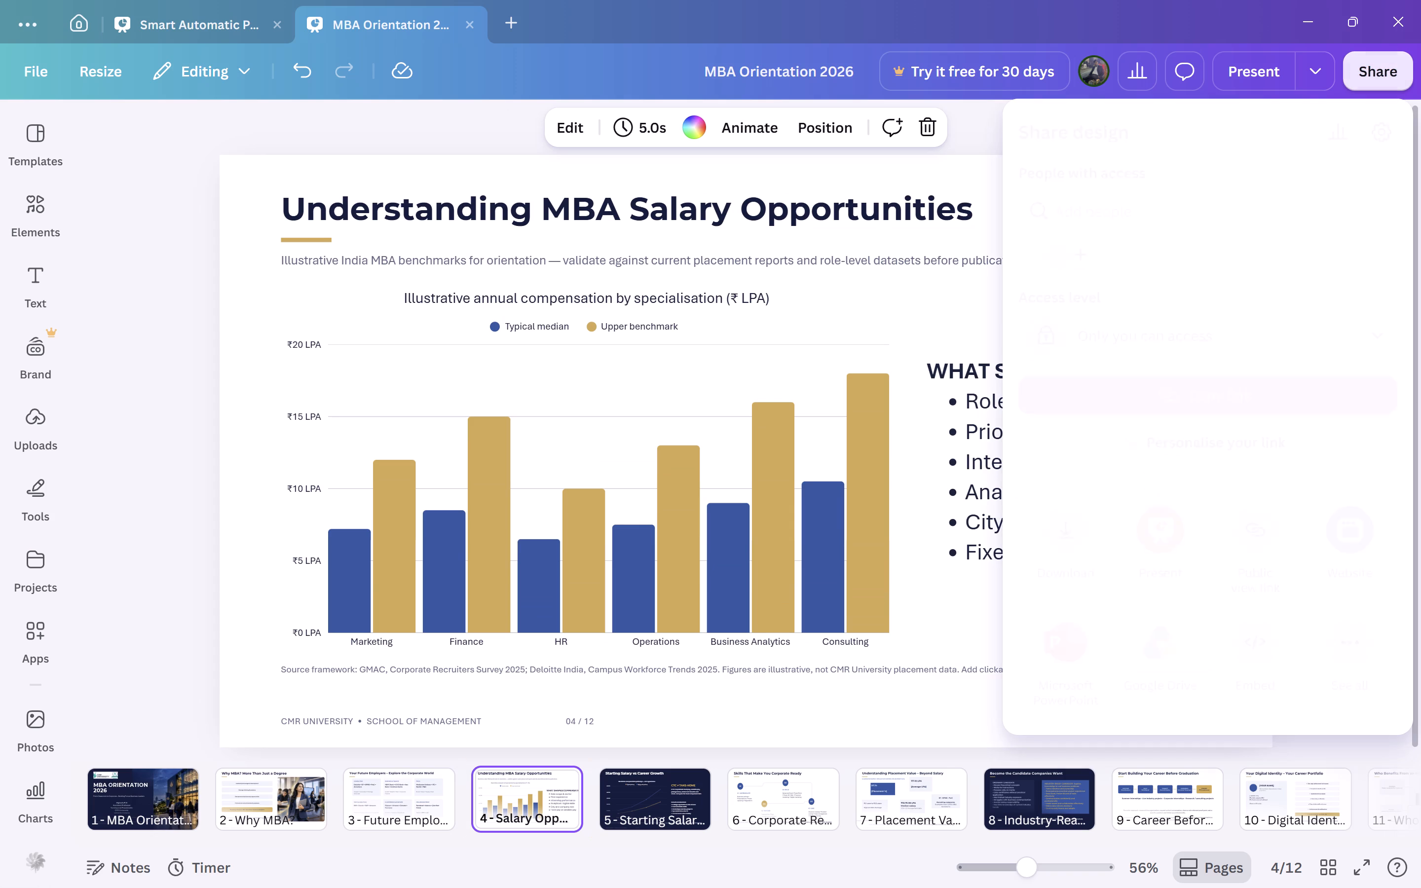
pyautogui.click(1083, 529)
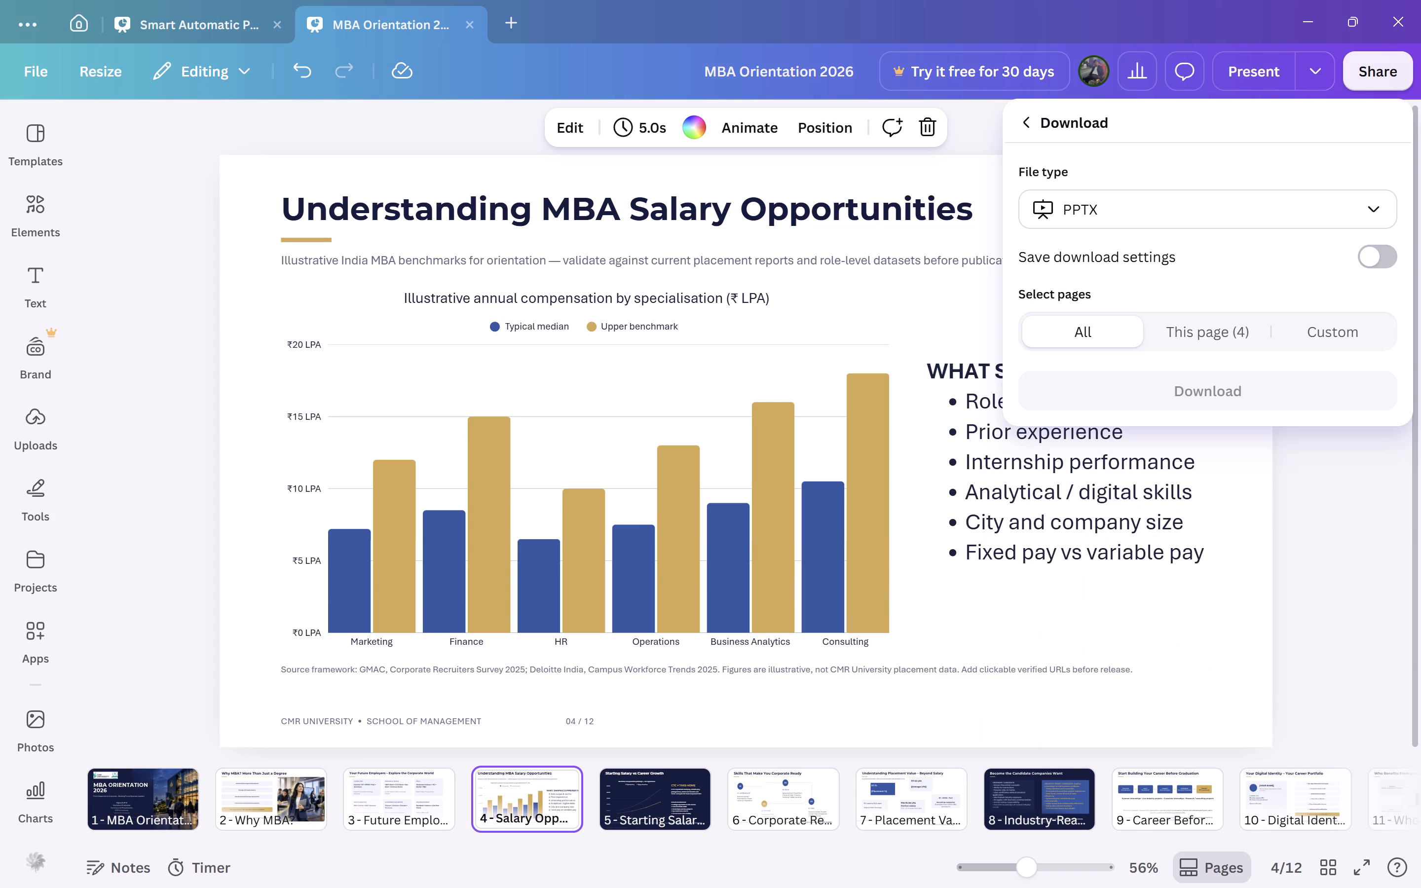
pyautogui.click(1172, 404)
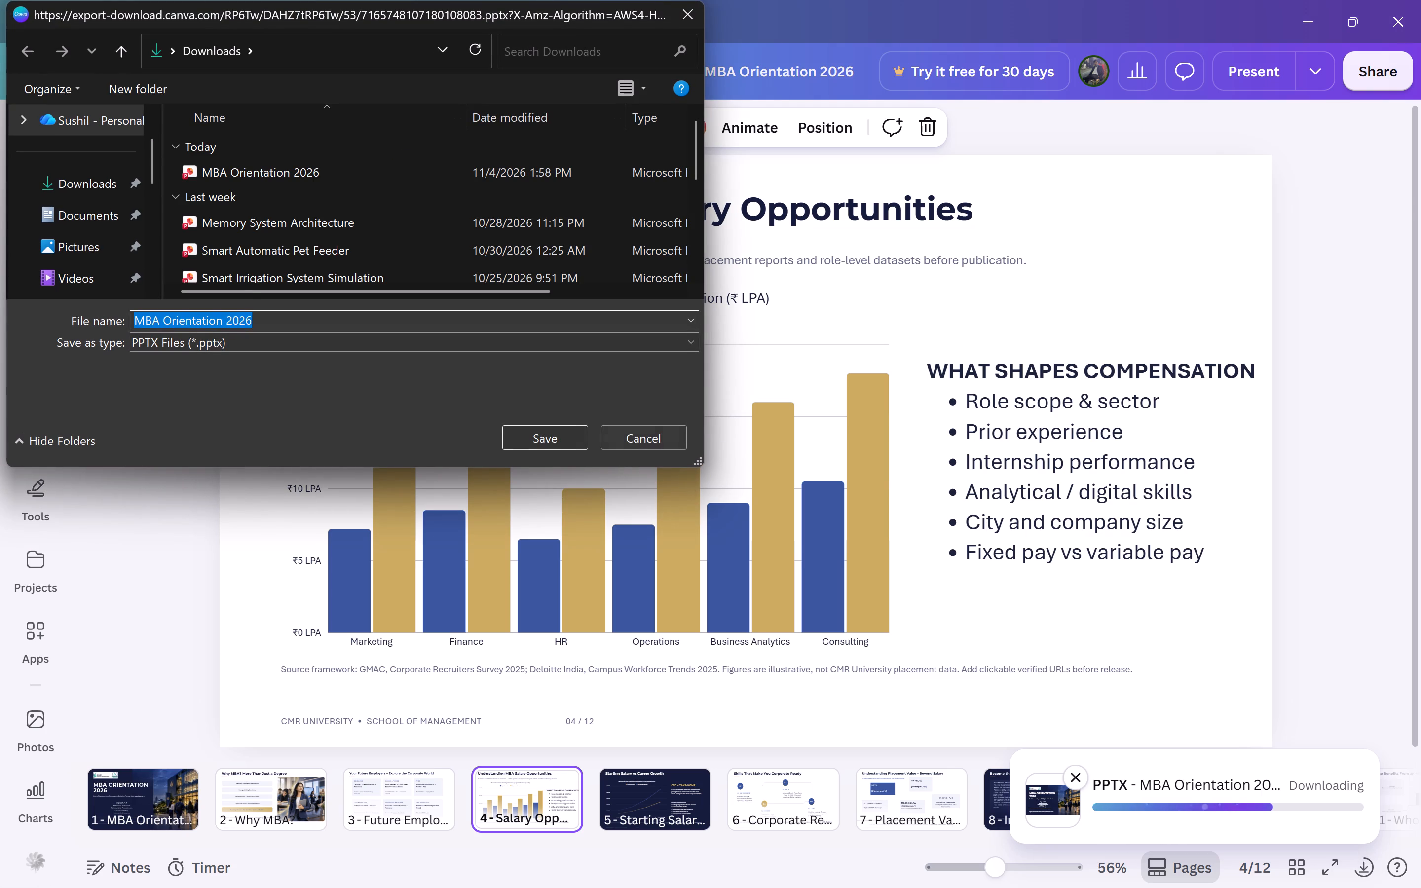
pyautogui.doubleClick(572, 432)
pyautogui.press('Left')
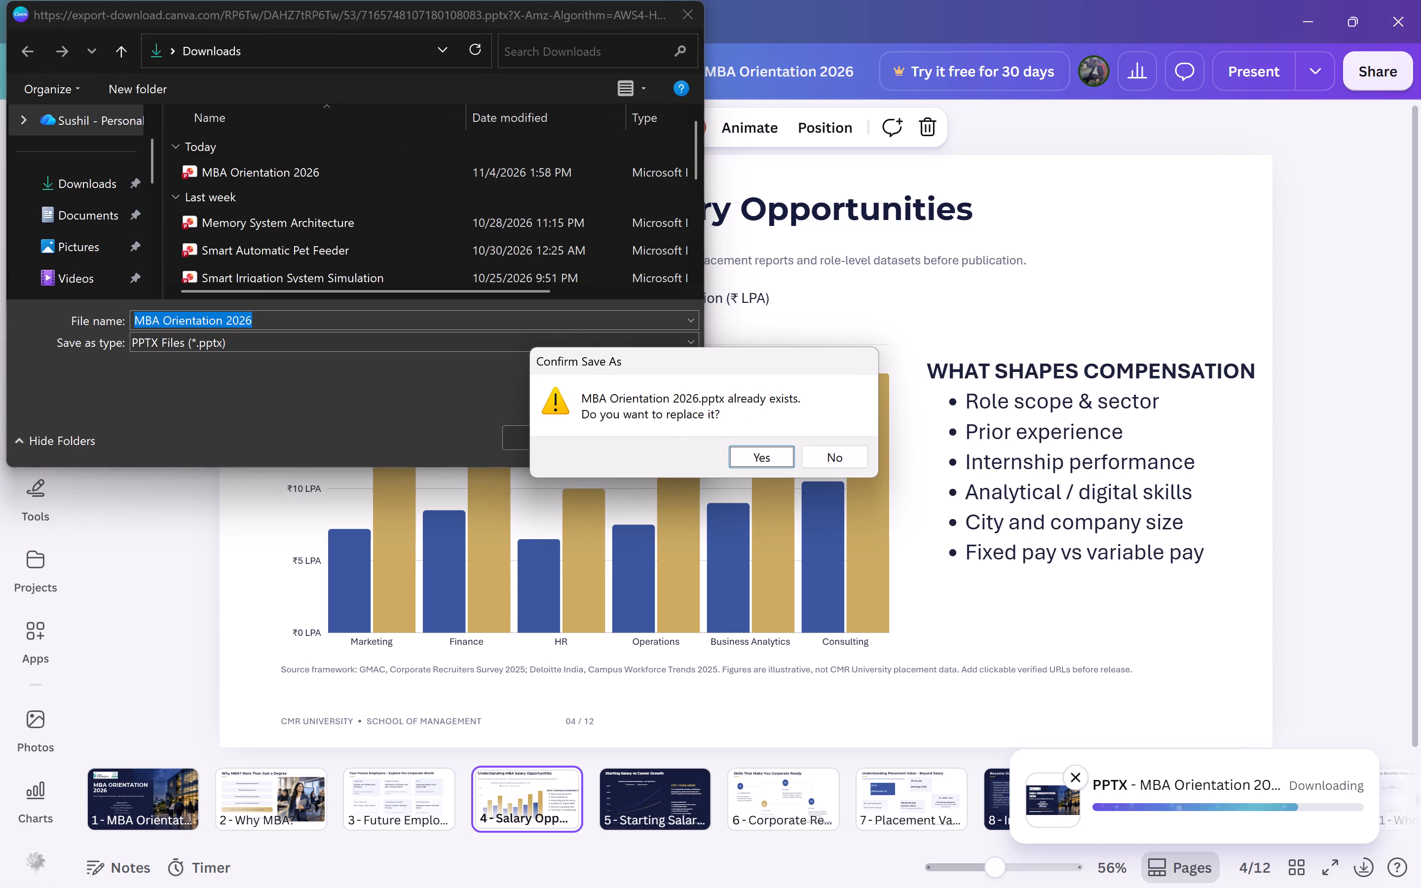
pyautogui.press('Return')
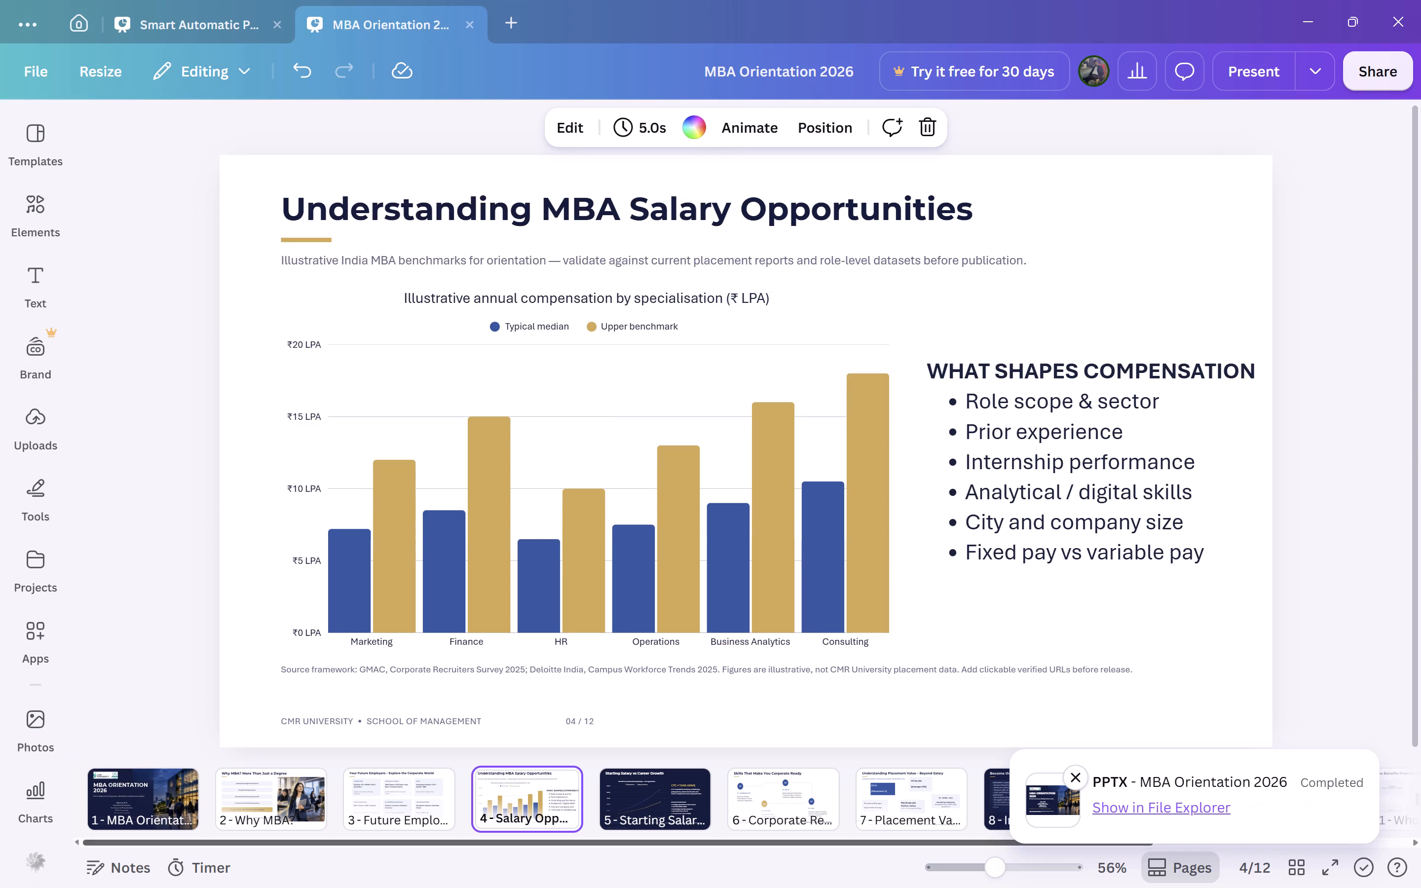